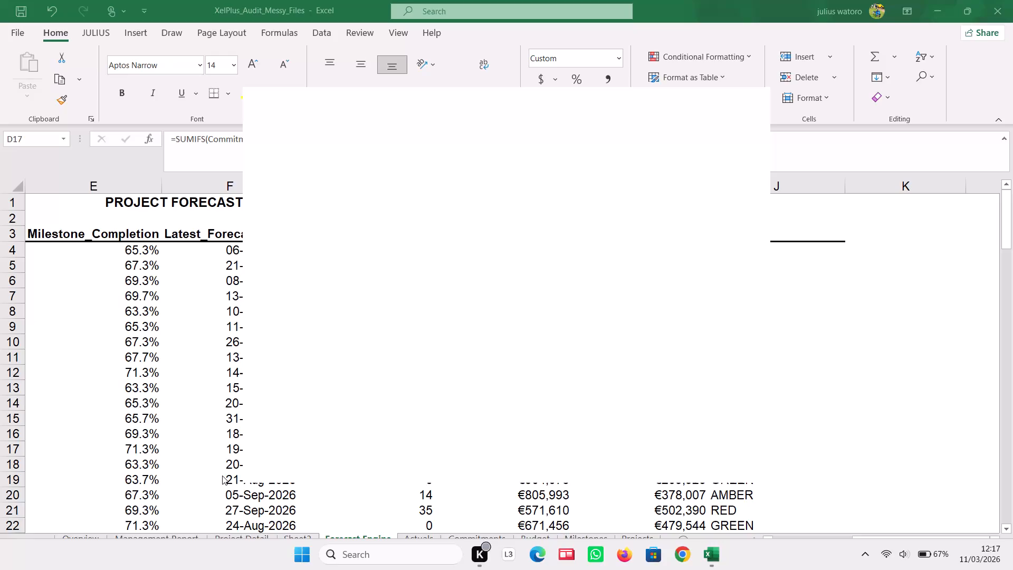
# Examine the project data on the Forecast Engine sheet and the transaction columns on the Actuals and Commitments sheets.
pyautogui.click(202, 426)
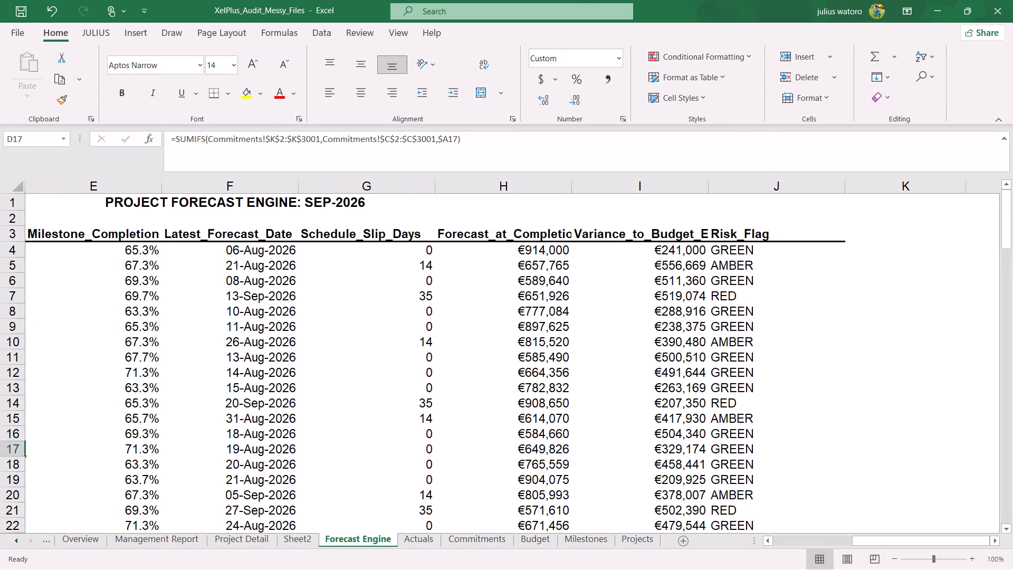
pyautogui.scroll(-5, 419, 424)
pyautogui.scroll(1, 419, 424)
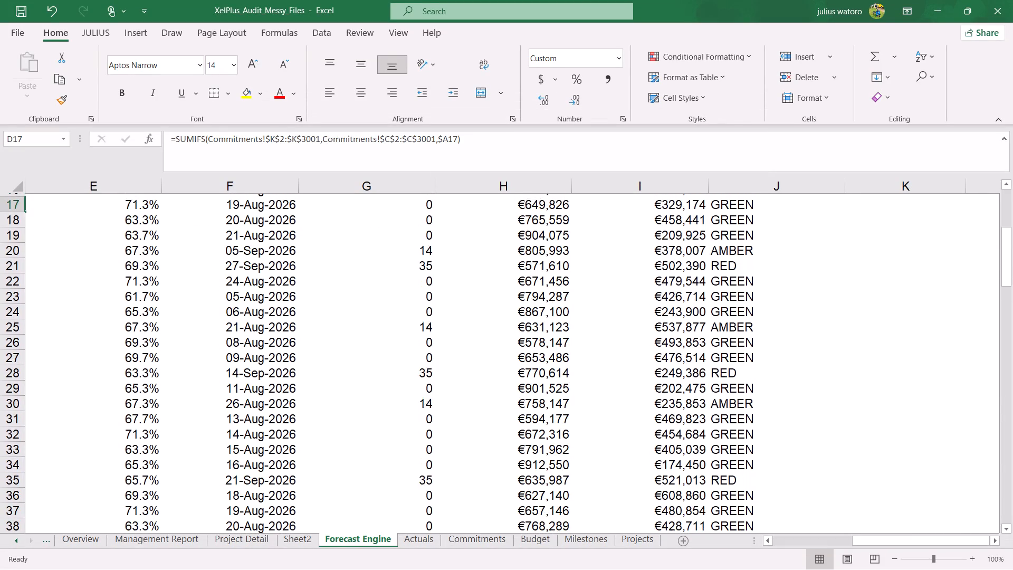
pyautogui.scroll(1, 419, 424)
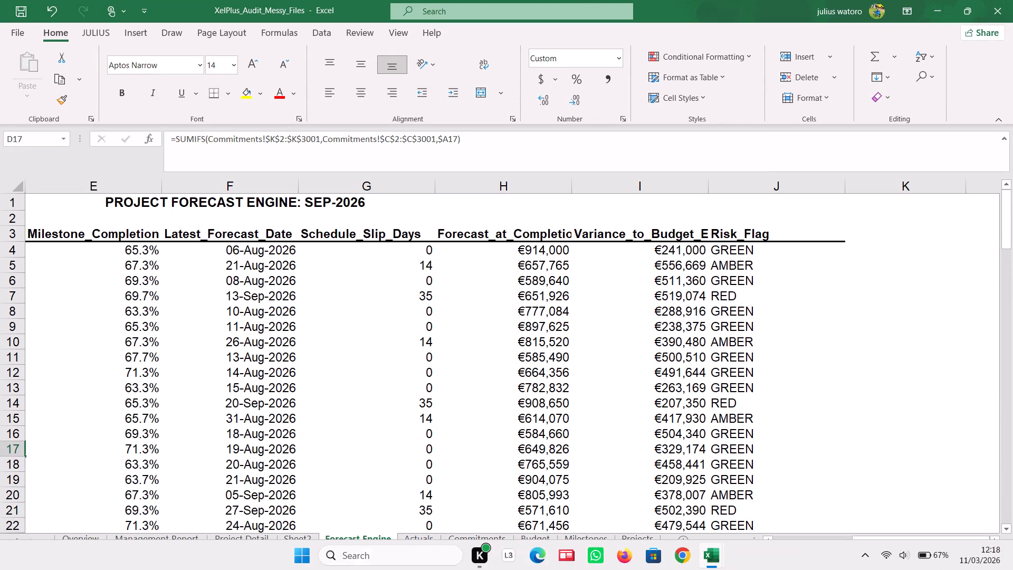
pyautogui.click(421, 537)
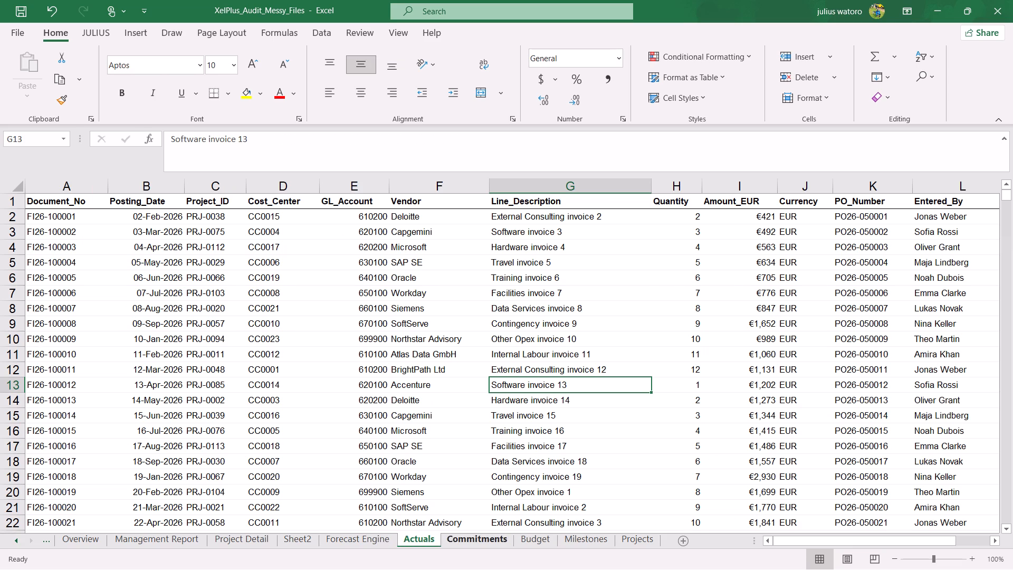
pyautogui.hscroll(-6, 580, 457)
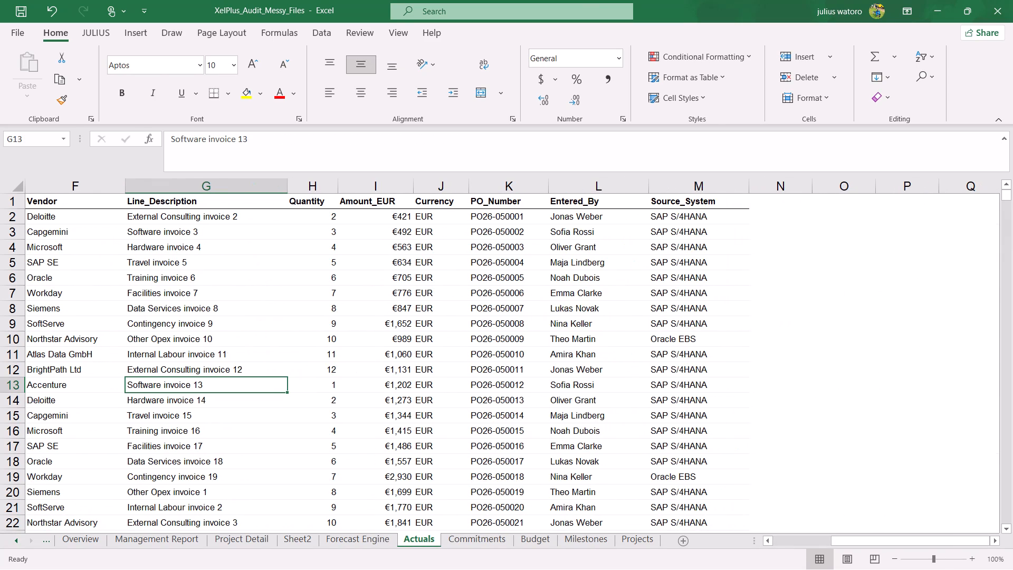
pyautogui.click(465, 536)
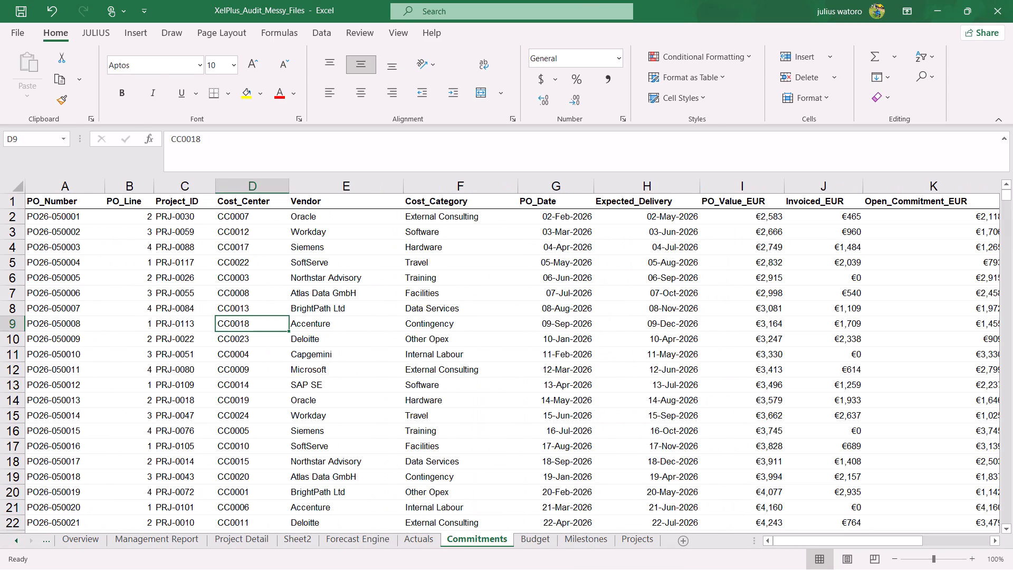
pyautogui.hscroll(-6, 627, 451)
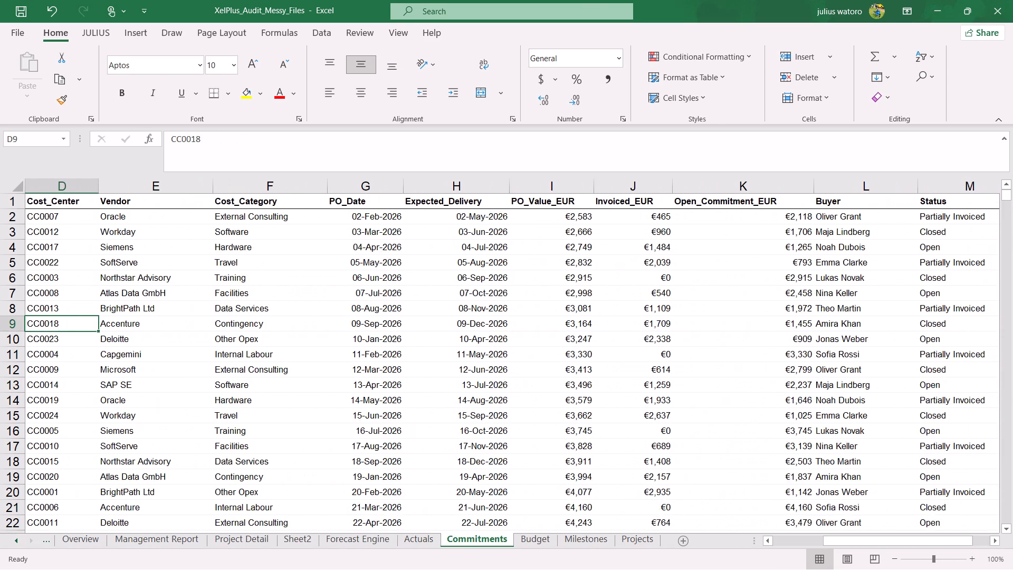
pyautogui.hscroll(-2, 627, 451)
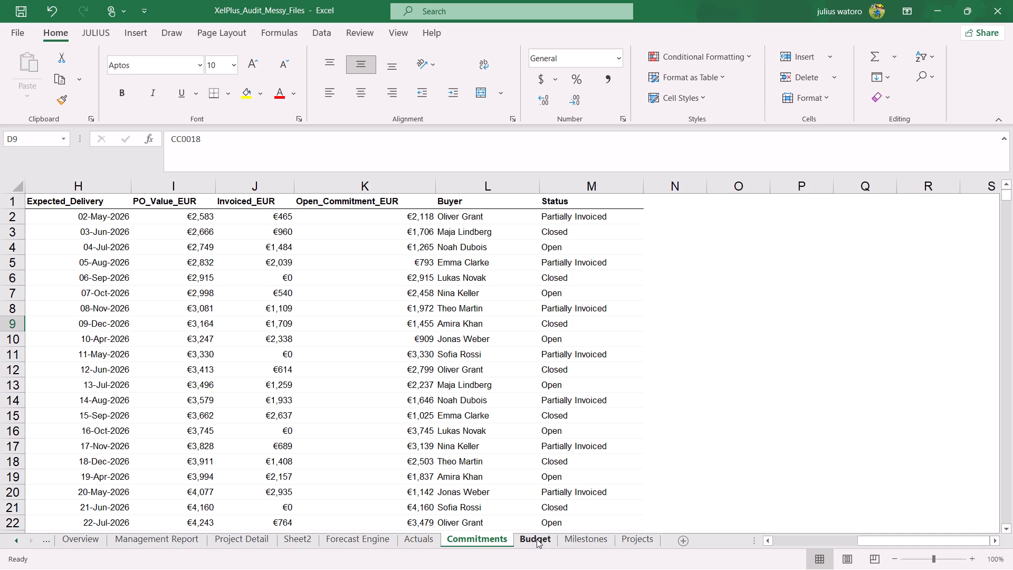
# Examine the source data columns on the Budget, Milestones and Projects sheets.
pyautogui.click(537, 539)
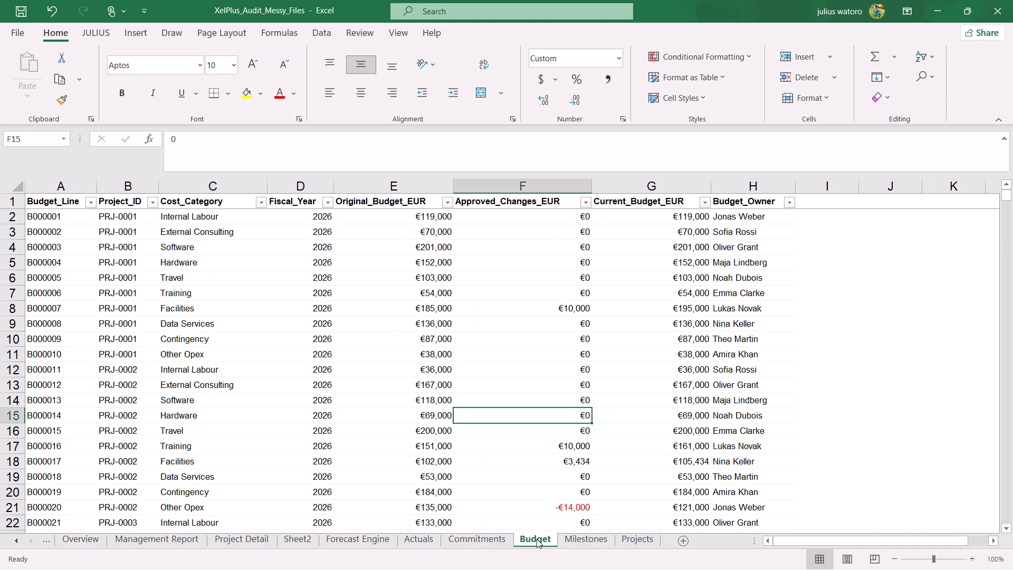
pyautogui.click(578, 539)
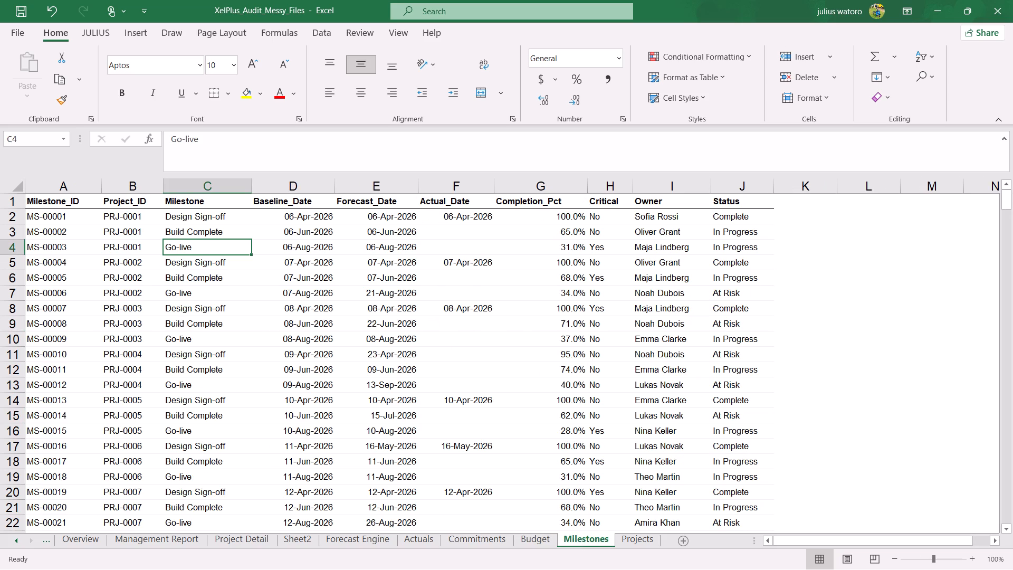
pyautogui.scroll(4, 682, 439)
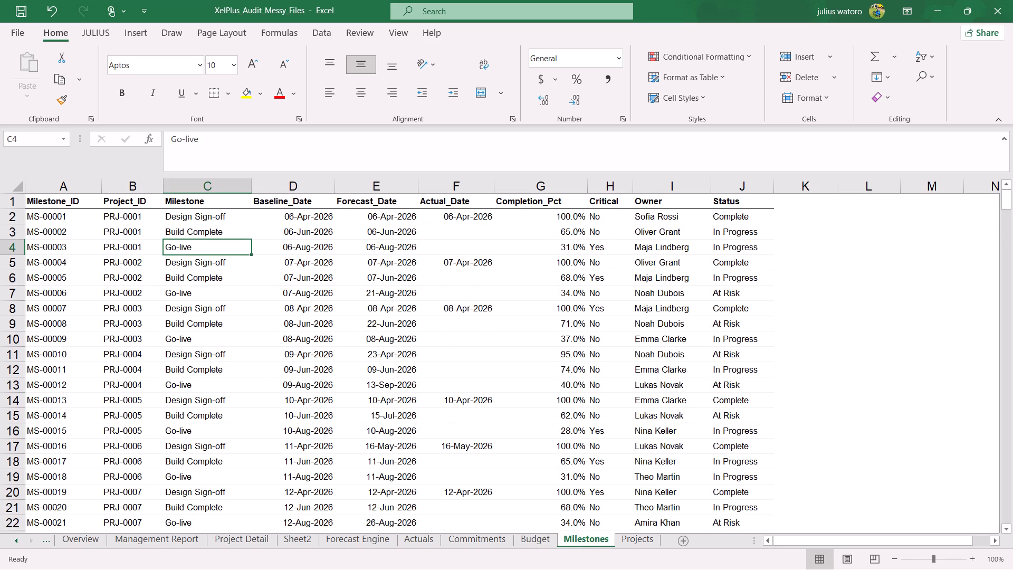
pyautogui.click(634, 538)
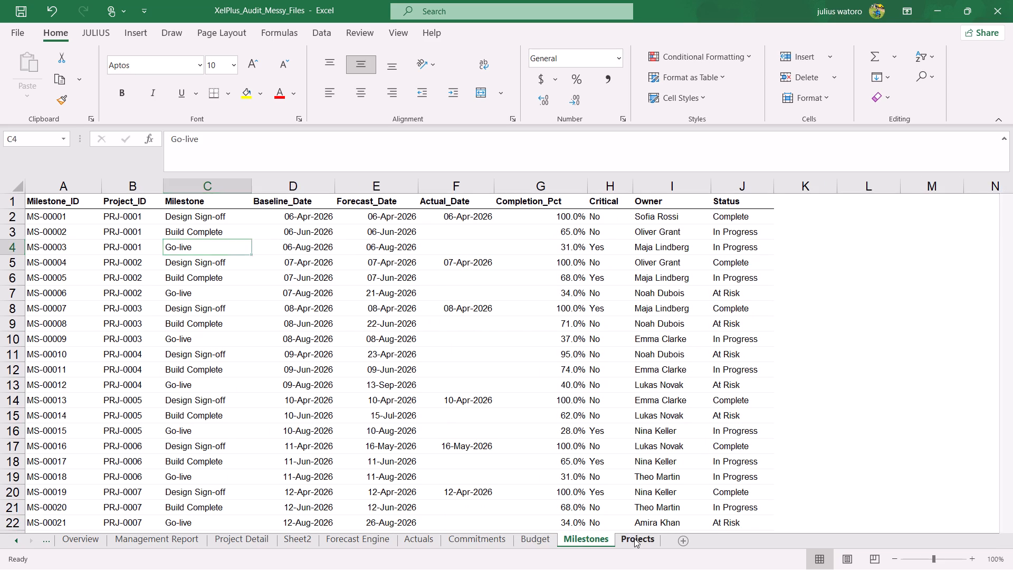
pyautogui.scroll(2, 667, 433)
pyautogui.hscroll(-4, 667, 433)
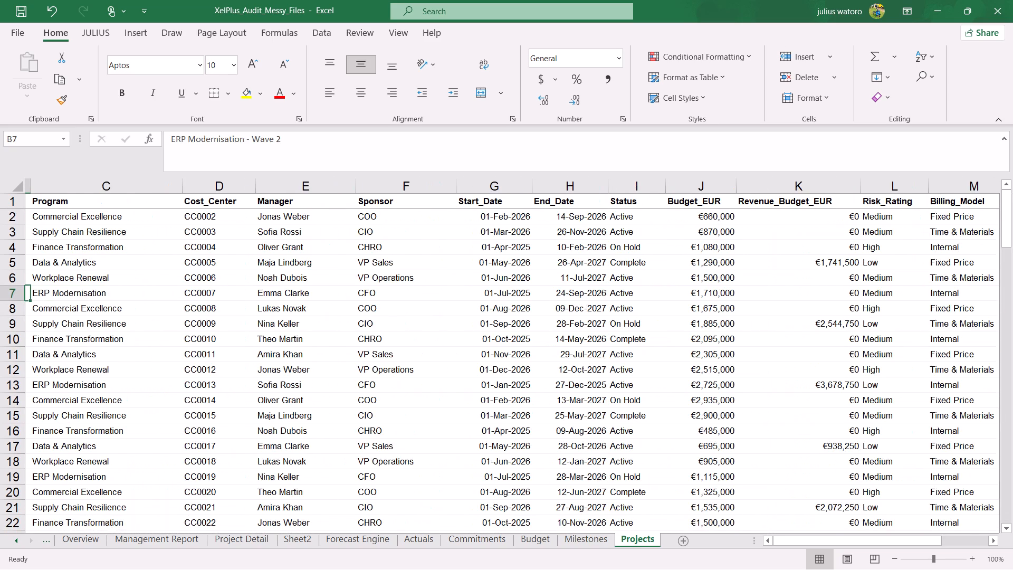
pyautogui.scroll(-1, 667, 433)
pyautogui.hscroll(1, 667, 433)
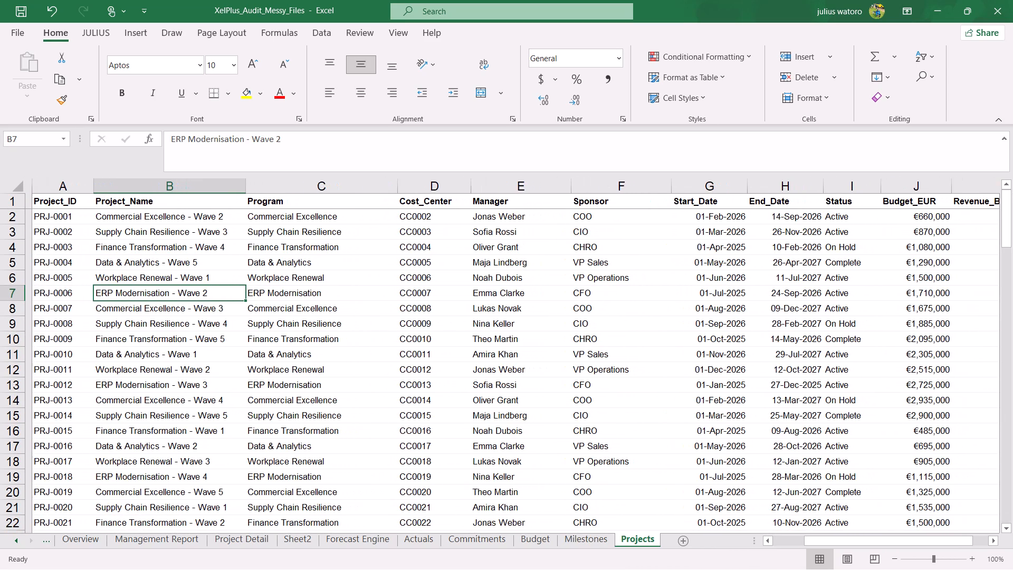
# Review the audit tools and hidden issues list on Overview, plus the summary tables and chart on Management Report.
pyautogui.click(81, 538)
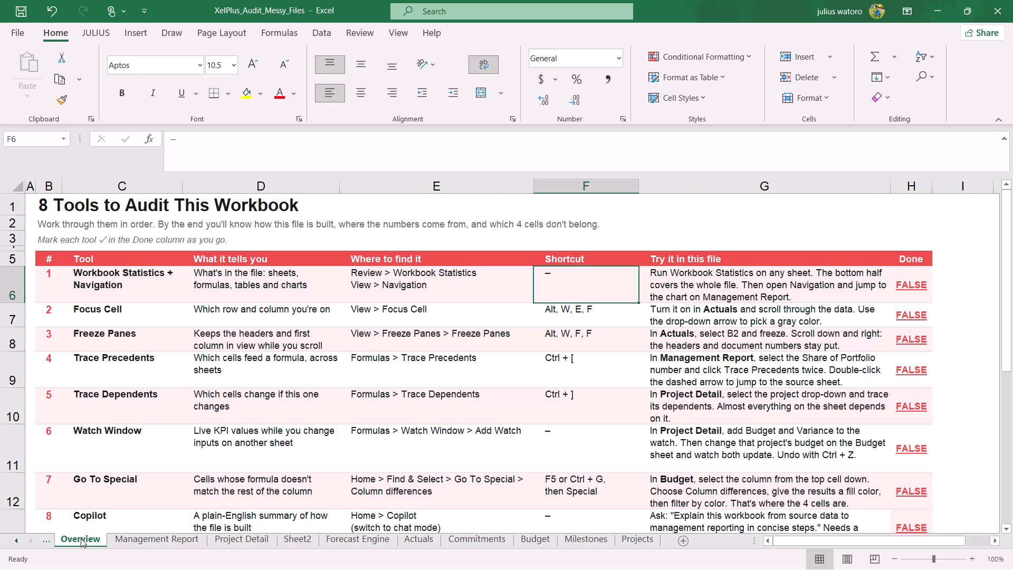
pyautogui.scroll(-4, 394, 455)
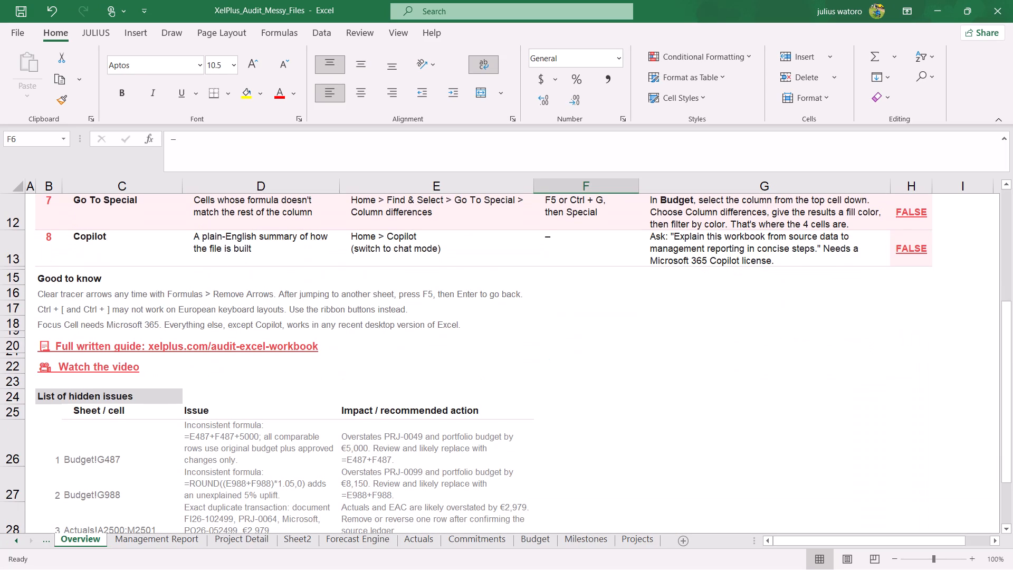
pyautogui.scroll(-1, 394, 455)
pyautogui.click(190, 537)
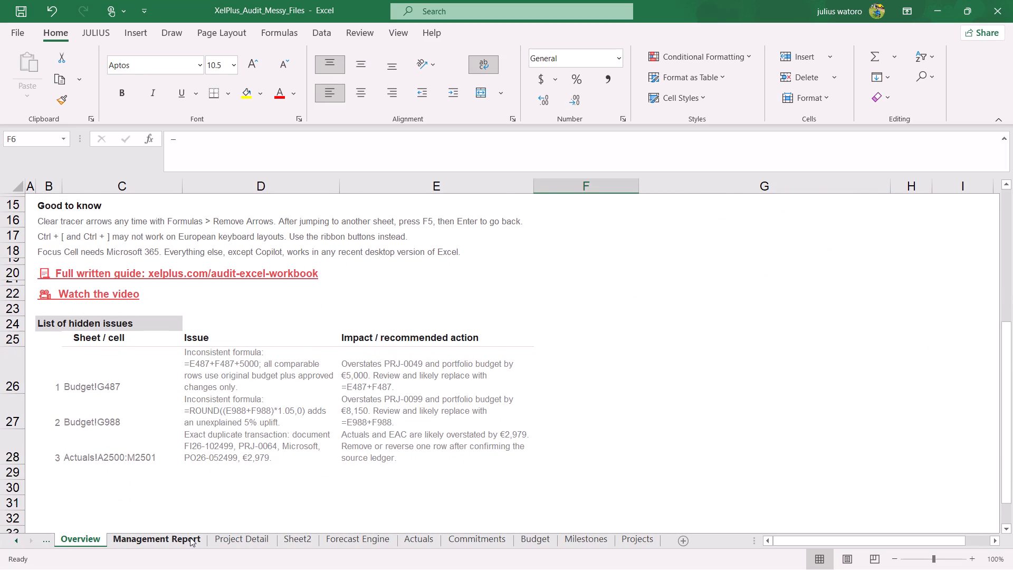
pyautogui.scroll(1, 268, 486)
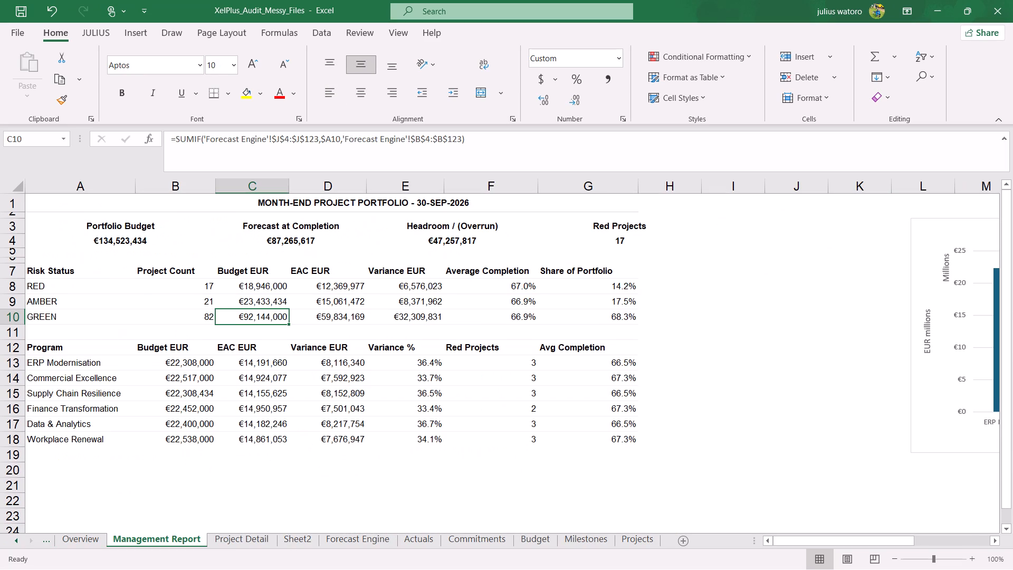
pyautogui.hscroll(-5, 579, 386)
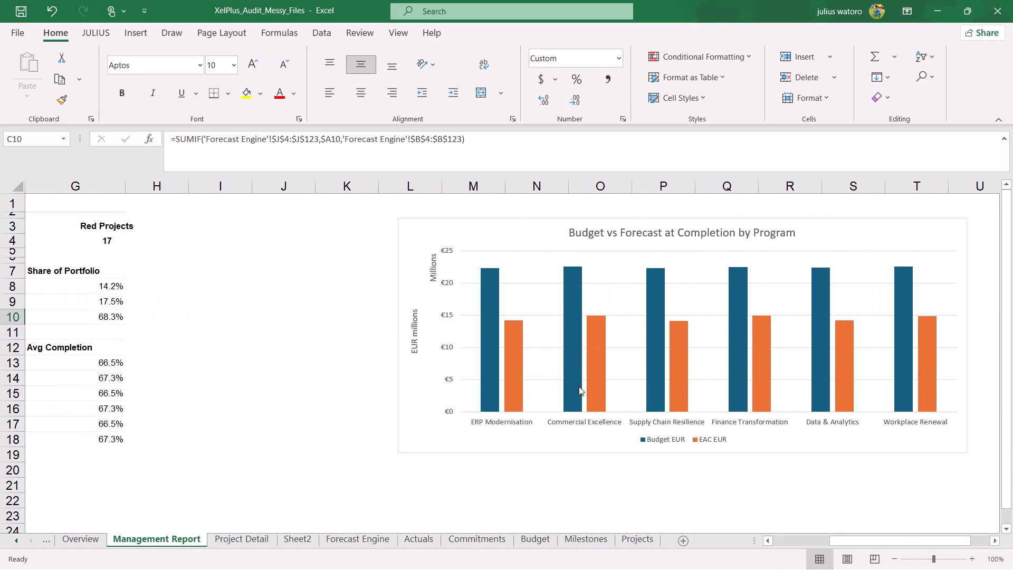
pyautogui.scroll(-2, 579, 386)
pyautogui.scroll(1, 579, 386)
pyautogui.hscroll(6, 579, 386)
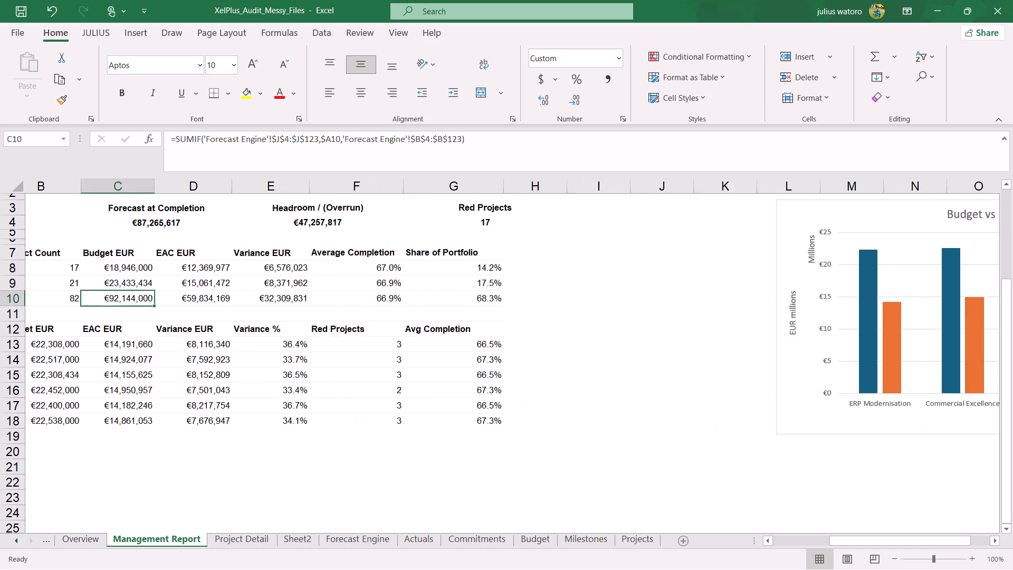
pyautogui.hscroll(2, 579, 386)
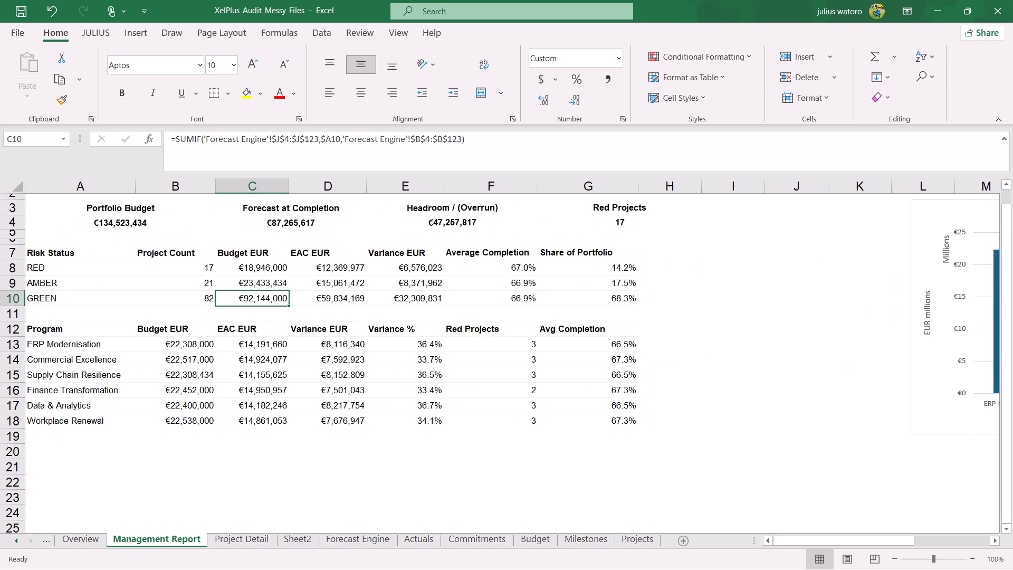
# Insert a PivotTable on a new worksheet from the Forecast Engine data range A3:J123.
pyautogui.click(375, 539)
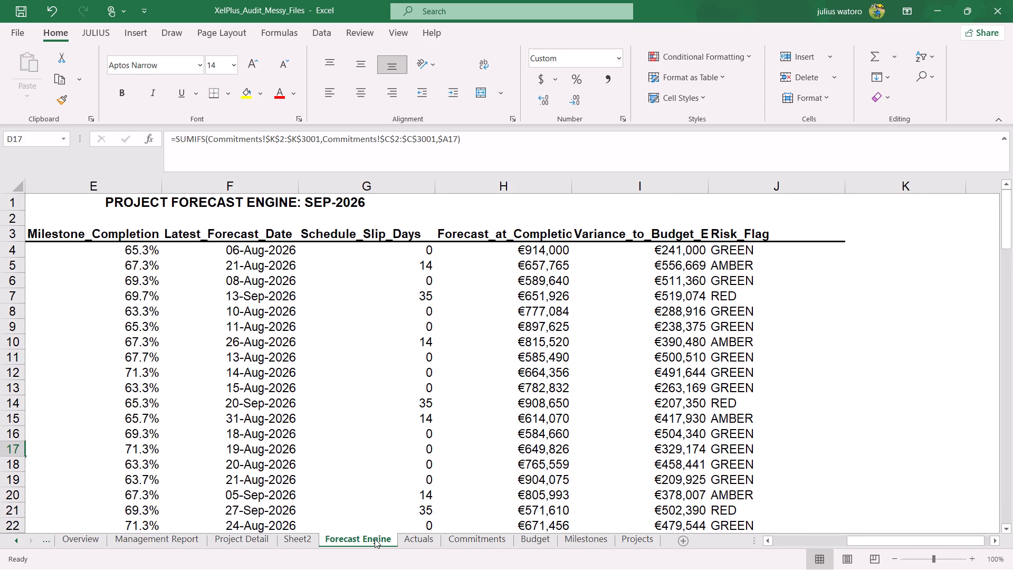
pyautogui.click(330, 355)
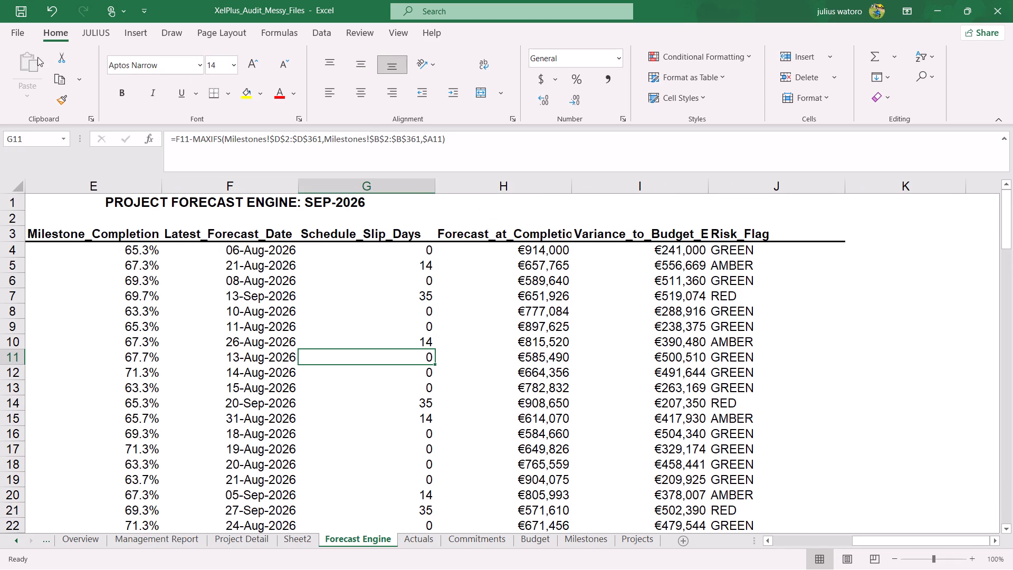
pyautogui.click(125, 31)
pyautogui.click(34, 63)
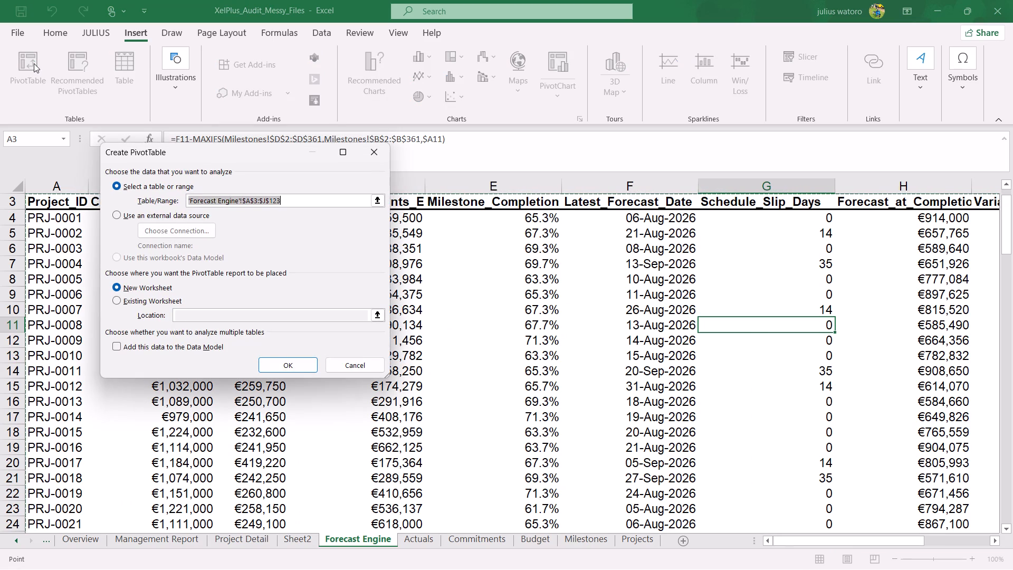
pyautogui.click(297, 365)
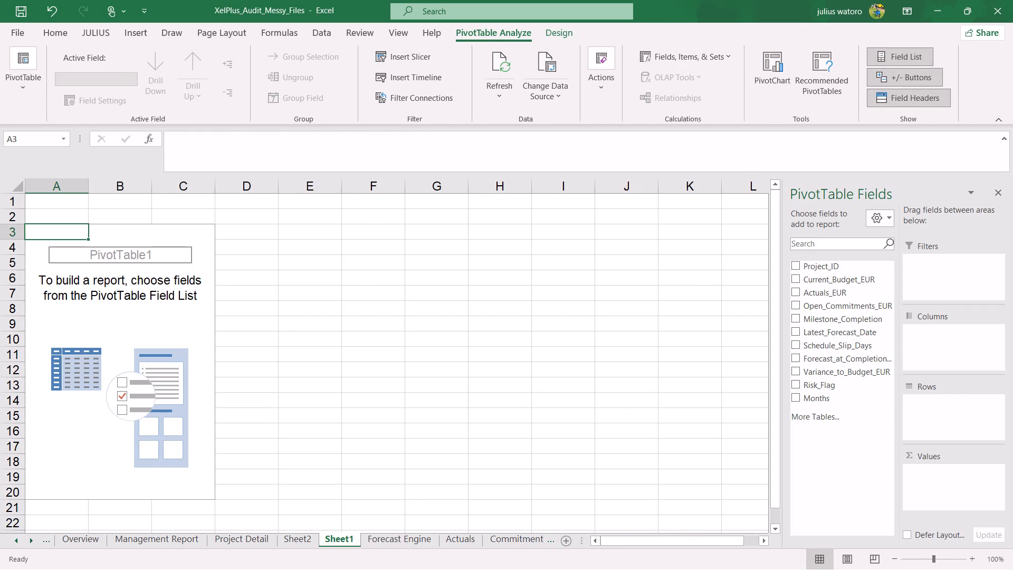
# Add Project_ID as the row field of the new PivotTable.
pyautogui.click(794, 263)
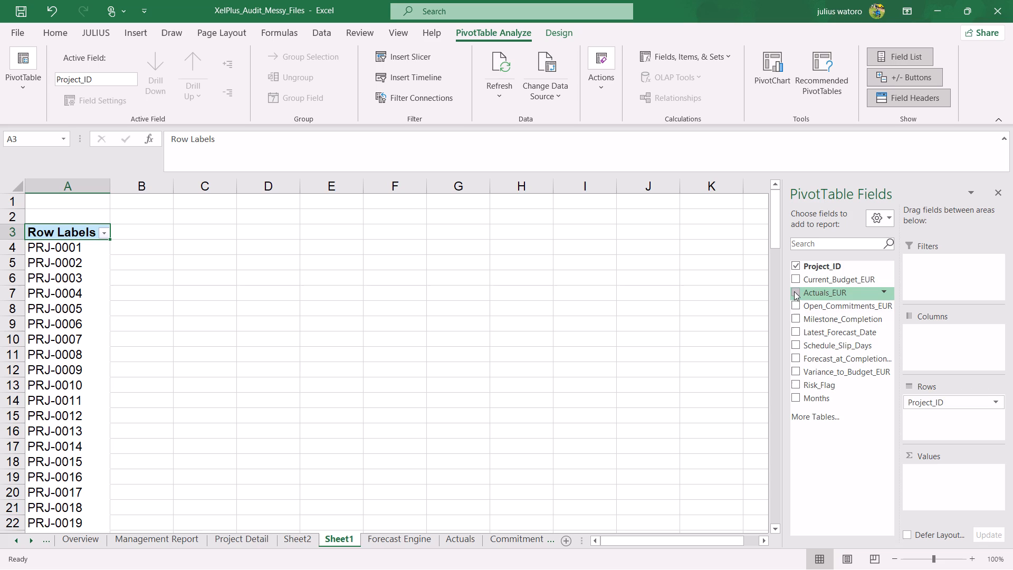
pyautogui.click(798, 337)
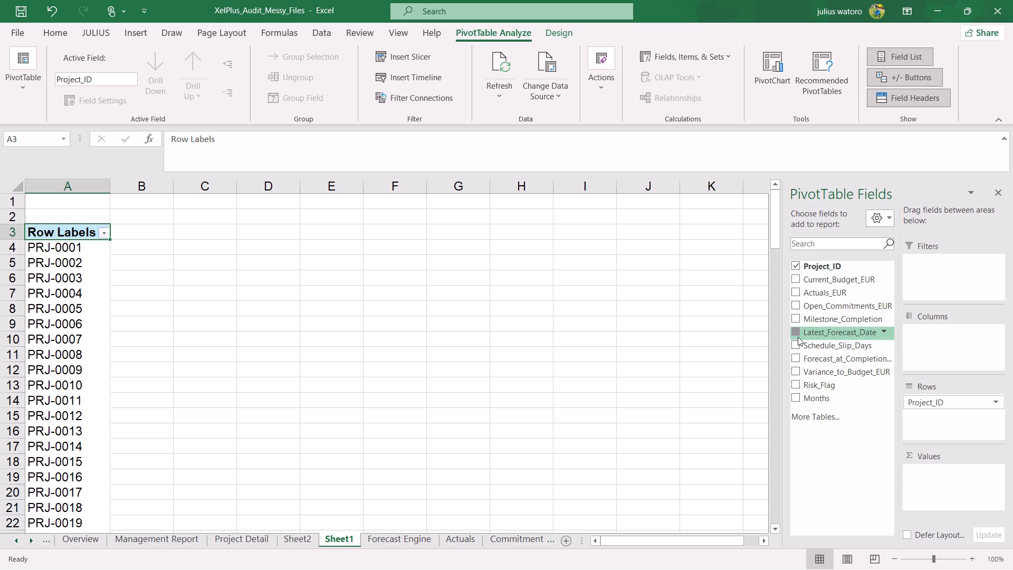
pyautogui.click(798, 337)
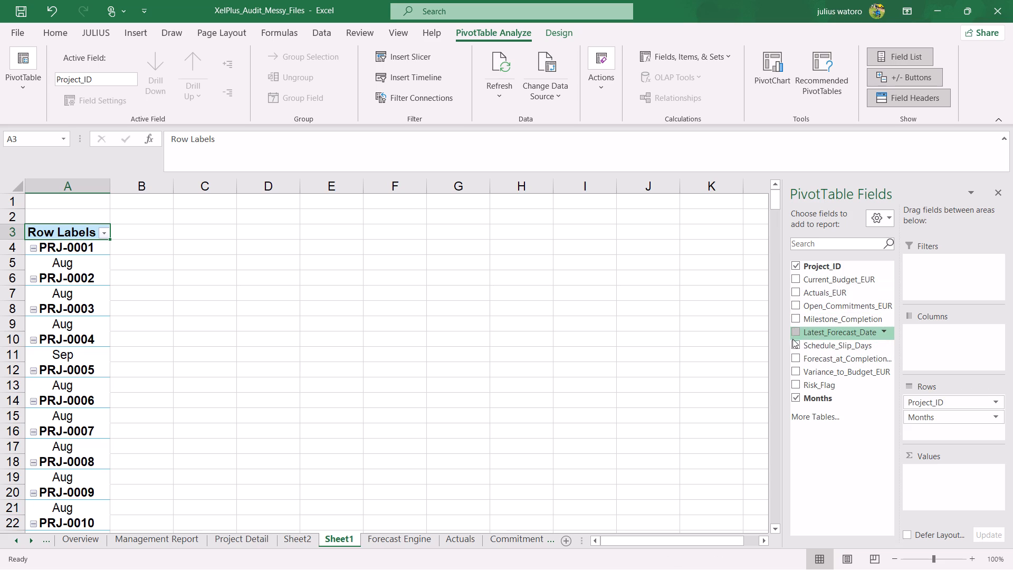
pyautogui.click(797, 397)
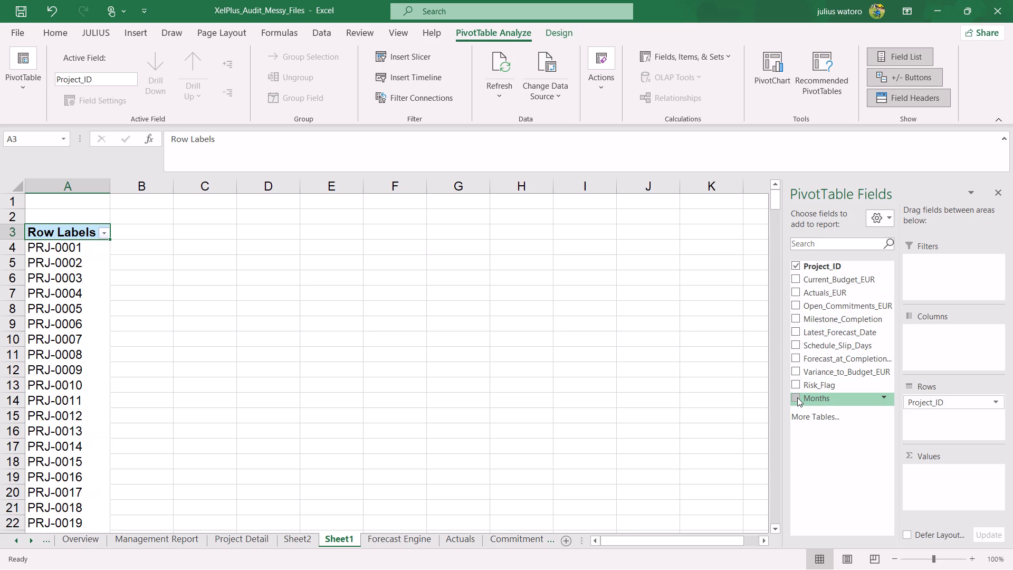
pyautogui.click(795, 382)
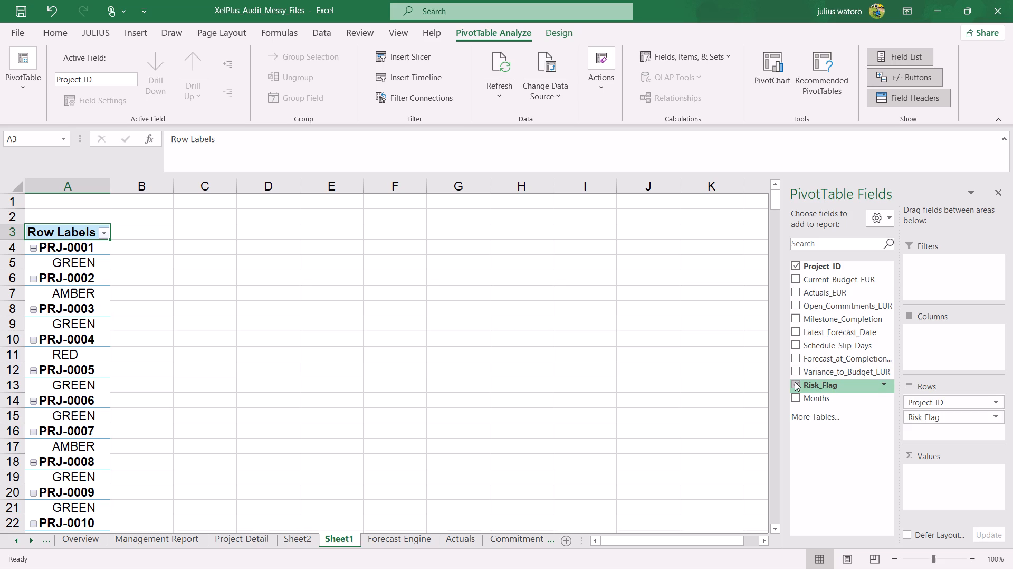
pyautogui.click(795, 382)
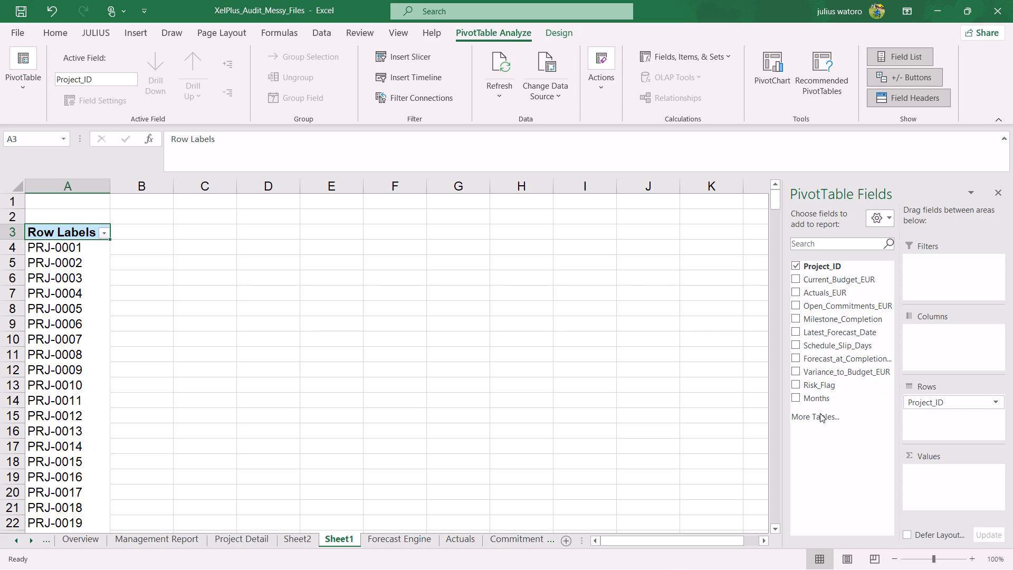
# Add Variance_to_Budget_EUR and Forecast_at_Completion_EUR as summed values in the PivotTable.
pyautogui.click(798, 370)
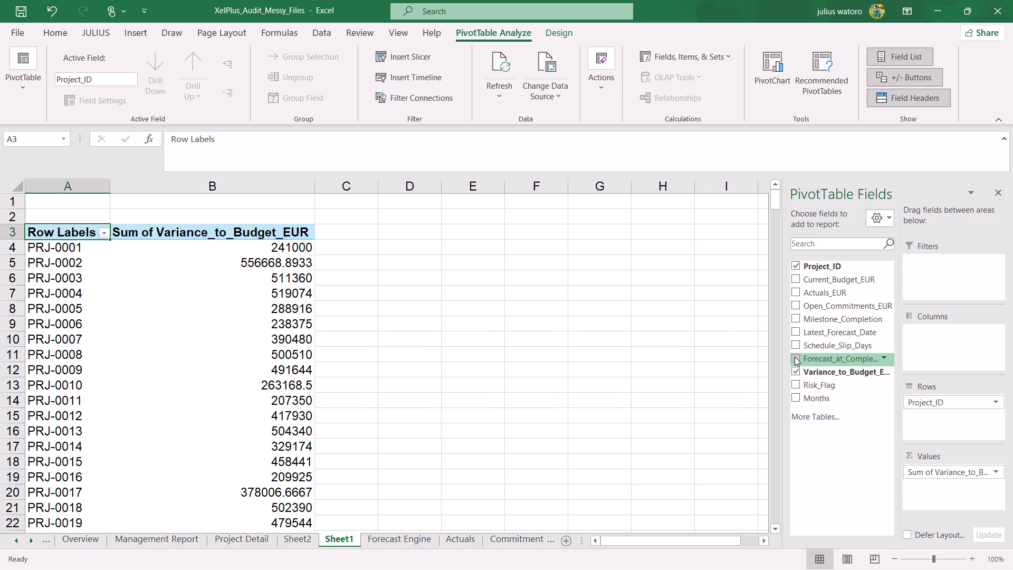
pyautogui.click(795, 357)
pyautogui.click(588, 256)
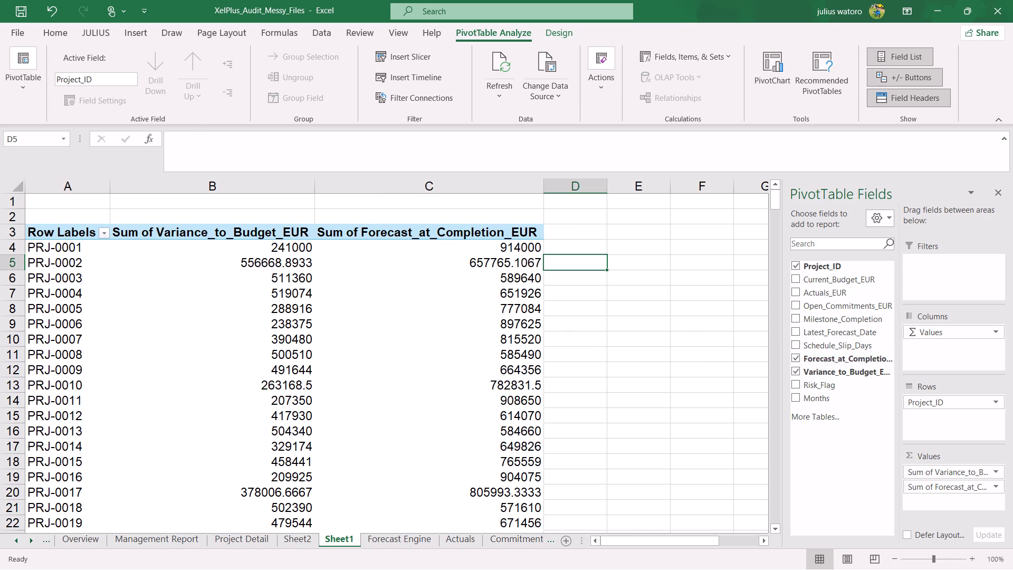
pyautogui.click(482, 235)
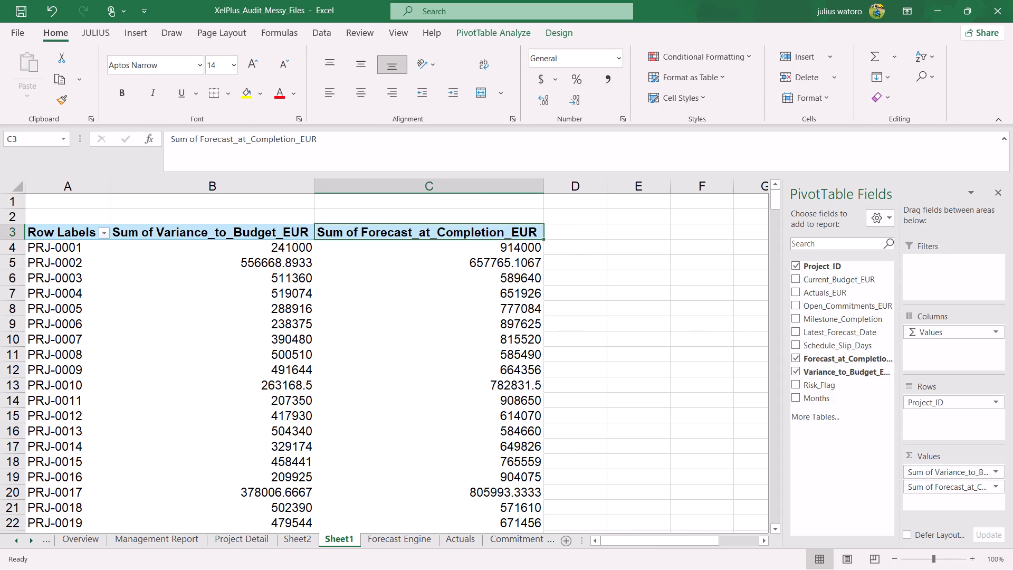
# Rename the PivotTable's Sum of Forecast_at_Completion_EUR header in C3 as "Completion_EUR" with a leading space.
pyautogui.click(252, 140)
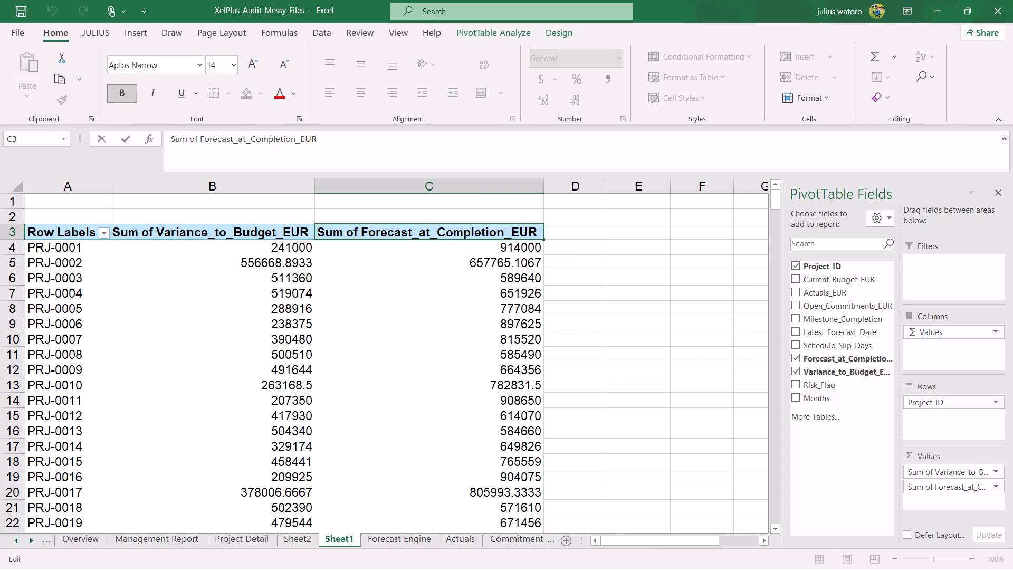
pyautogui.press('BackSpace')
pyautogui.press('BackSpace')
pyautogui.press('BackSpace')
pyautogui.press('BackSpace')
pyautogui.press('BackSpace')
pyautogui.press('BackSpace')
pyautogui.press('BackSpace')
pyautogui.press('BackSpace')
pyautogui.press('BackSpace')
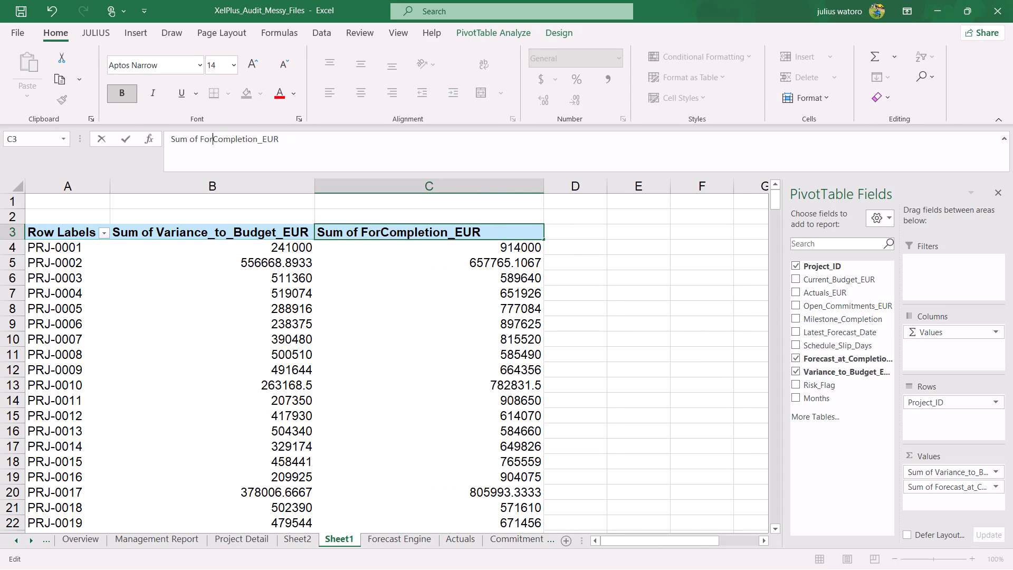
pyautogui.press('BackSpace')
pyautogui.press('BackSpace')
pyautogui.press('BackSpace')
pyautogui.press('BackSpace')
pyautogui.press('BackSpace')
pyautogui.press('BackSpace')
pyautogui.press('BackSpace')
pyautogui.press('BackSpace')
pyautogui.press('BackSpace')
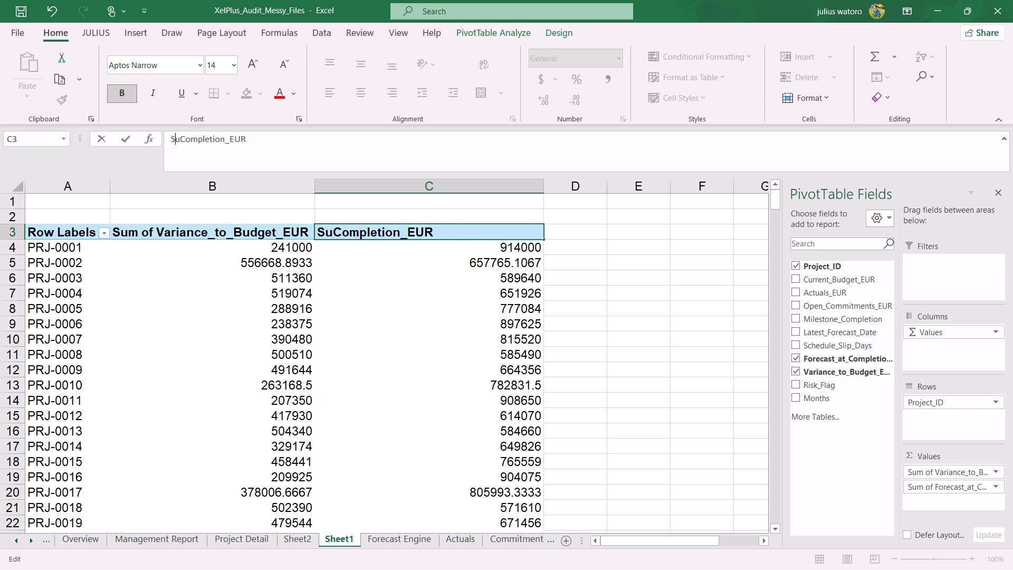
pyautogui.press('BackSpace')
pyautogui.press('space')
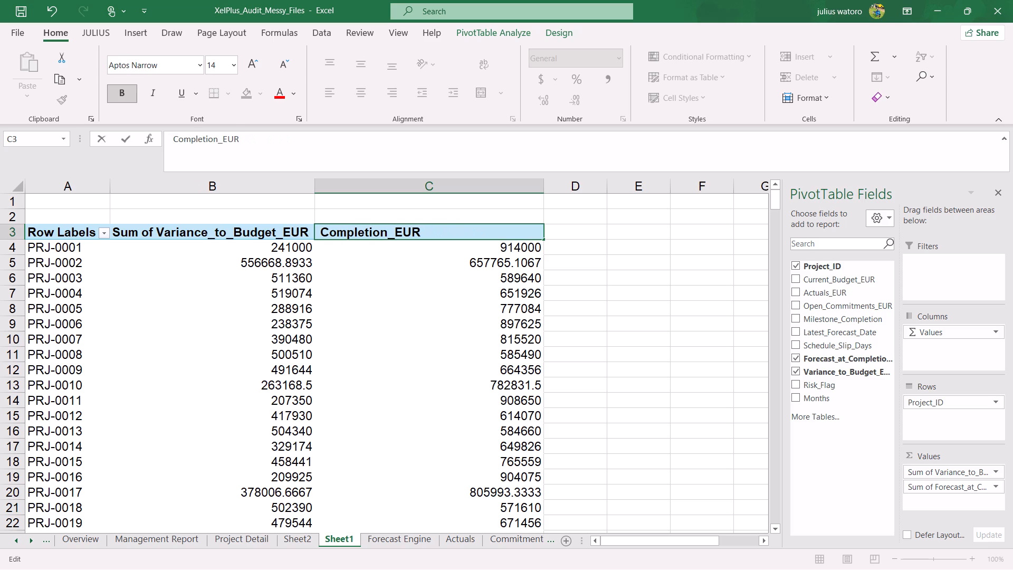
pyautogui.press('Return')
# Rename the PivotTable's Sum of Variance_to_Budget_EUR header in B3 as "Budget_EUR".
pyautogui.click(266, 232)
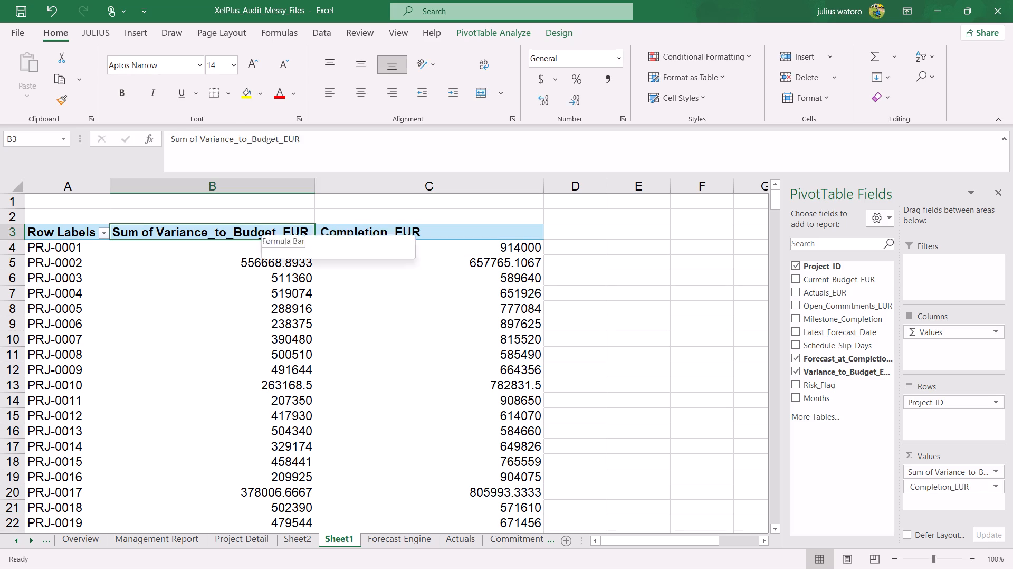
pyautogui.click(249, 138)
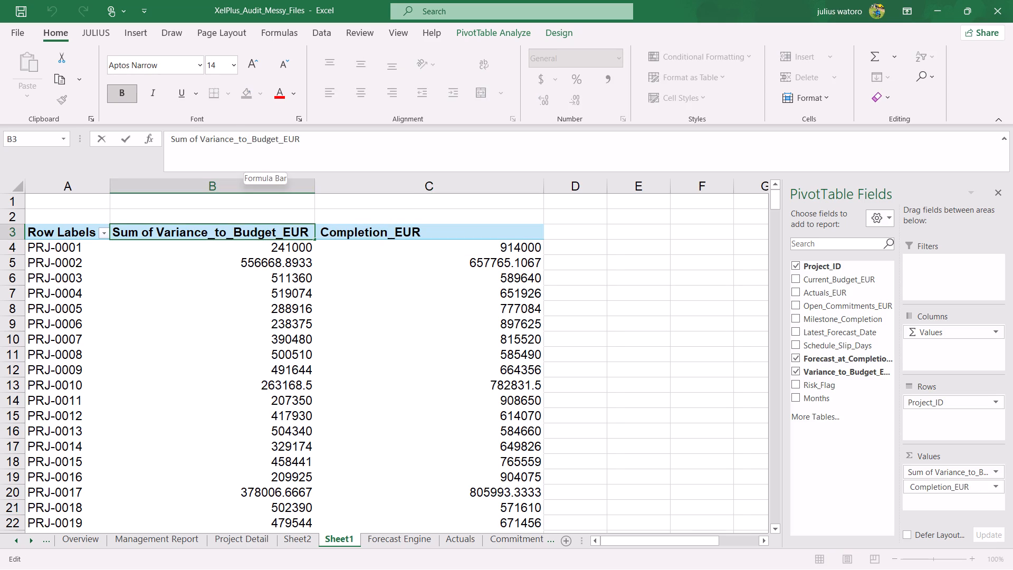
pyautogui.press('BackSpace')
pyautogui.press('BackSpace')
pyautogui.press('BackSpace')
pyautogui.press('BackSpace')
pyautogui.press('BackSpace')
pyautogui.press('BackSpace')
pyautogui.press('BackSpace')
pyautogui.press('BackSpace')
pyautogui.press('BackSpace')
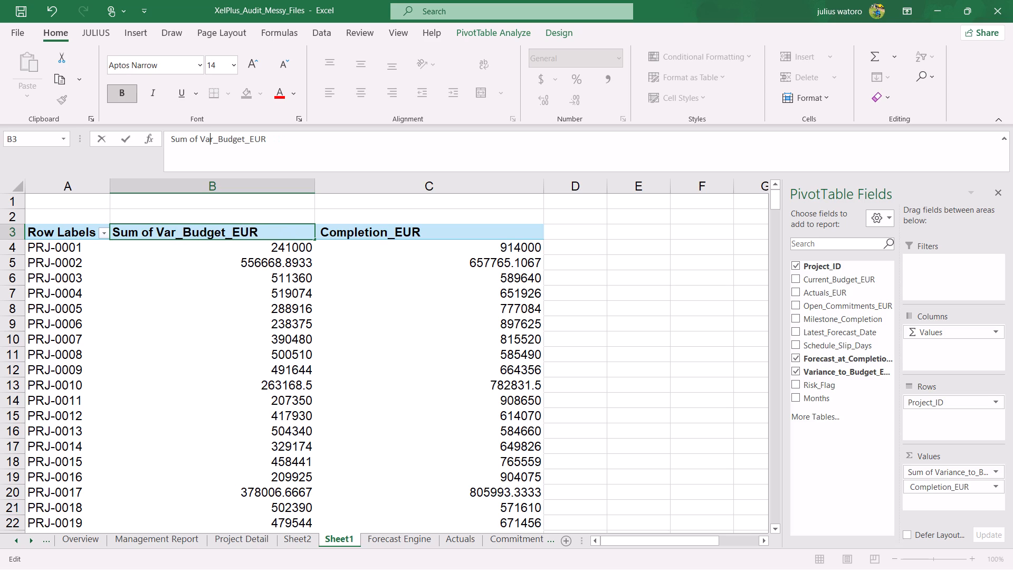
pyautogui.press('BackSpace')
pyautogui.press('BackSpace')
pyautogui.press('BackSpace')
pyautogui.press('BackSpace')
pyautogui.press('BackSpace')
pyautogui.press('BackSpace')
pyautogui.press('BackSpace')
pyautogui.press('BackSpace')
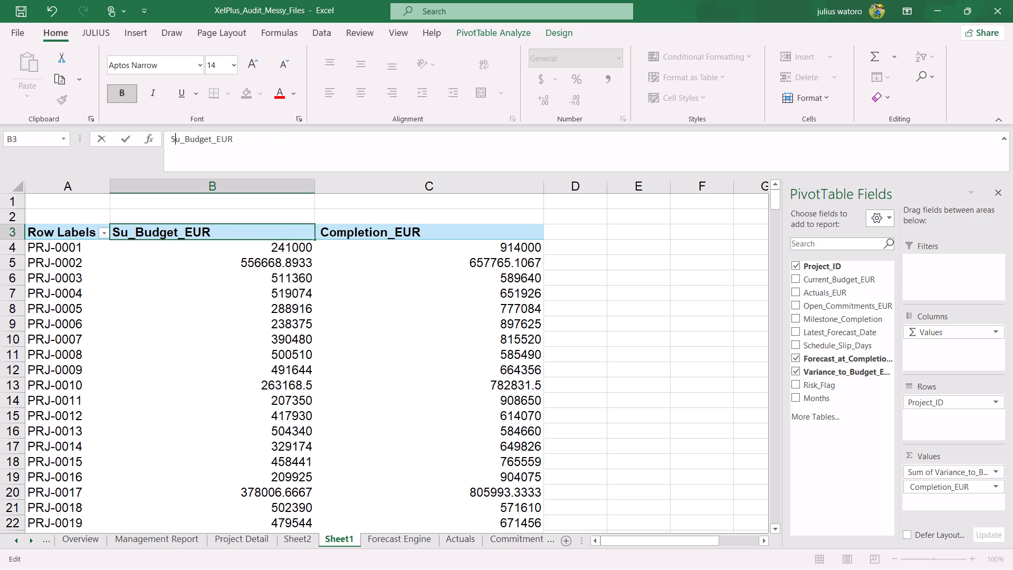
pyautogui.press('BackSpace')
pyautogui.press('Delete')
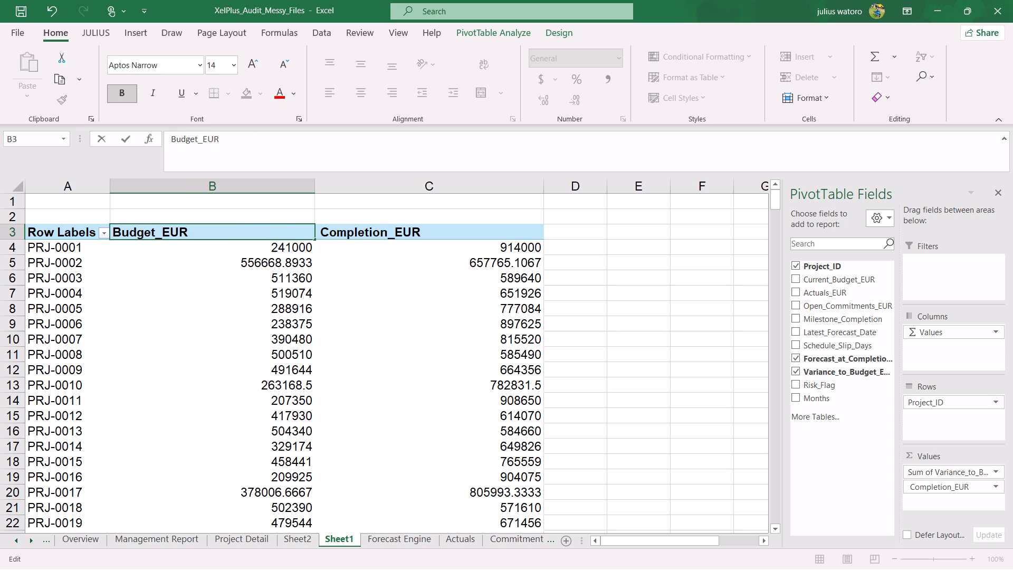
pyautogui.press('Return')
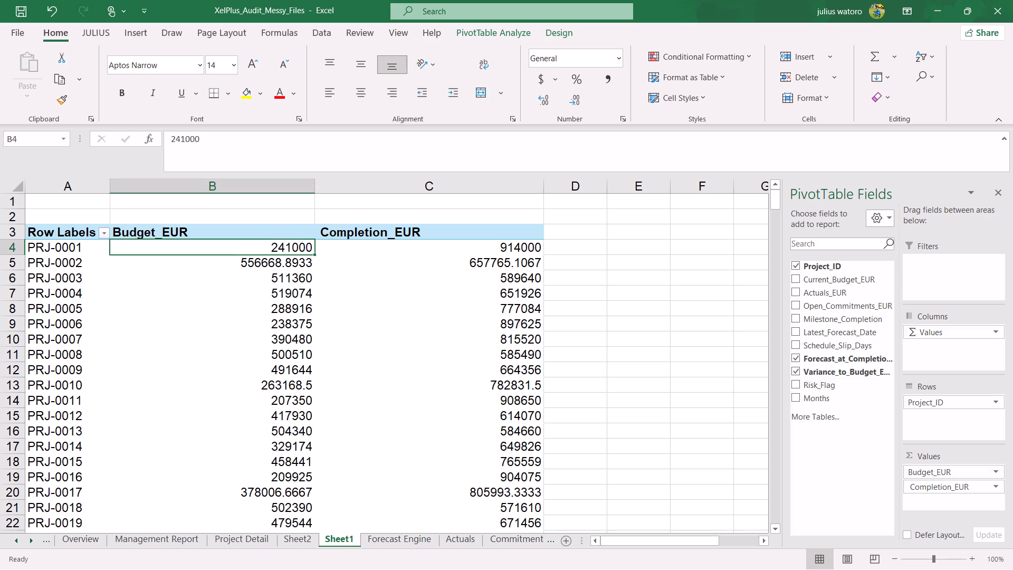
# Insert a timeline for the Latest_Forecast_Date field of the PivotTable.
pyautogui.click(77, 228)
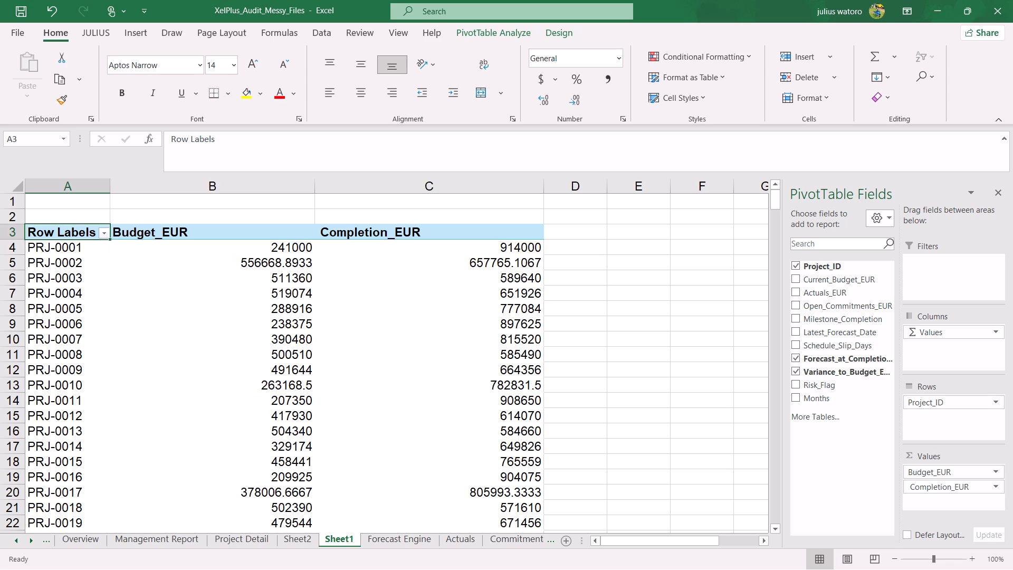
pyautogui.click(498, 38)
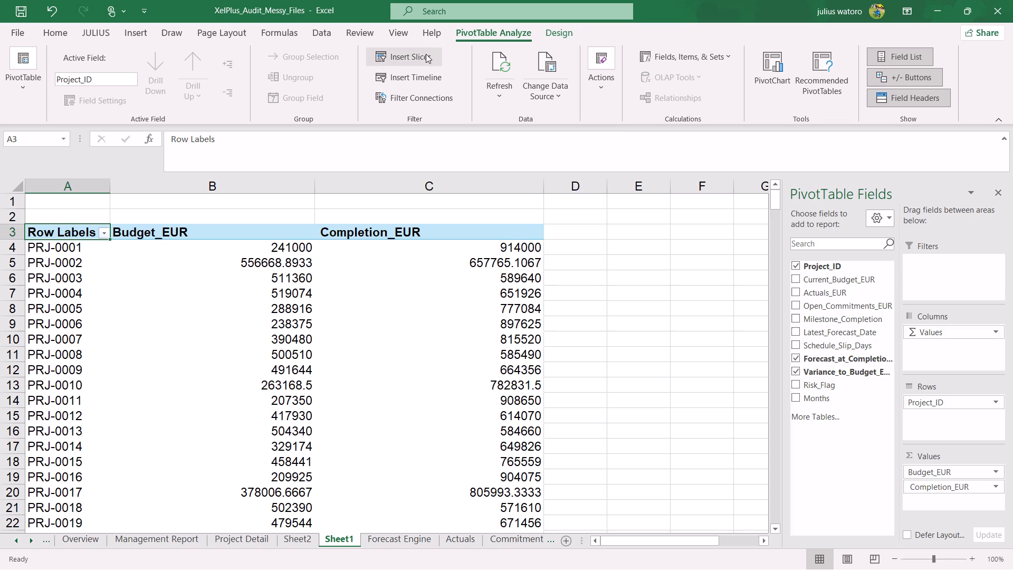
pyautogui.click(551, 37)
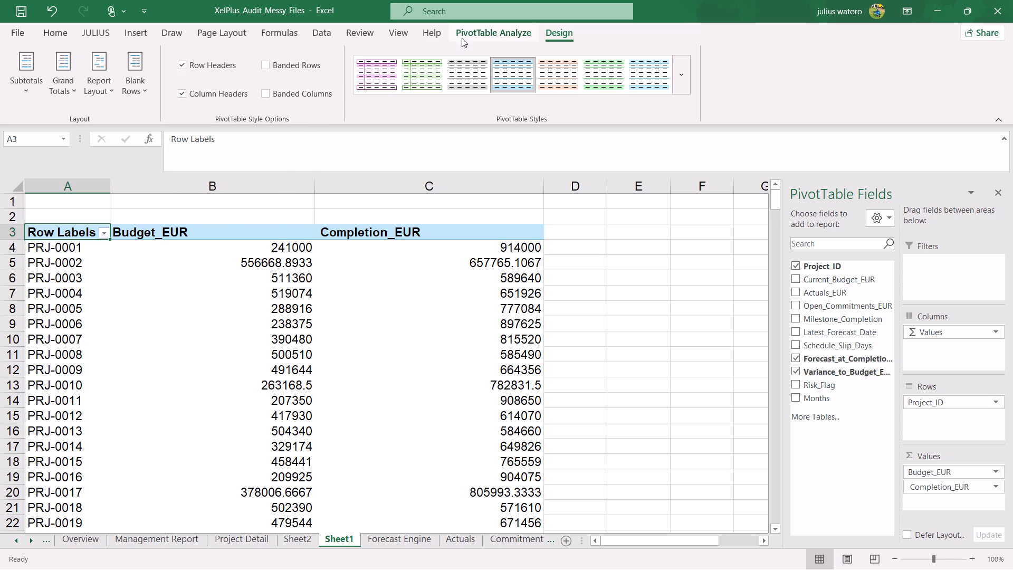
pyautogui.click(500, 36)
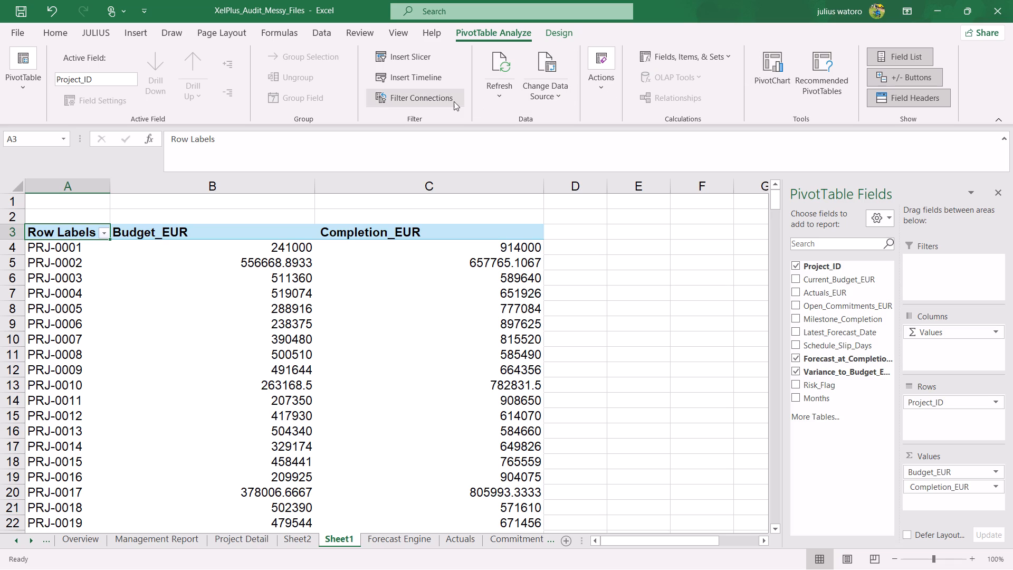
pyautogui.click(419, 80)
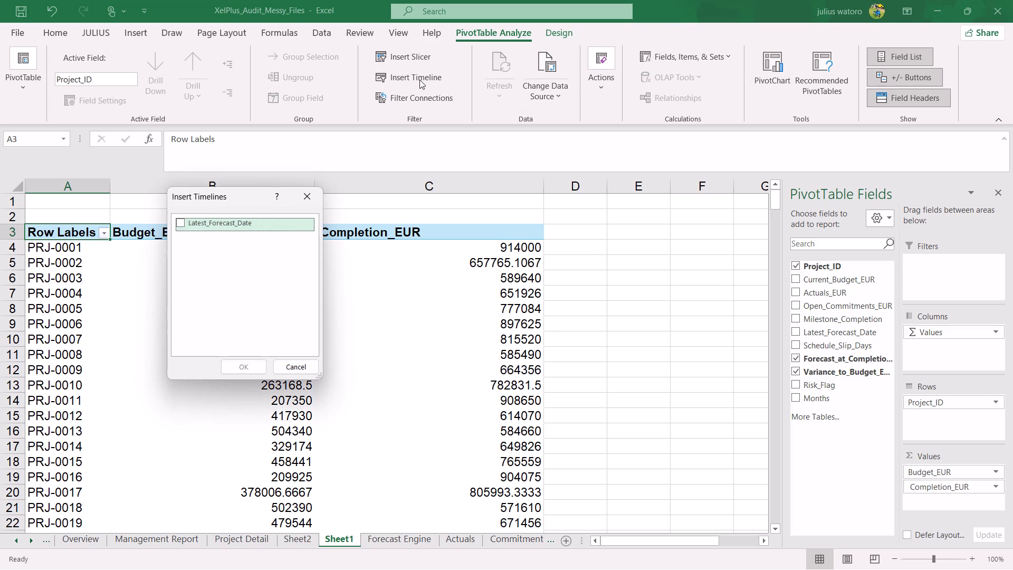
pyautogui.click(181, 220)
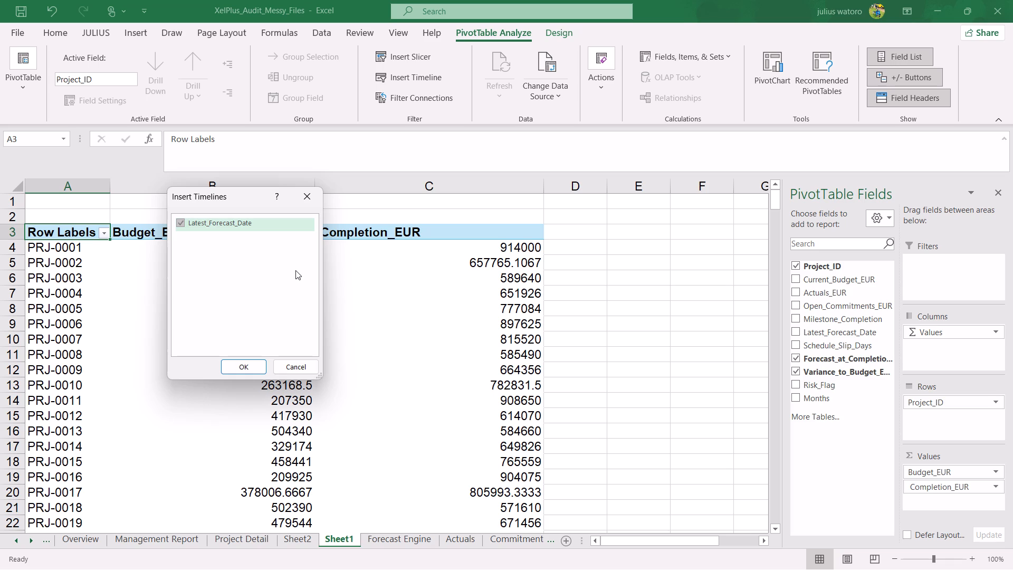
pyautogui.click(245, 372)
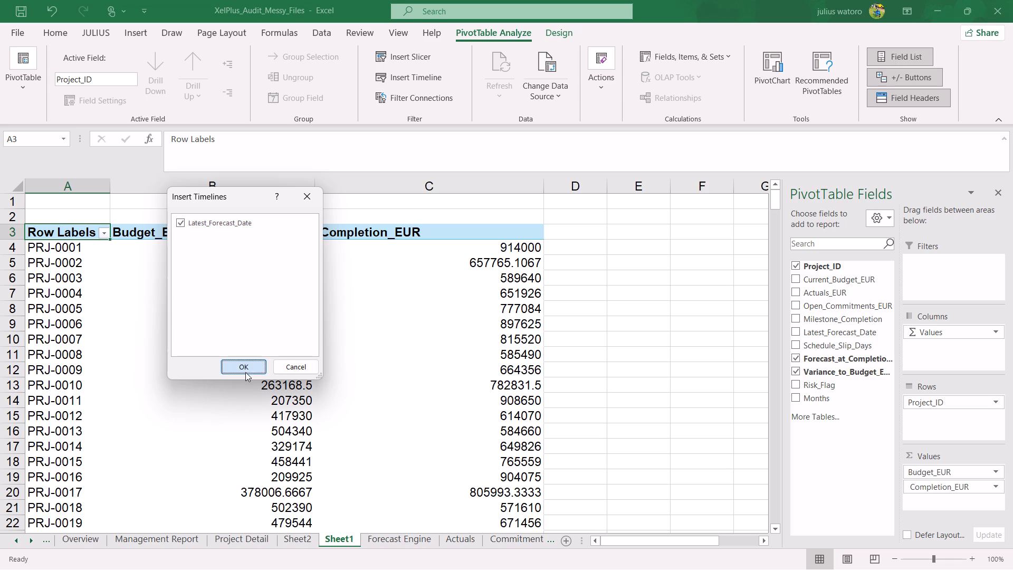
# Move the Latest_Forecast_Date timeline off the PivotTable into the empty cells beside it, across about columns D to G from row 2.
pyautogui.moveTo(305, 369); pyautogui.dragTo(384, 343)
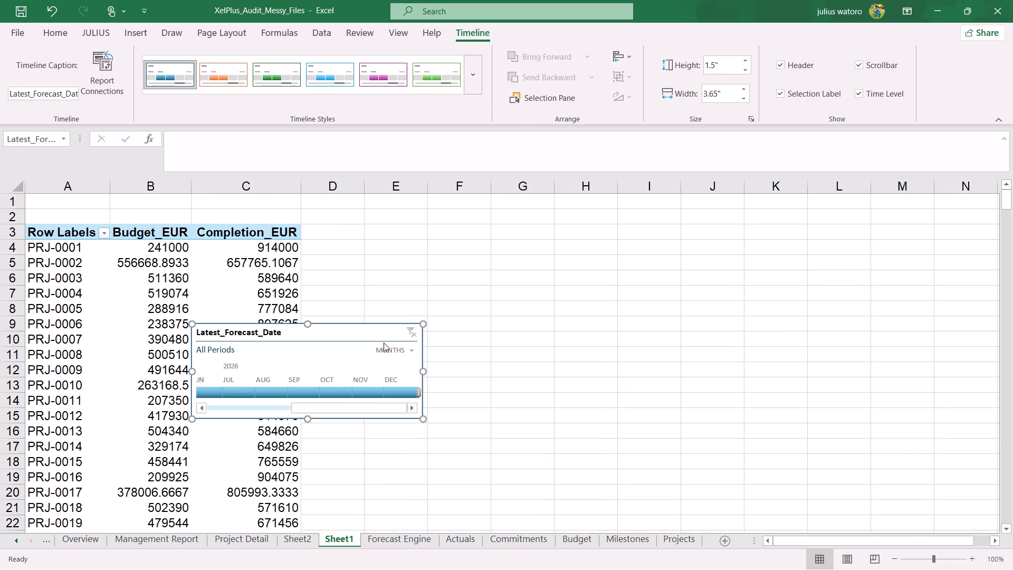
pyautogui.moveTo(384, 343); pyautogui.dragTo(372, 337)
pyautogui.moveTo(372, 337); pyautogui.dragTo(439, 271)
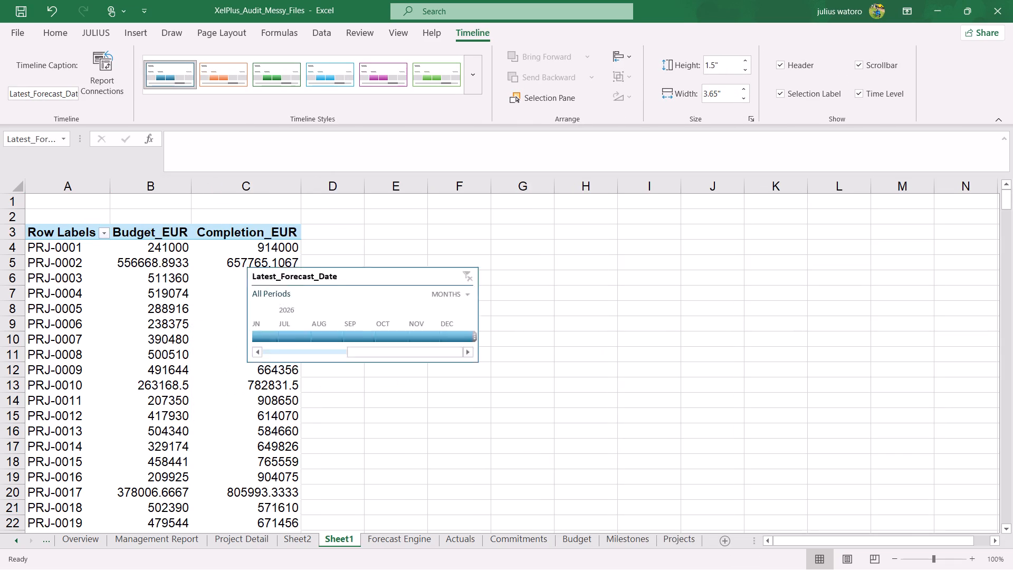
pyautogui.moveTo(439, 271); pyautogui.dragTo(513, 229)
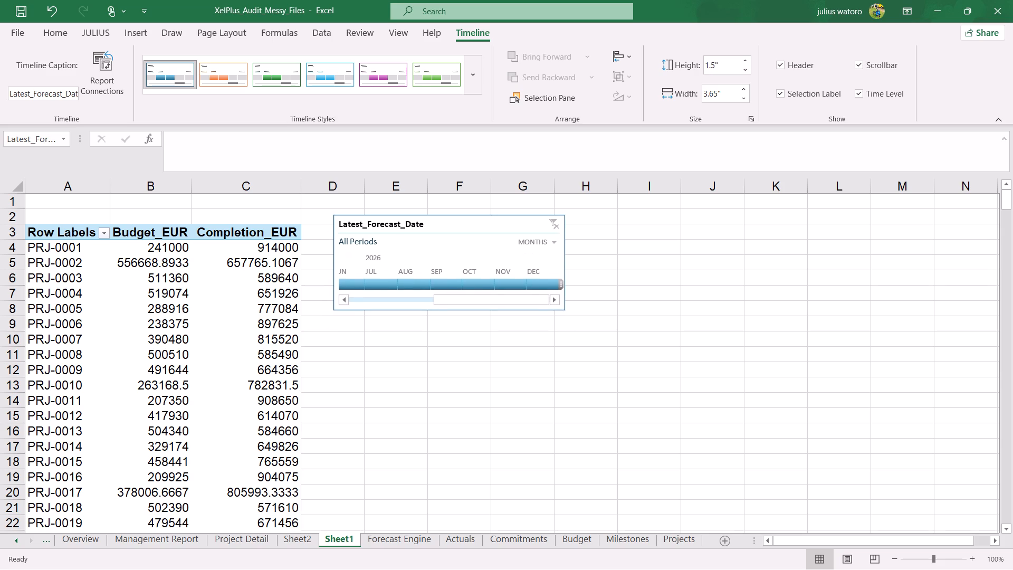
pyautogui.moveTo(513, 229); pyautogui.dragTo(508, 230)
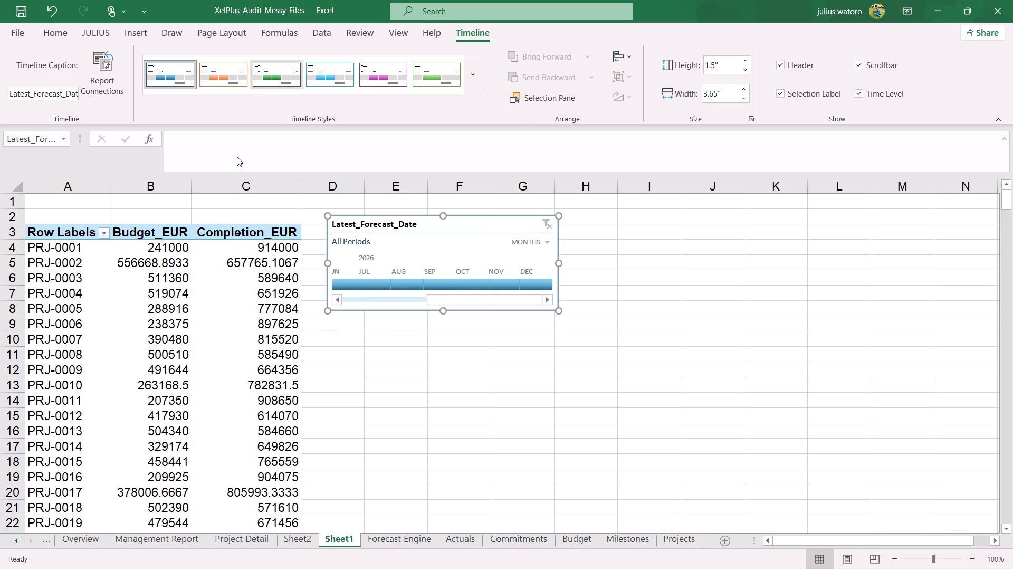
# Insert slicers for the PivotTable's Variance_to_Budget_EUR and Forecast_at_Completion_EUR fields.
pyautogui.click(204, 238)
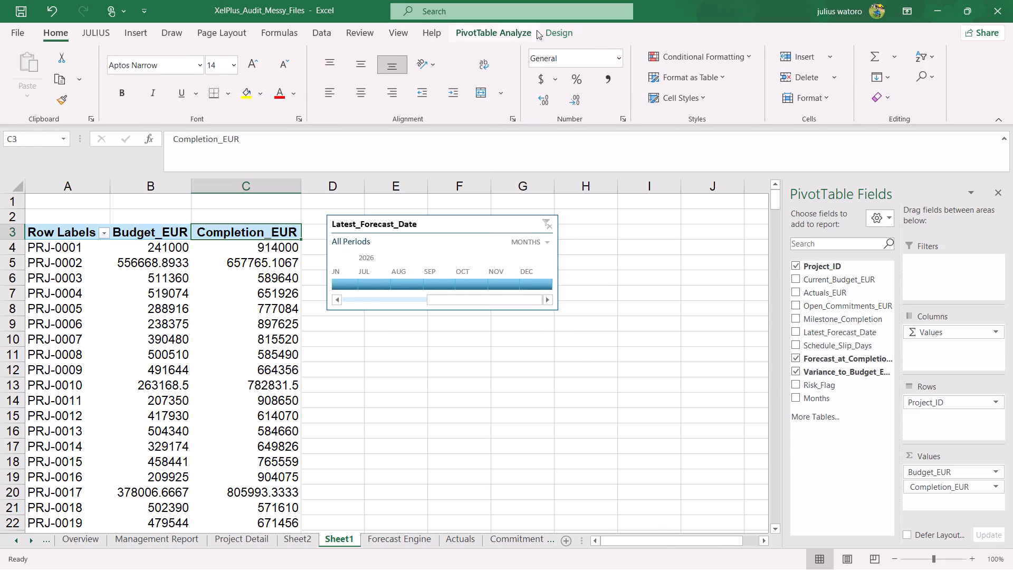
pyautogui.click(548, 31)
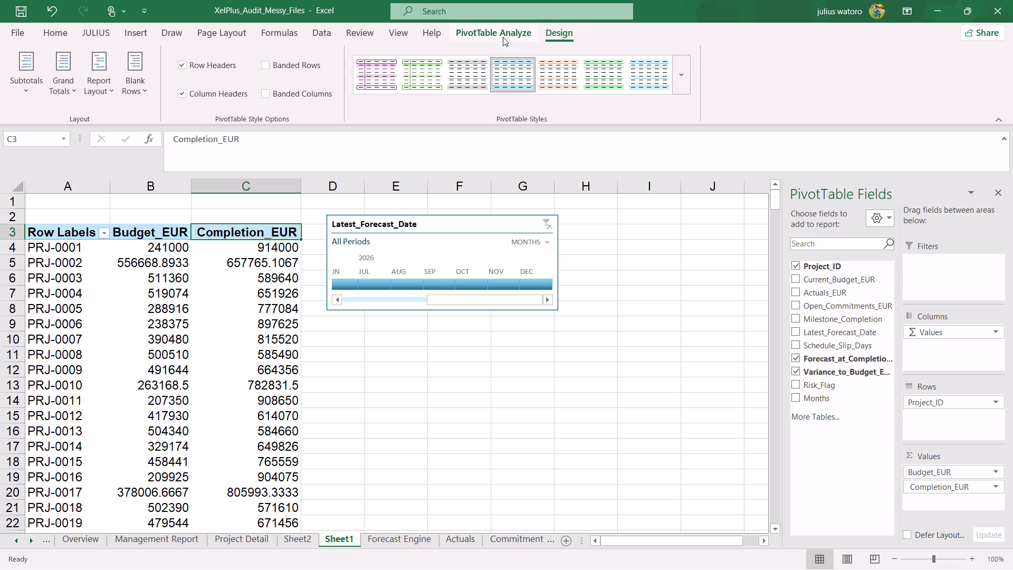
pyautogui.click(503, 37)
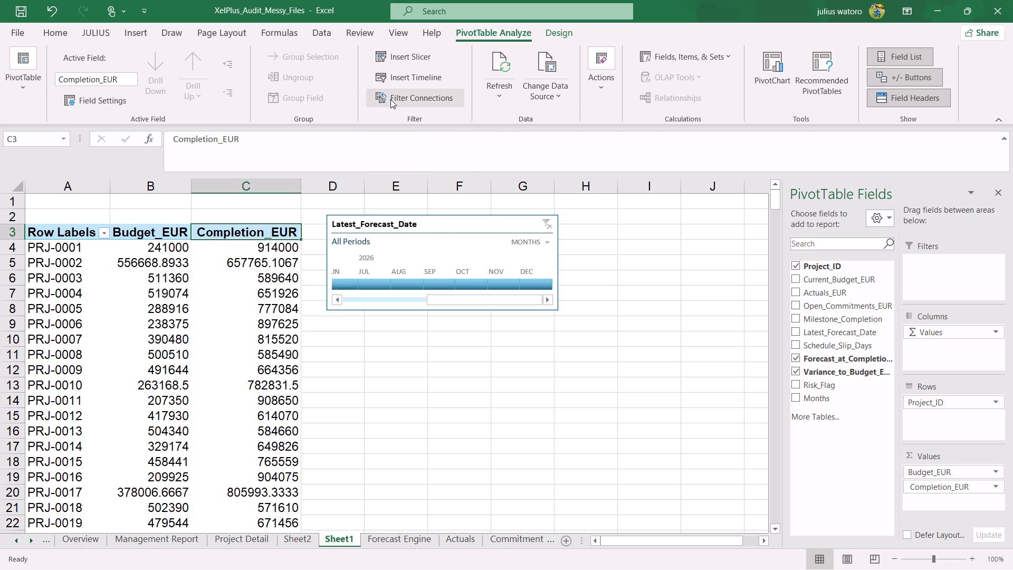
pyautogui.click(410, 56)
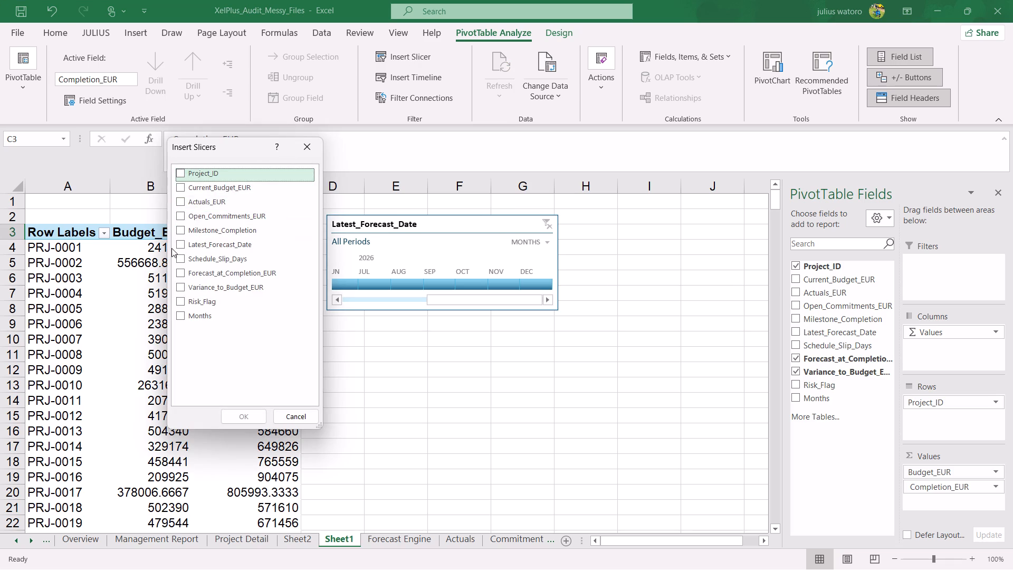
pyautogui.click(185, 283)
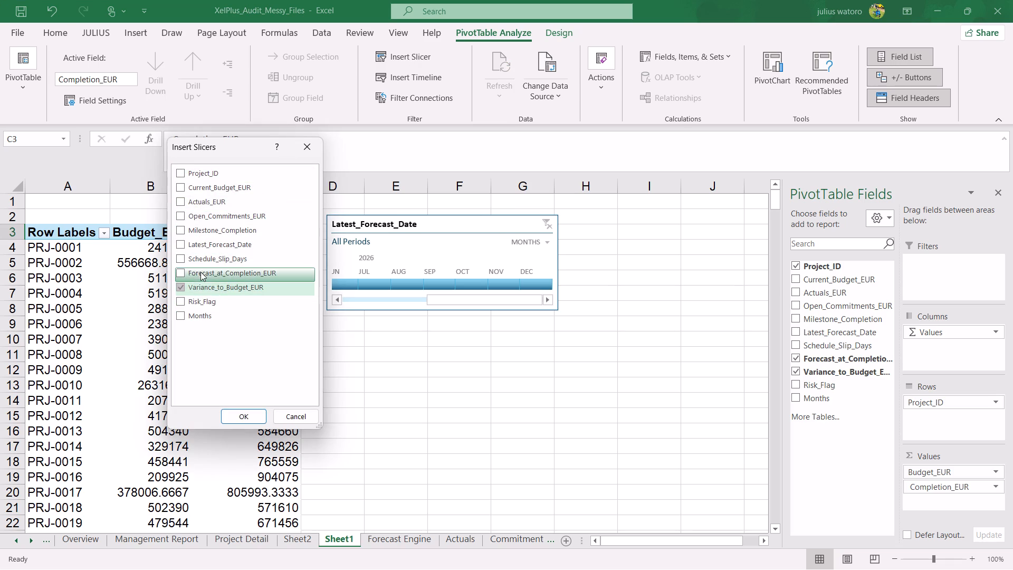
pyautogui.click(195, 271)
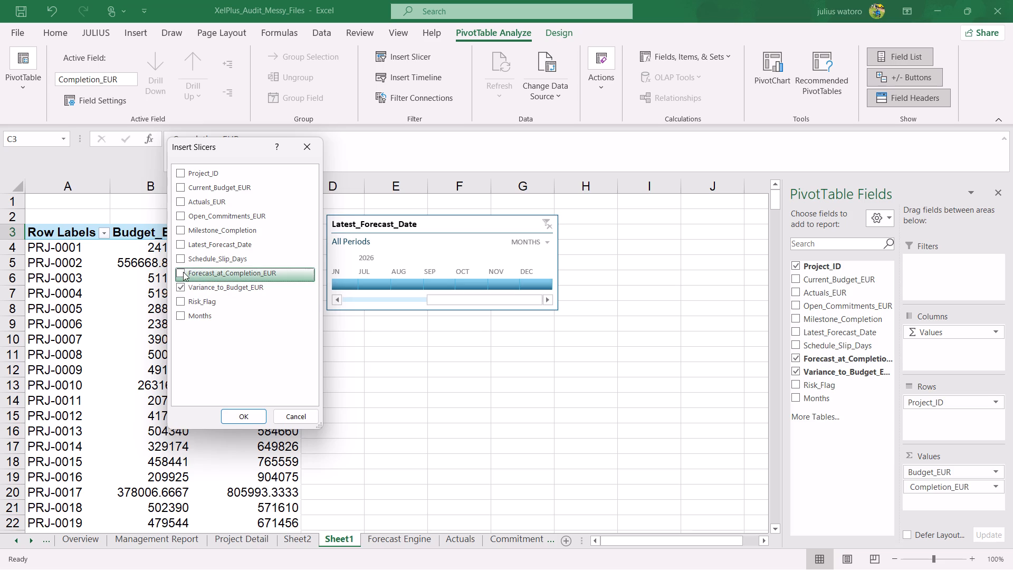
pyautogui.click(181, 272)
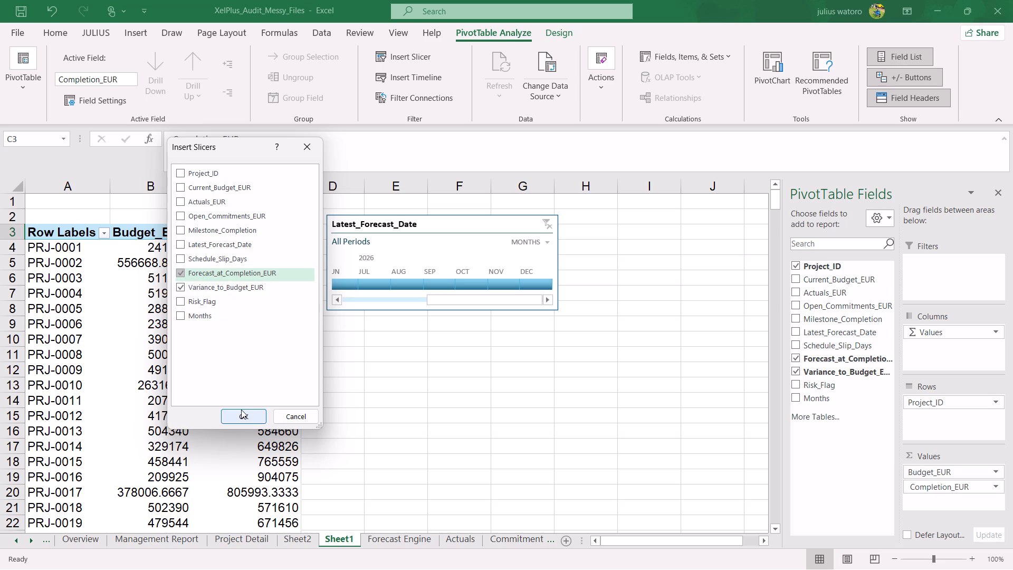
pyautogui.click(241, 412)
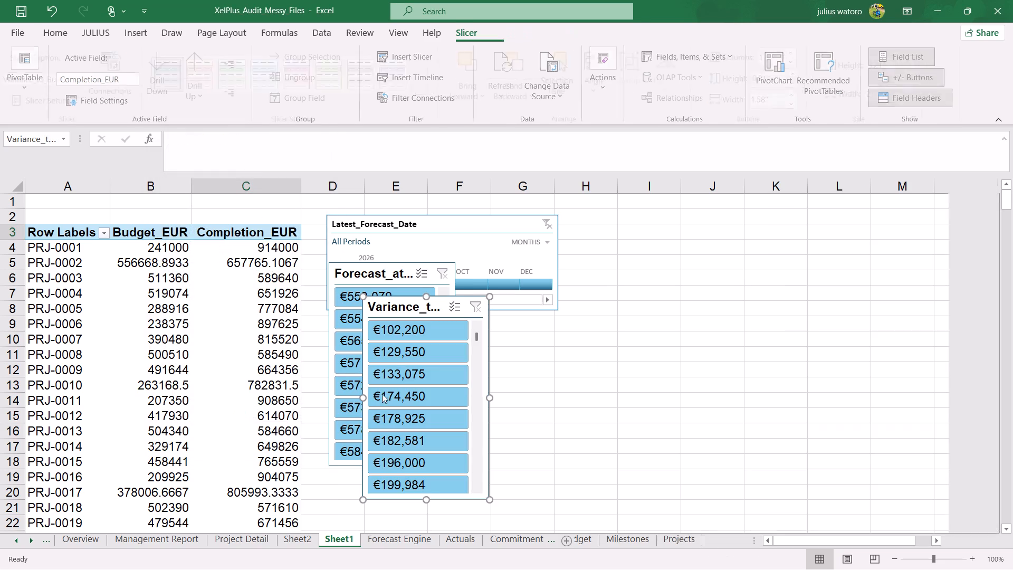
# Arrange the two slicers side by side below the timeline, with Forecast_at_Completion_EUR nearer the PivotTable and Variance_to_Budget_EUR beyond it.
pyautogui.moveTo(475, 316); pyautogui.dragTo(489, 312)
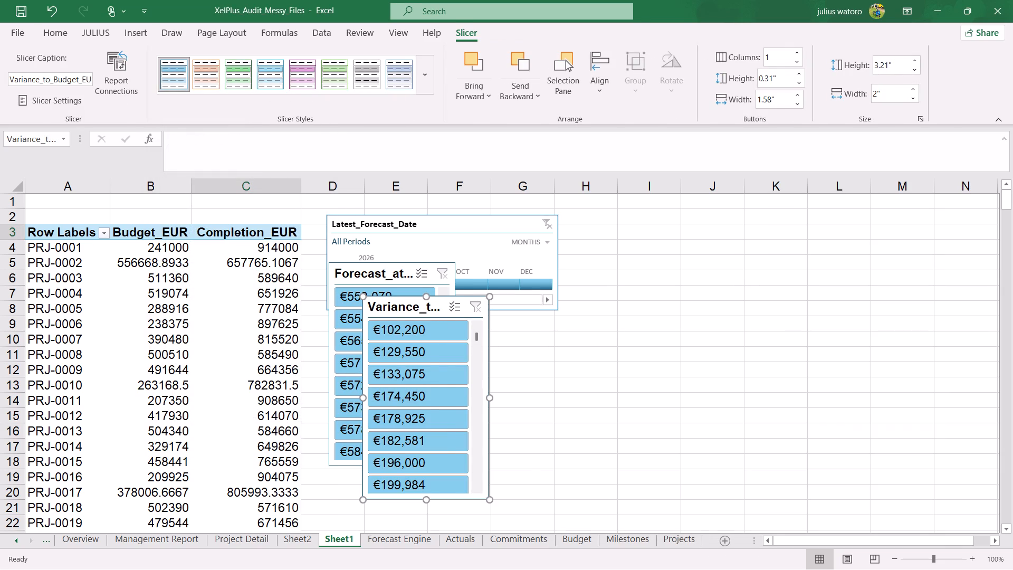
pyautogui.moveTo(489, 312); pyautogui.dragTo(590, 331)
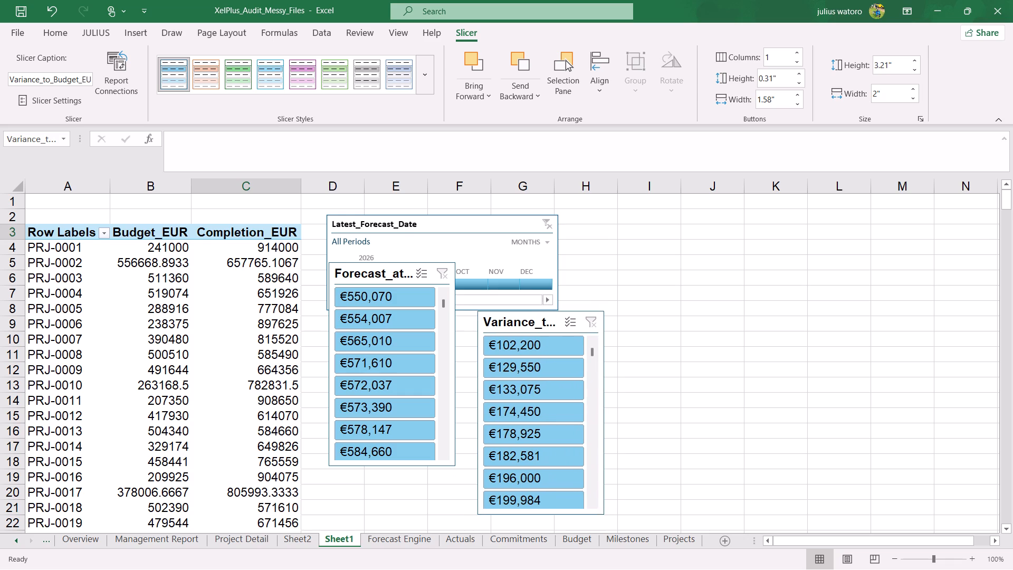
pyautogui.moveTo(395, 267); pyautogui.dragTo(402, 365)
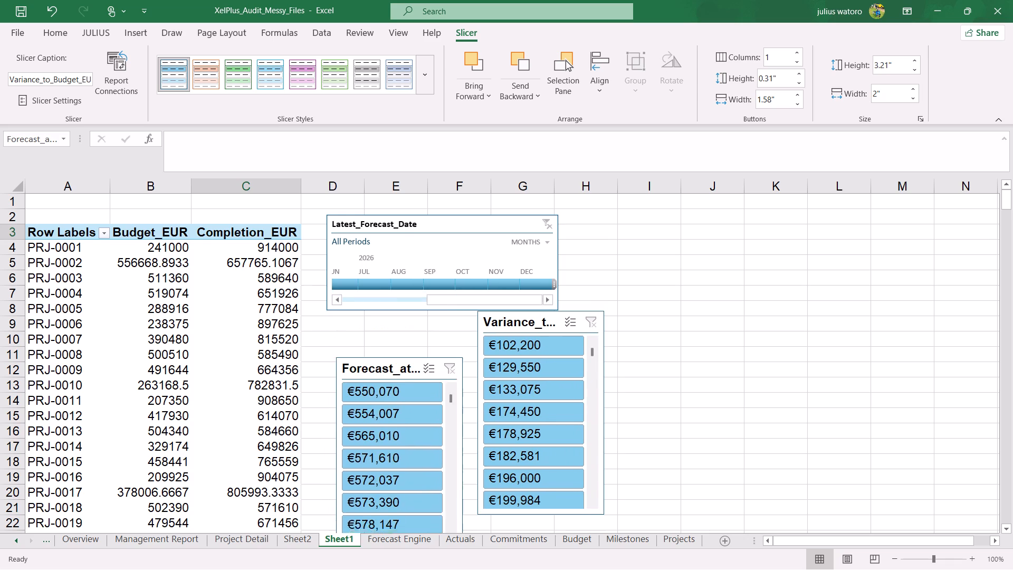
pyautogui.moveTo(402, 365); pyautogui.dragTo(409, 331)
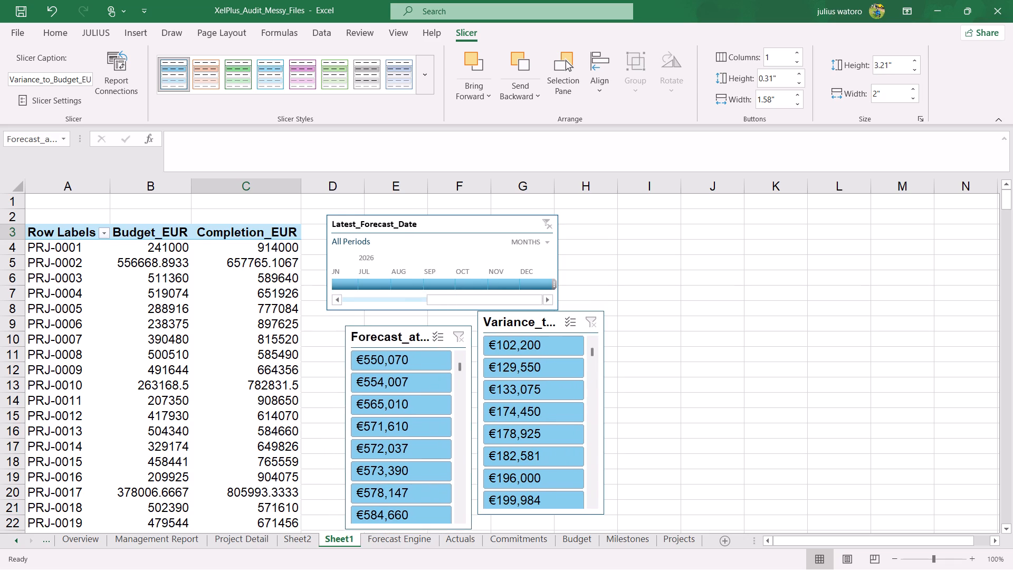
pyautogui.moveTo(409, 331); pyautogui.dragTo(399, 324)
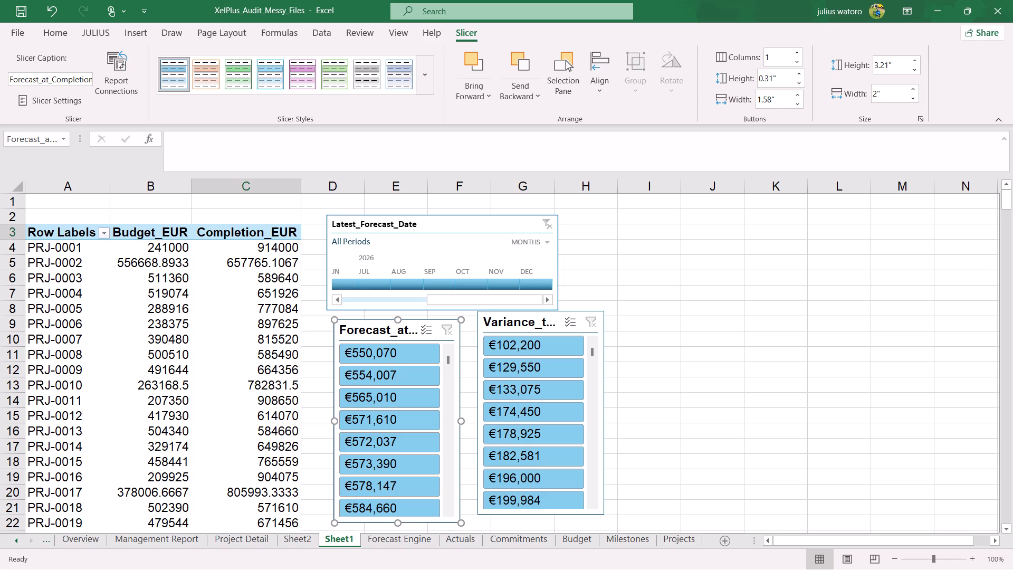
# Filter the PivotTable to €550,070 with the Forecast_at_Completion_EUR slicer.
pyautogui.click(398, 351)
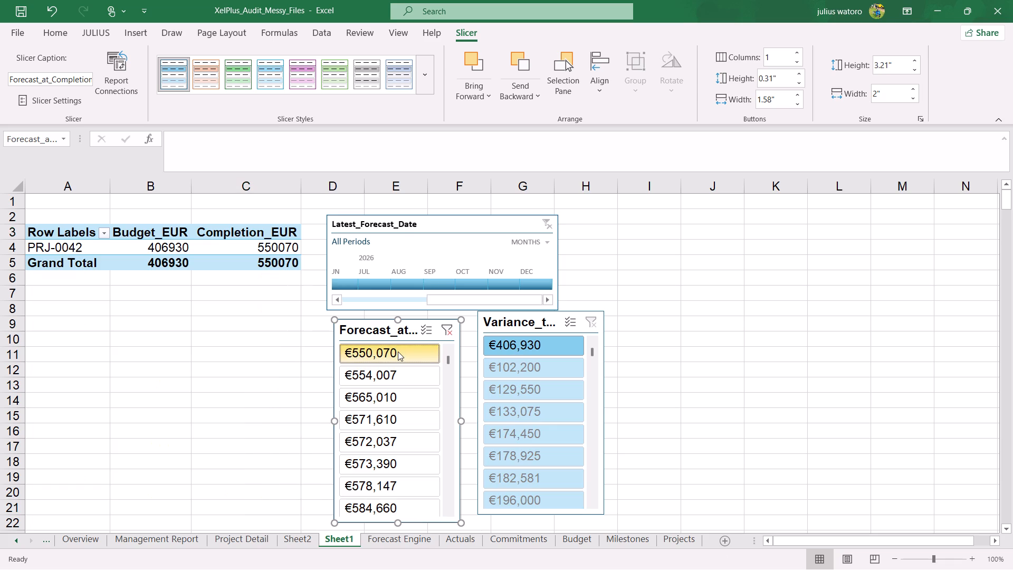
# Try the Forecast_at_Completion_EUR slicer at €554,007 and €565,010, and clear its filter.
pyautogui.click(377, 377)
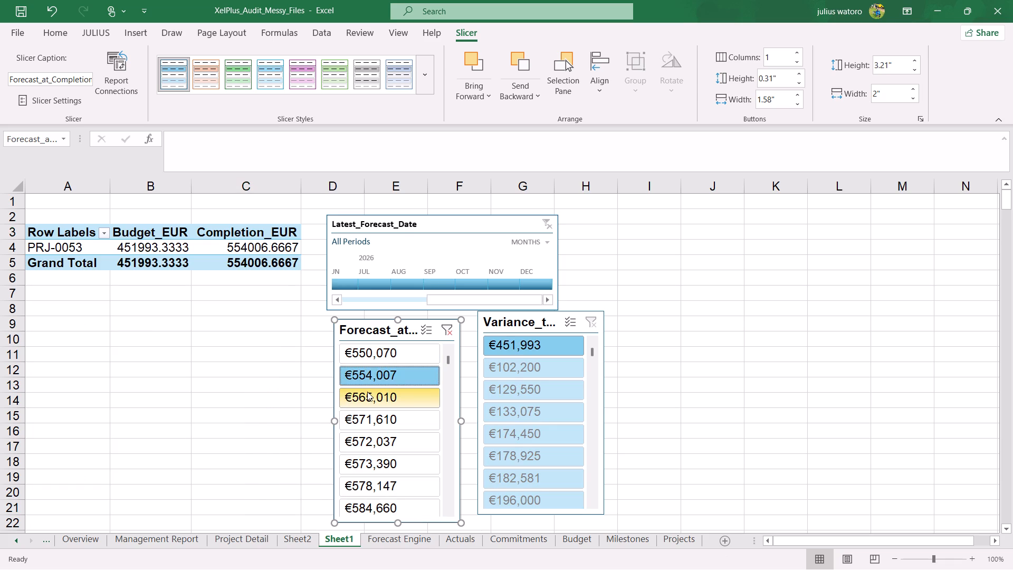
pyautogui.click(367, 392)
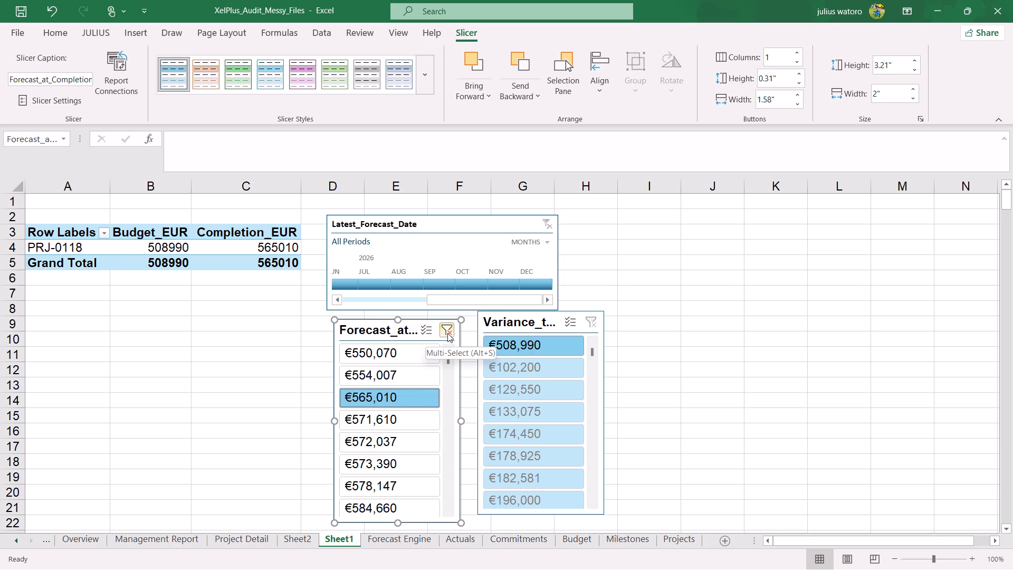
pyautogui.click(448, 334)
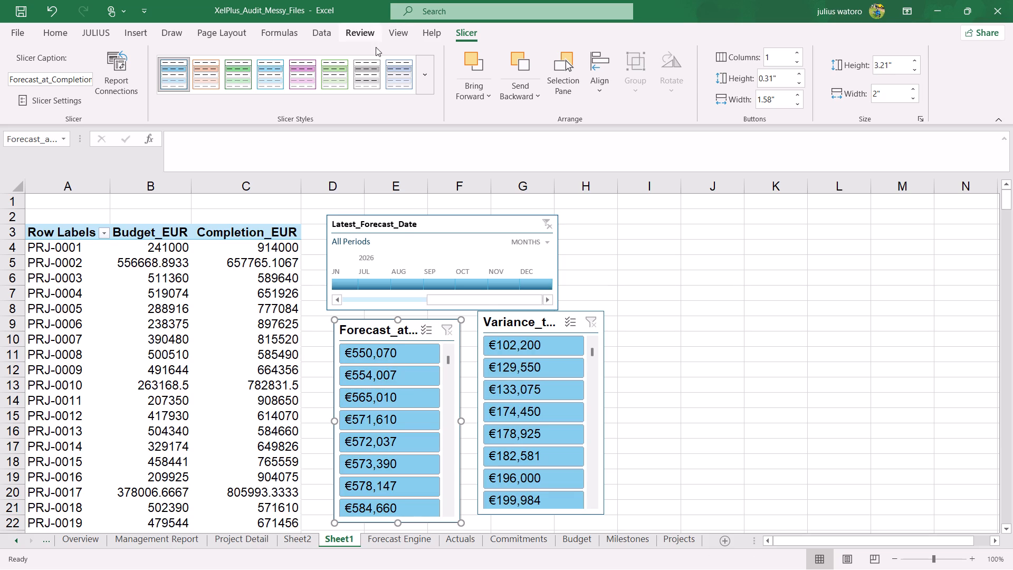
# Apply the light orange slicer style to the Forecast_at_Completion_EUR slicer.
pyautogui.click(257, 69)
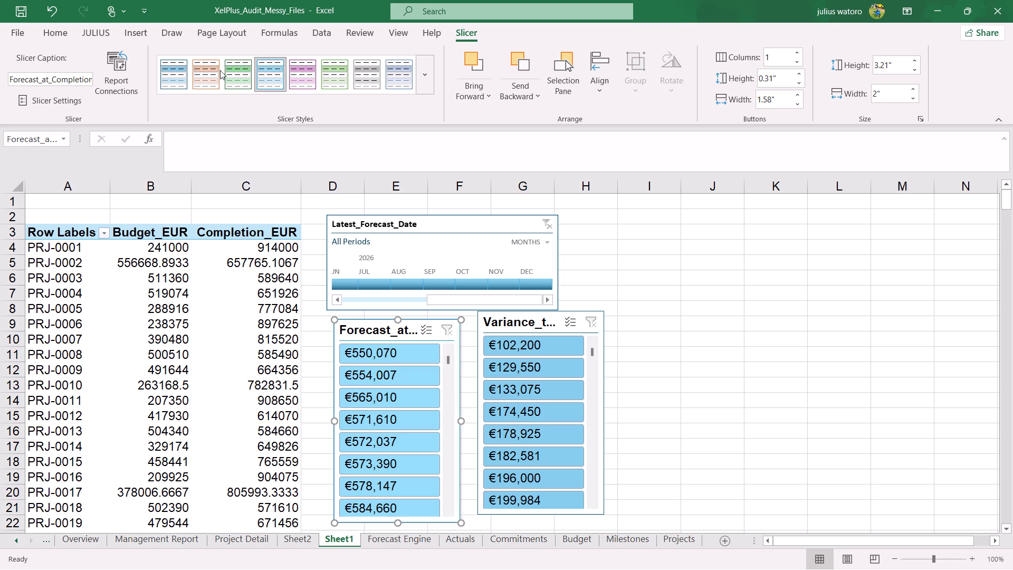
pyautogui.click(212, 71)
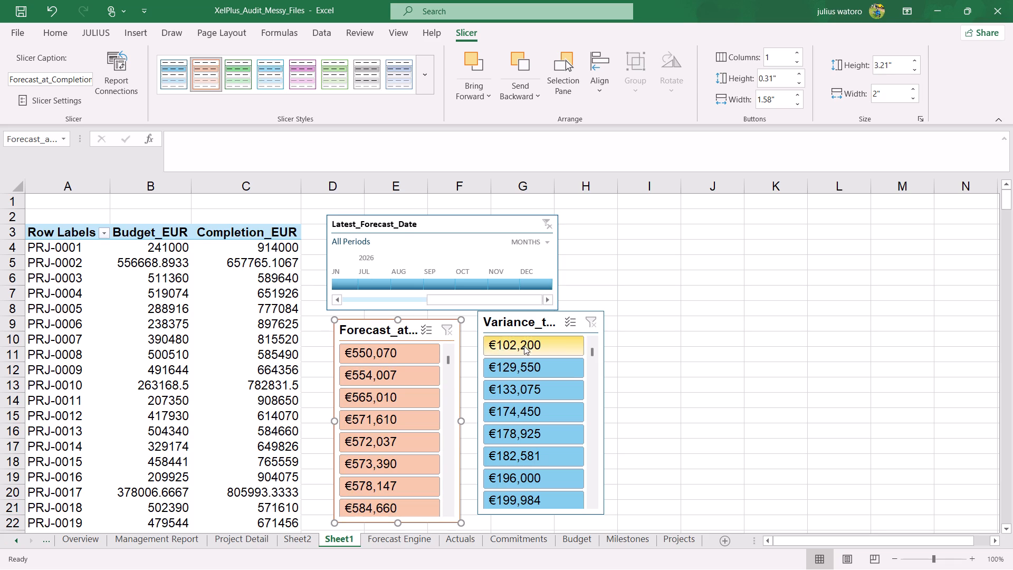
# Apply the light grey slicer style to the Variance_to_Budget_EUR slicer.
pyautogui.click(500, 322)
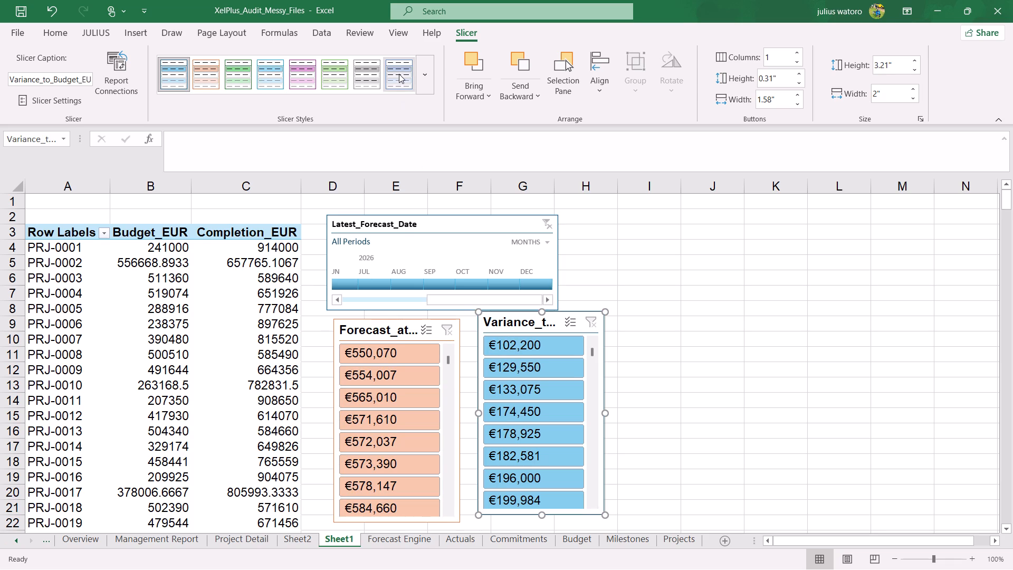
pyautogui.click(400, 75)
pyautogui.click(378, 75)
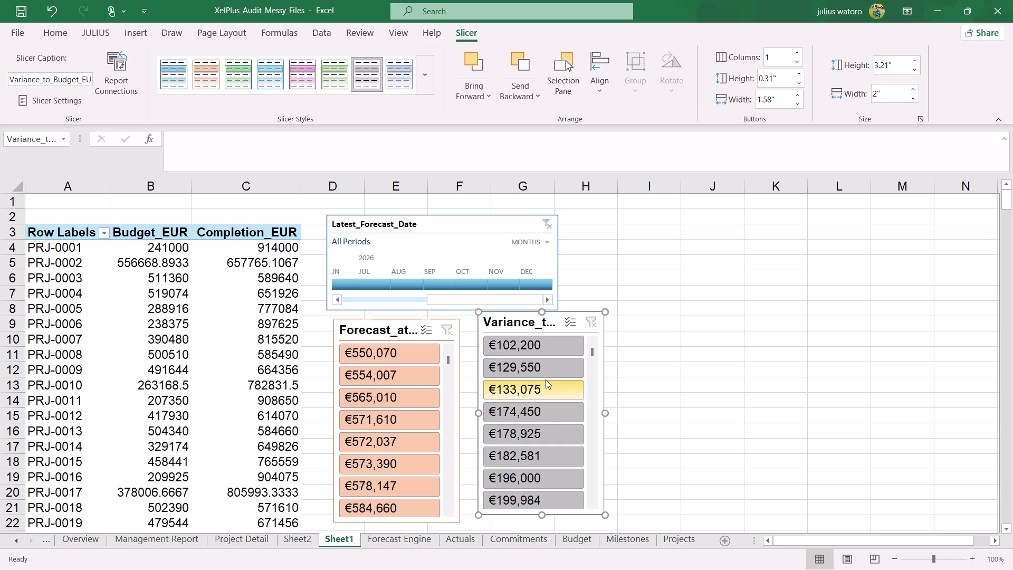
# Move the Variance_to_Budget_EUR slicer directly beside the Forecast_at_Completion_EUR slicer with their top edges about level.
pyautogui.moveTo(528, 312); pyautogui.dragTo(515, 331)
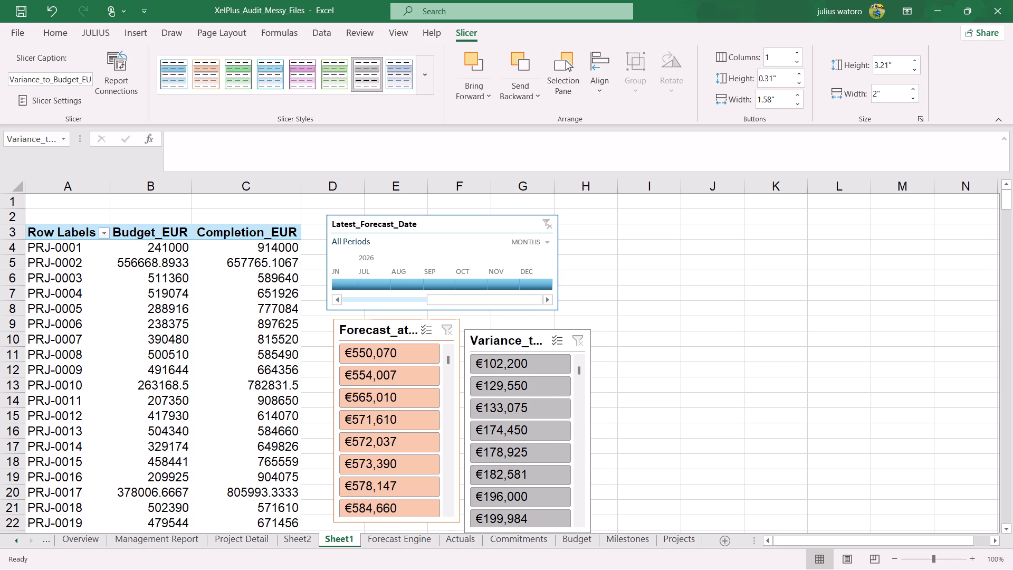
pyautogui.moveTo(515, 331); pyautogui.dragTo(515, 318)
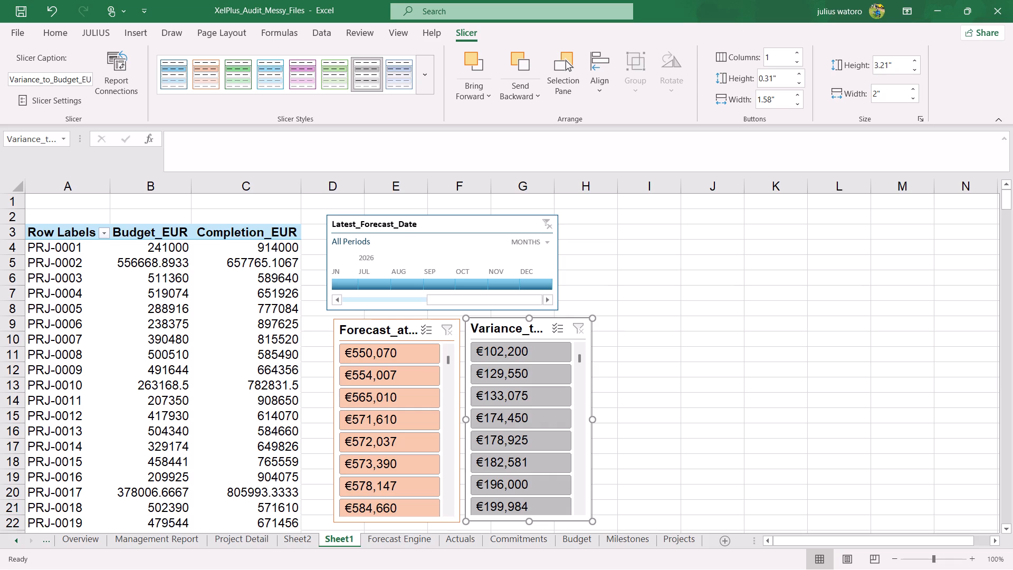
# Review the PivotTable's project rows down to the Grand Total row and return to its header.
pyautogui.scroll(-2, 663, 396)
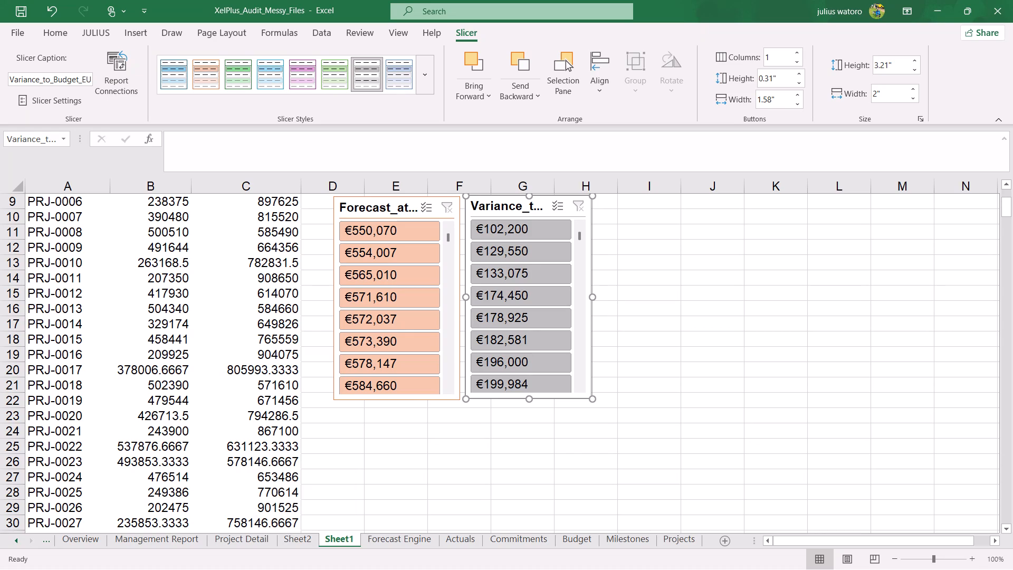
pyautogui.scroll(1, 426, 436)
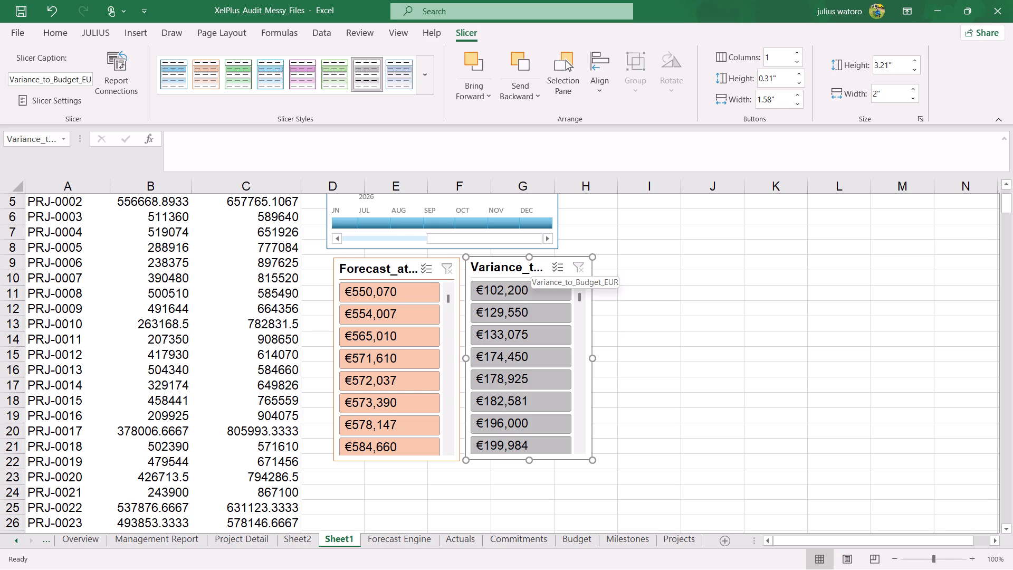
pyautogui.scroll(-2, 548, 287)
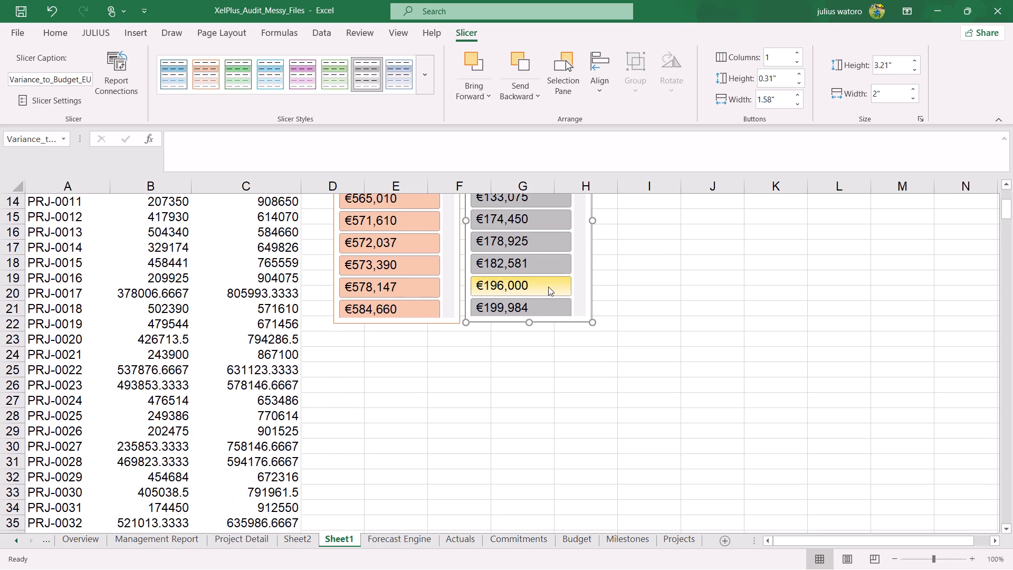
pyautogui.scroll(3, 548, 287)
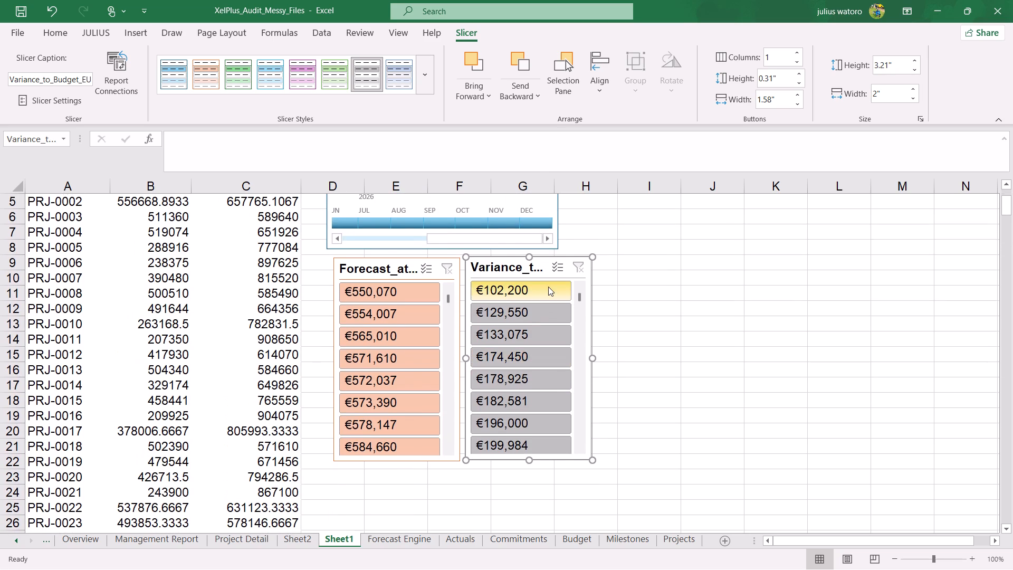
pyautogui.scroll(2, 179, 299)
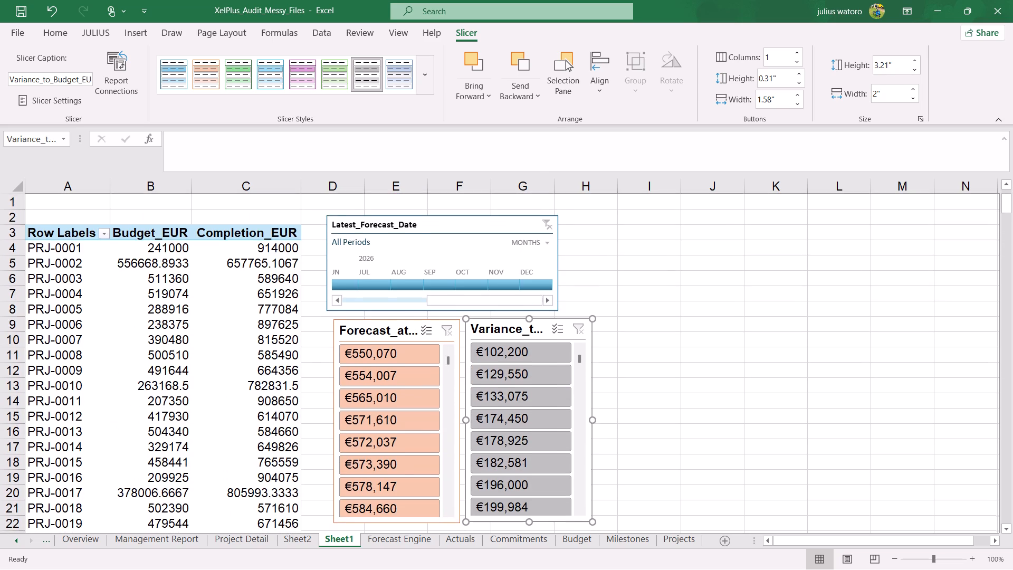
pyautogui.scroll(-8, 179, 299)
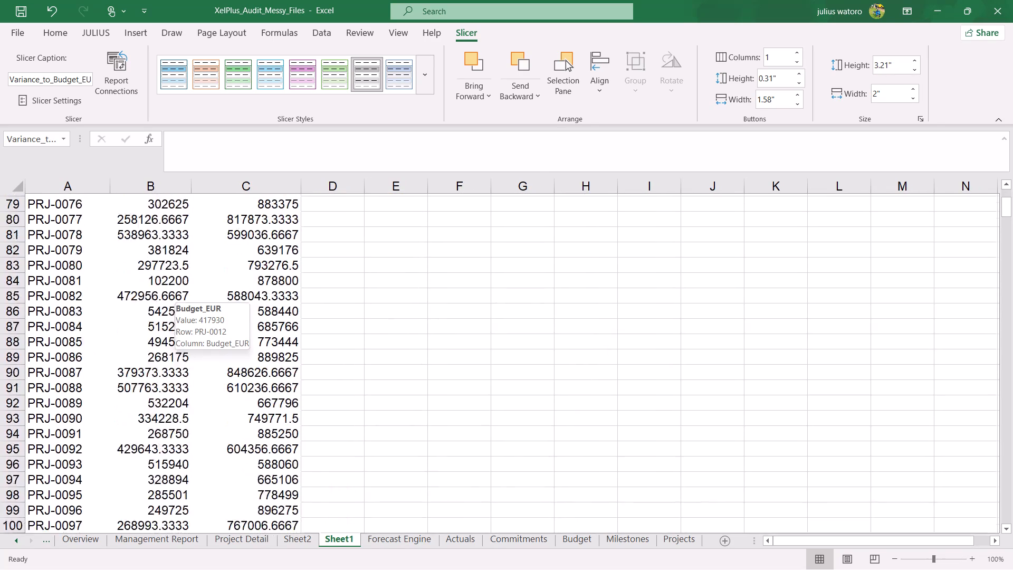
pyautogui.scroll(-2, 179, 299)
pyautogui.scroll(4, 179, 299)
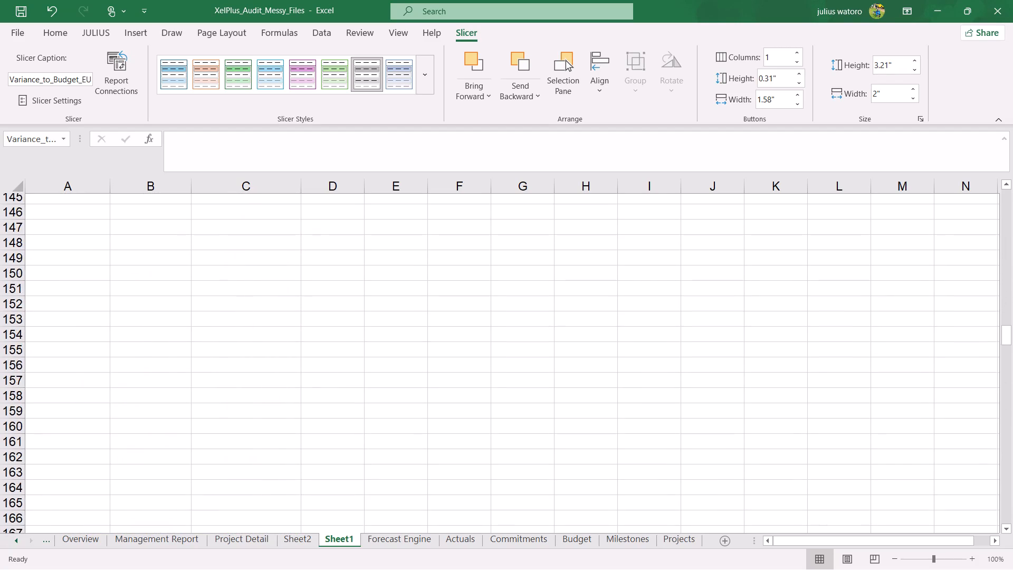
pyautogui.scroll(7, 179, 299)
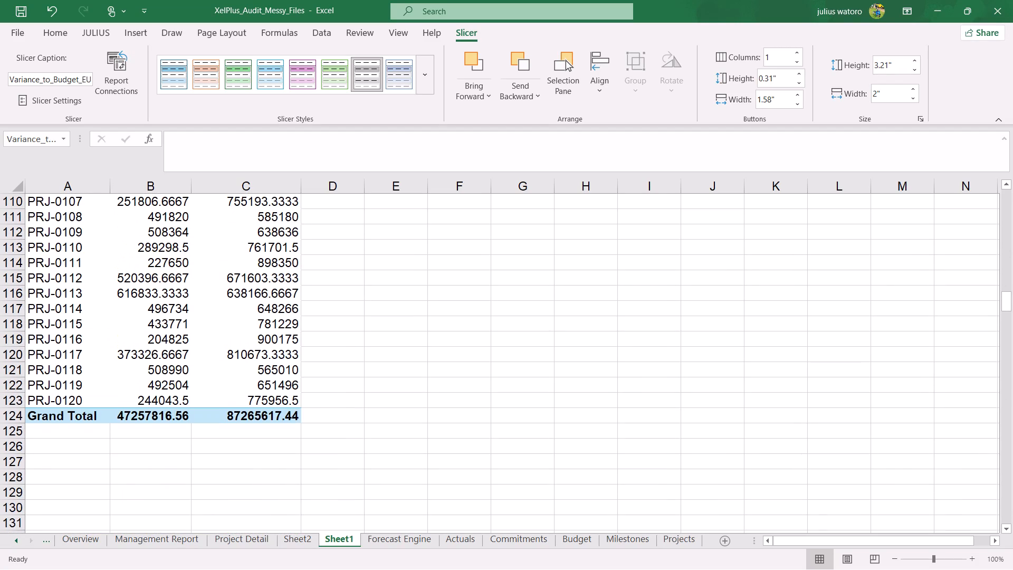
pyautogui.scroll(1, 179, 299)
pyautogui.click(89, 332)
pyautogui.click(200, 351)
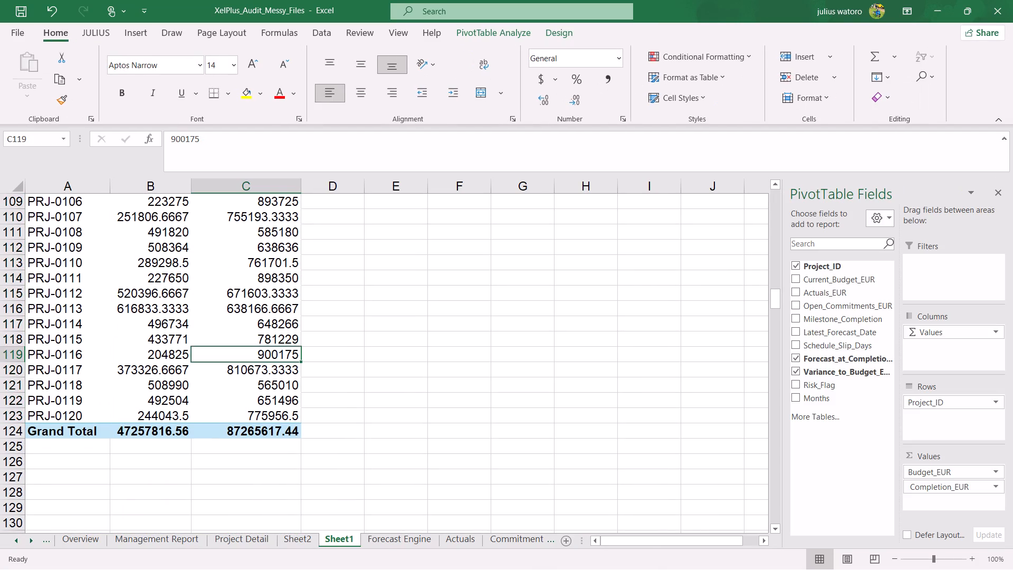
pyautogui.scroll(9, 200, 351)
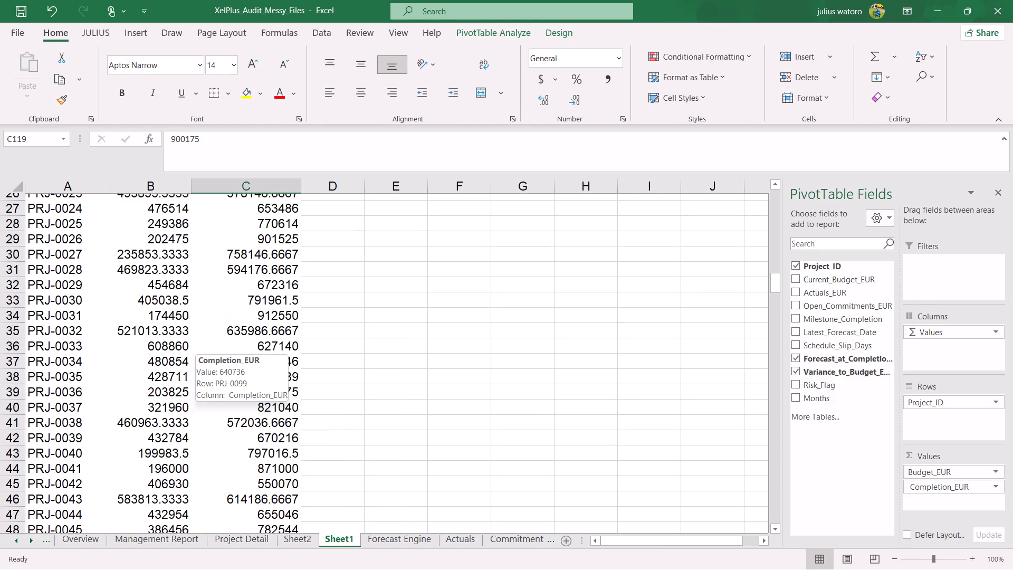
pyautogui.click(170, 348)
pyautogui.scroll(5, 170, 348)
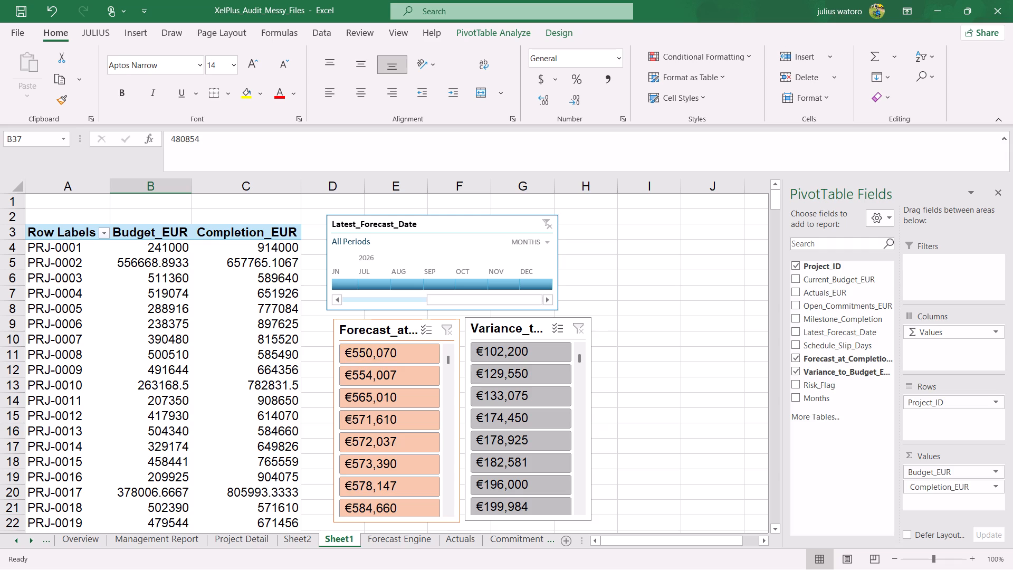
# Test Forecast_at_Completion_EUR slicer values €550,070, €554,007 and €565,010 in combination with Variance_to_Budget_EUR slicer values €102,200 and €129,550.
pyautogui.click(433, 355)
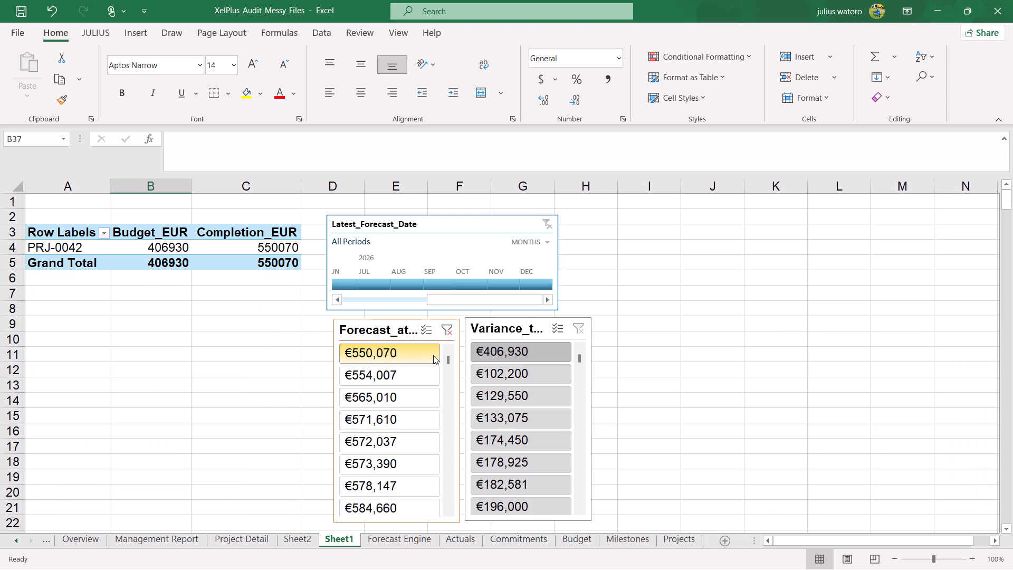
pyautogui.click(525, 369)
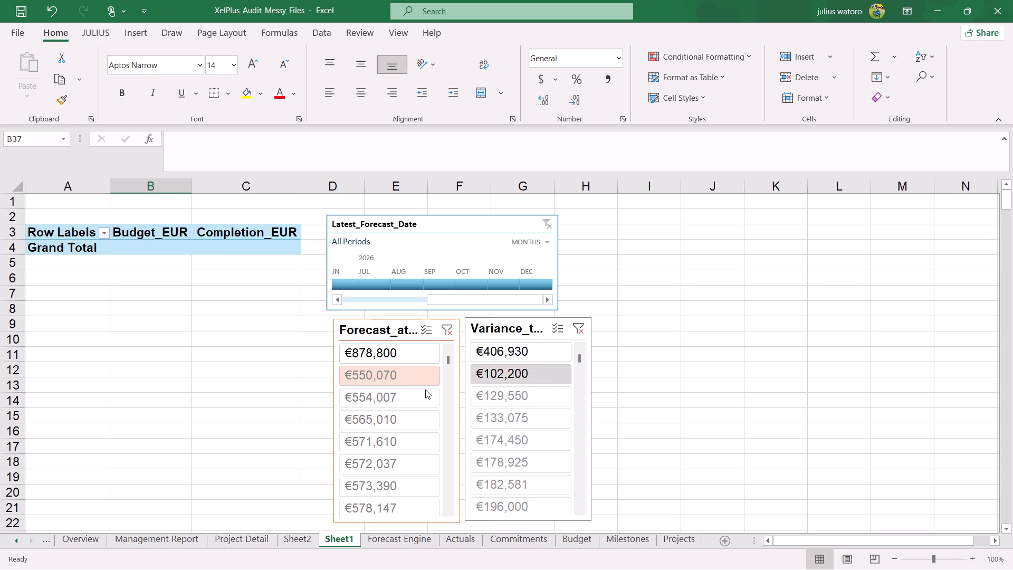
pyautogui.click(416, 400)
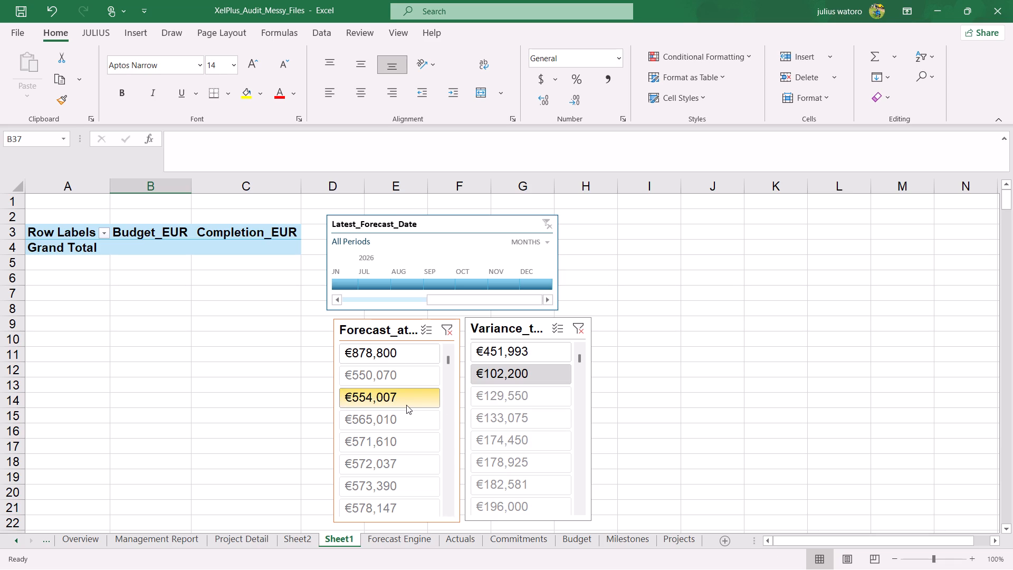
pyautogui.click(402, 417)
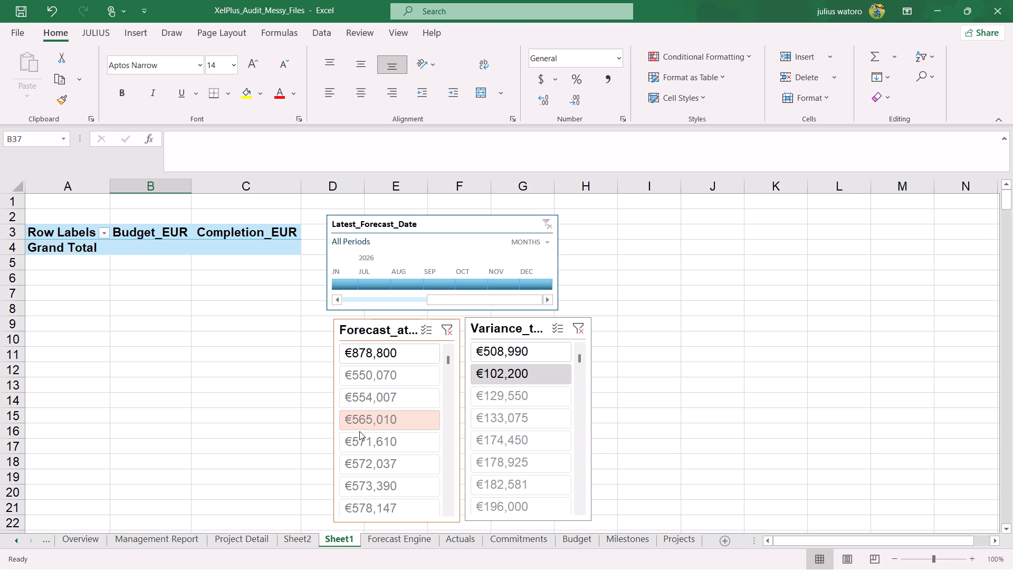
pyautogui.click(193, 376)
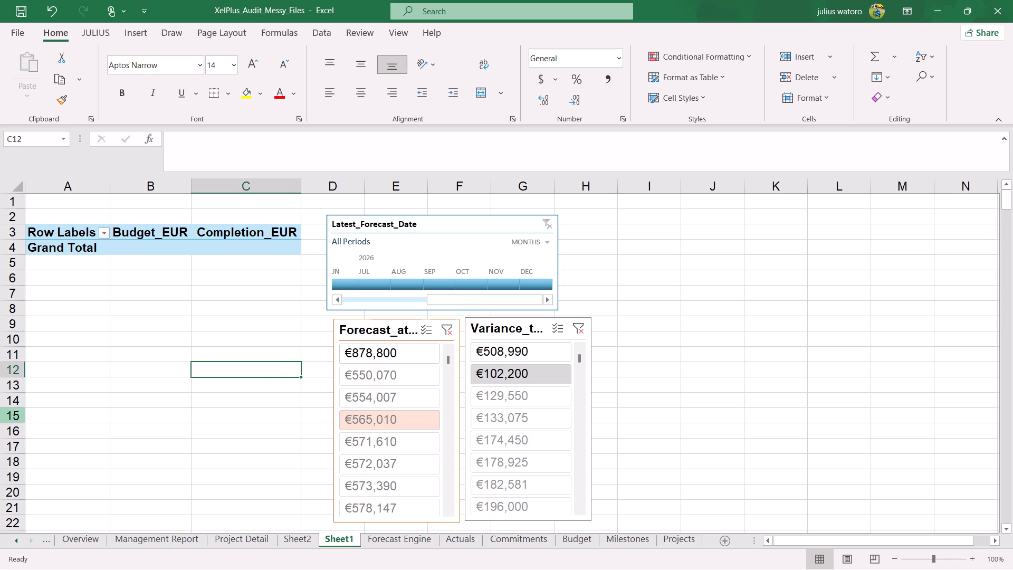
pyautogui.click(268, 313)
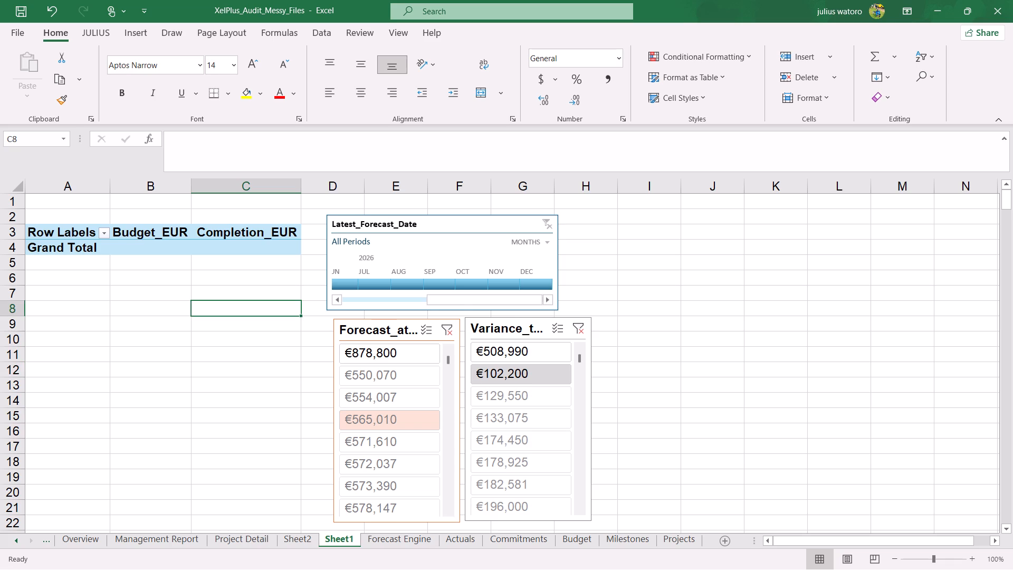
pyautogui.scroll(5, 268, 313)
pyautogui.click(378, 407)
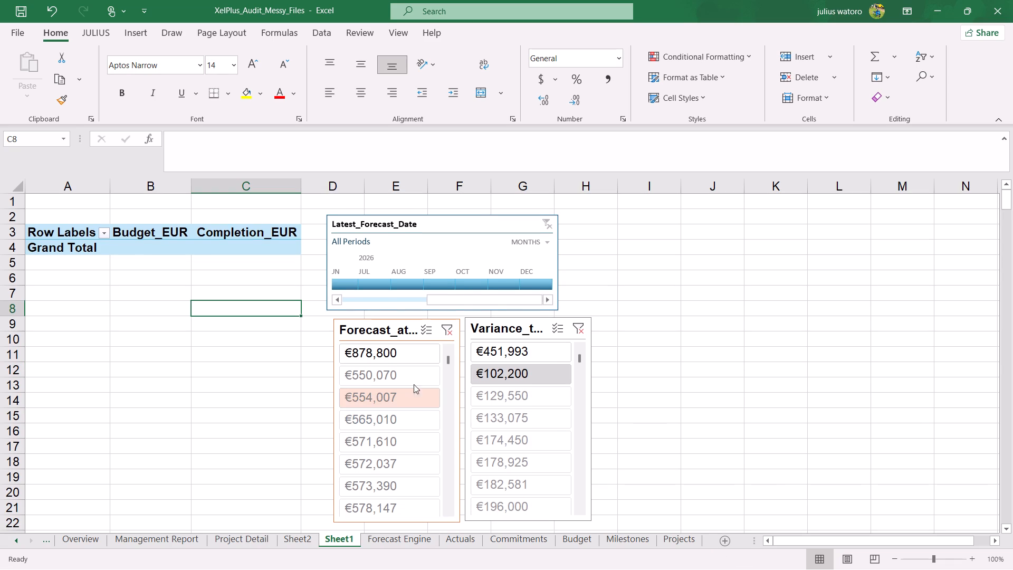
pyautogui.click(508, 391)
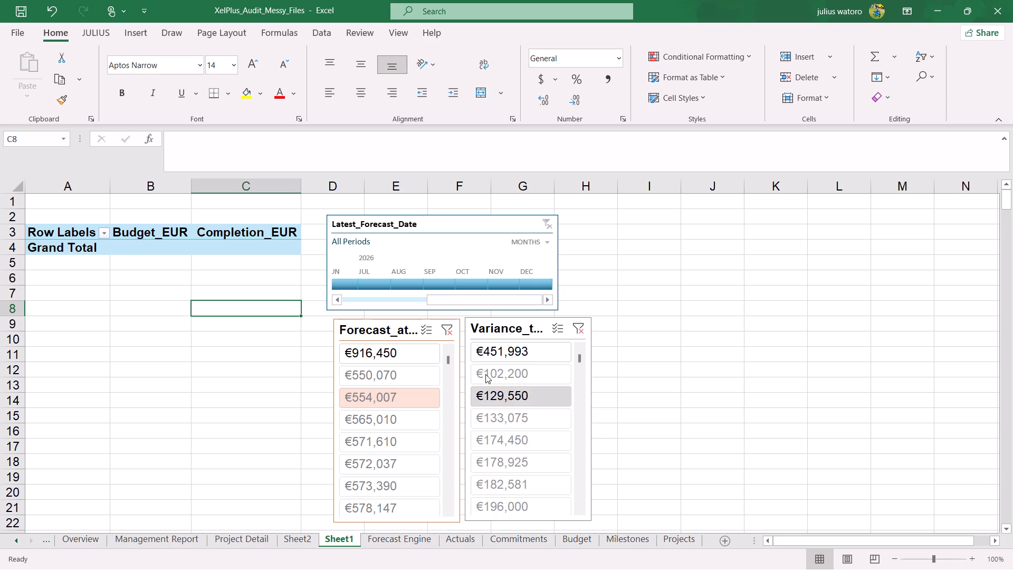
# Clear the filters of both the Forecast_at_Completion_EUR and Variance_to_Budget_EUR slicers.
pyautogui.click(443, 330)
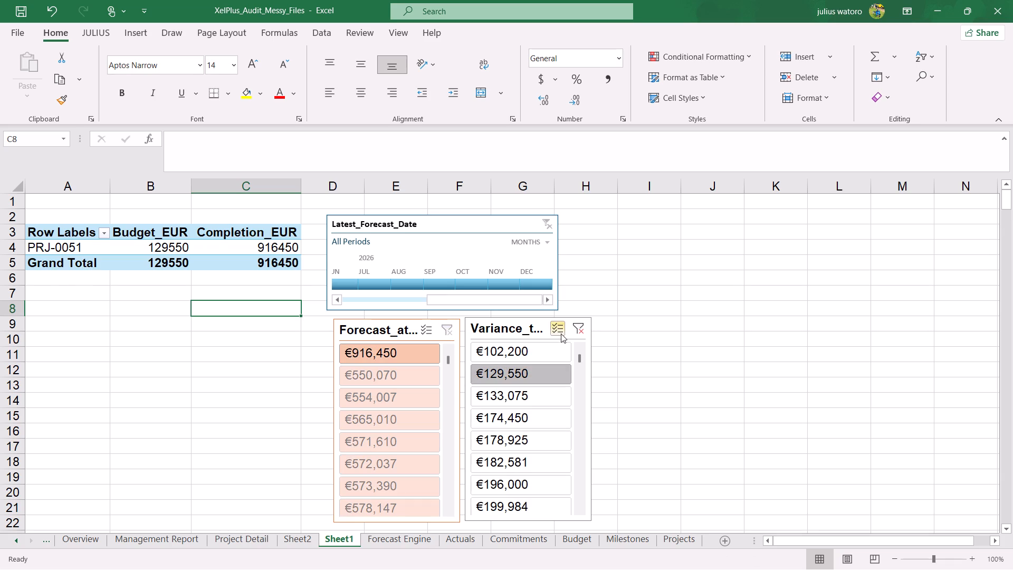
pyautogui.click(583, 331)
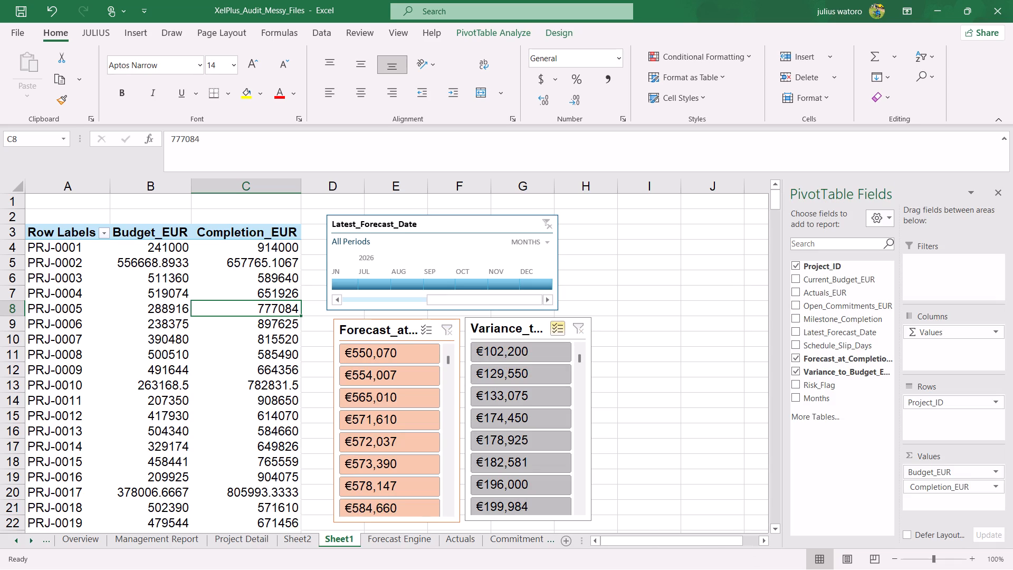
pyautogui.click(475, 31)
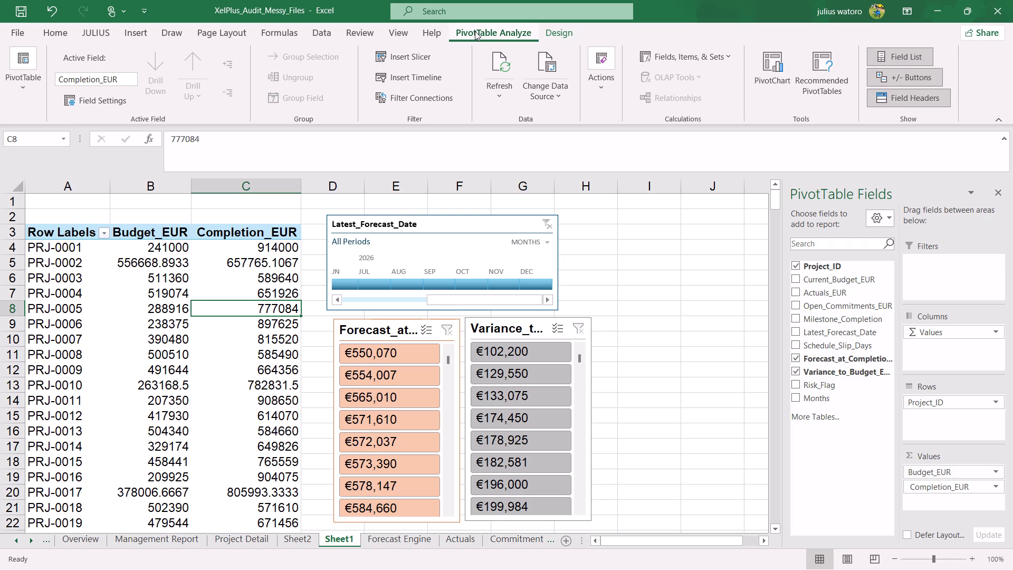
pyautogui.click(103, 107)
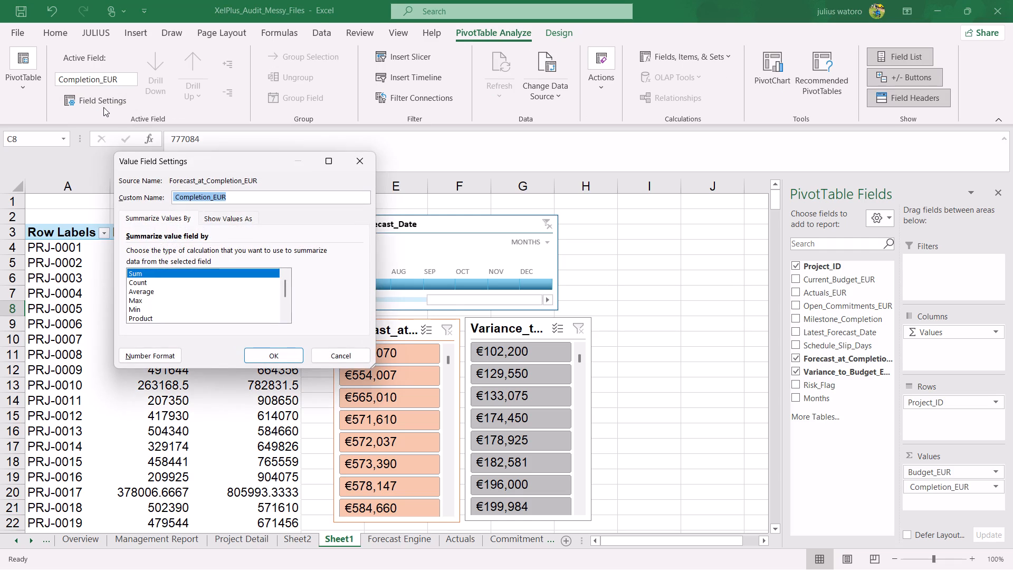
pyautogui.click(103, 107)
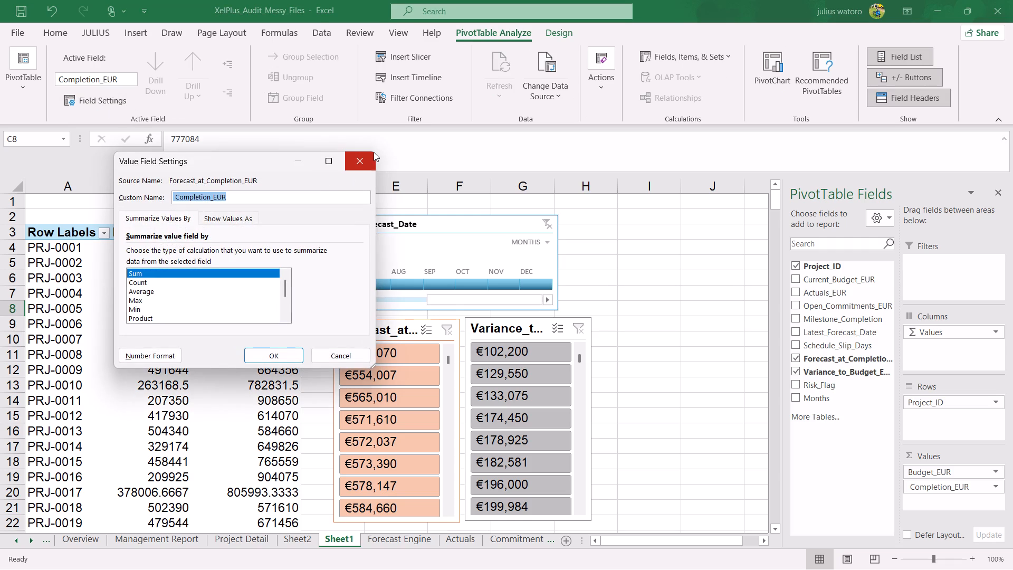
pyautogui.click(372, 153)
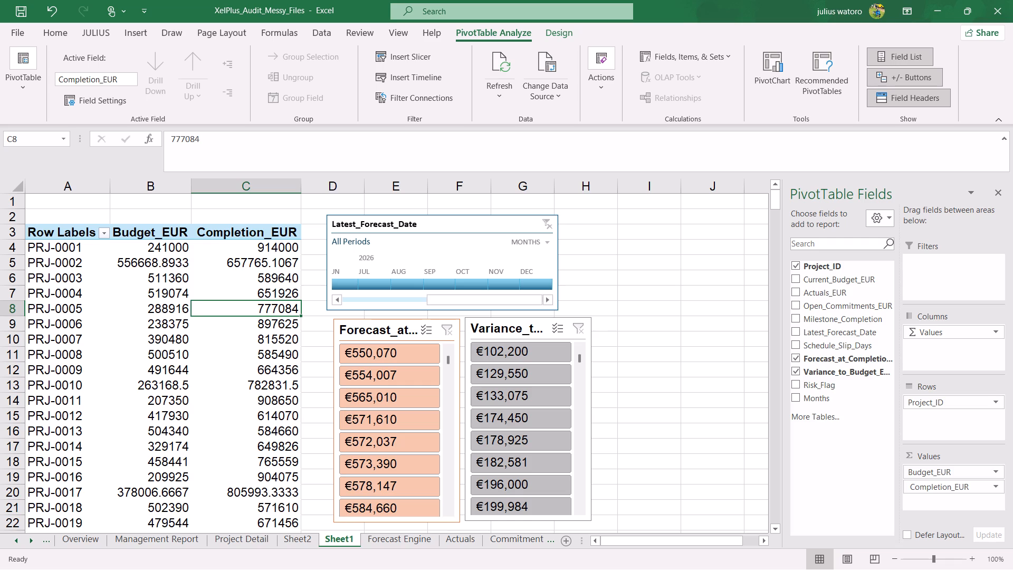
# Filter the PivotTable to July 2026 with the Latest_Forecast_Date timeline.
pyautogui.click(381, 287)
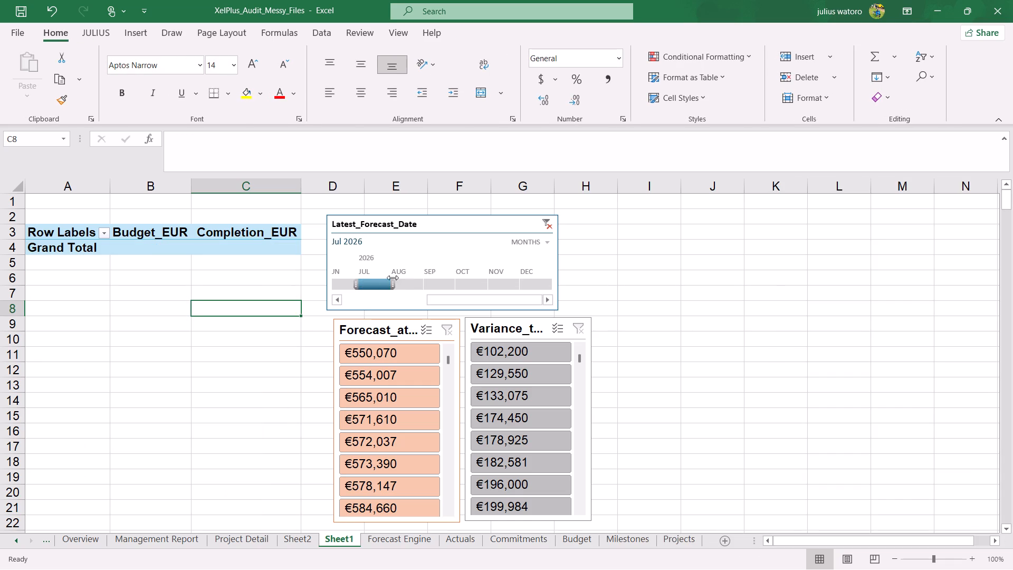
# Move the Latest_Forecast_Date timeline filter to August 2026 and on to September 2026.
pyautogui.click(399, 278)
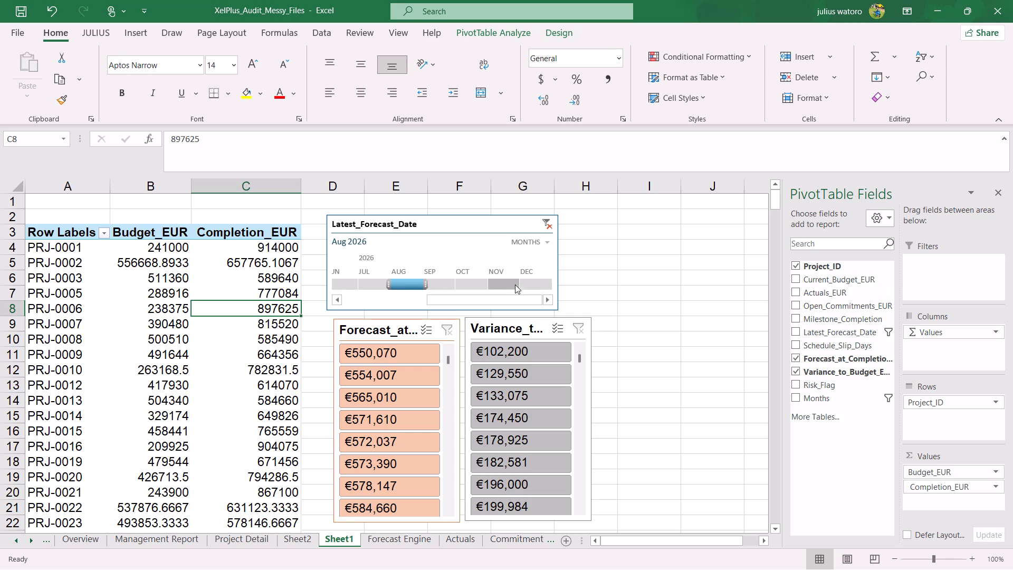
pyautogui.click(435, 287)
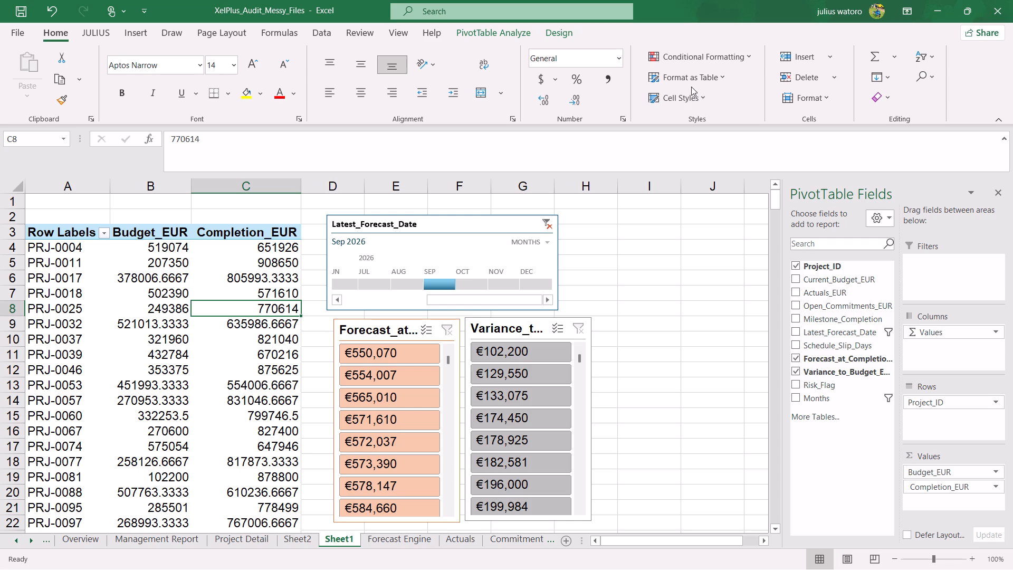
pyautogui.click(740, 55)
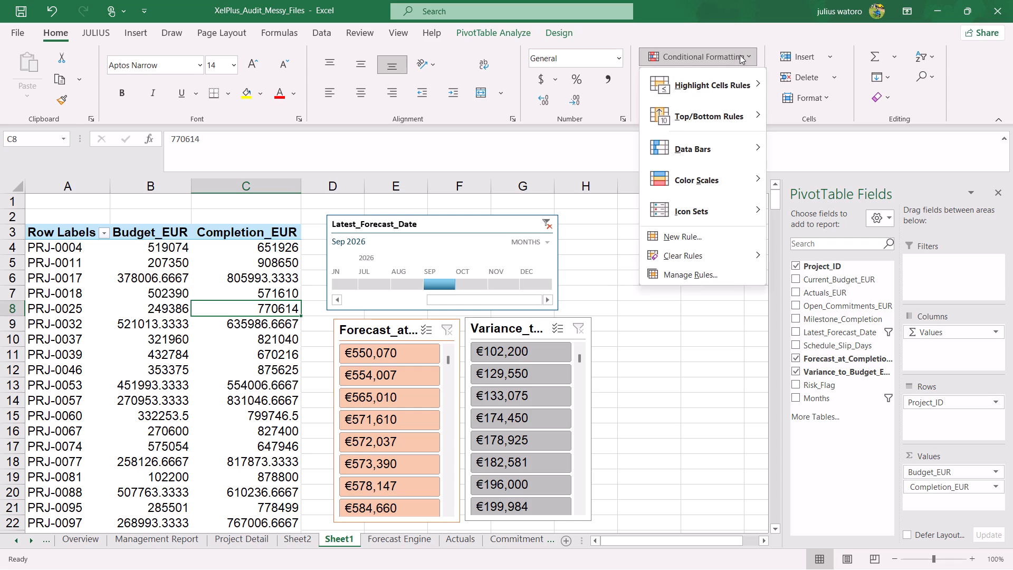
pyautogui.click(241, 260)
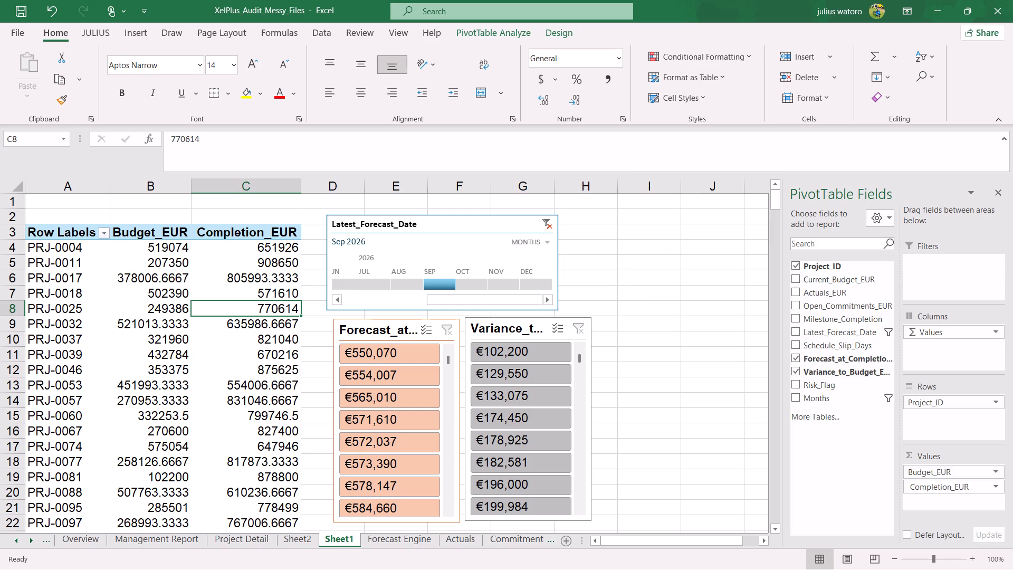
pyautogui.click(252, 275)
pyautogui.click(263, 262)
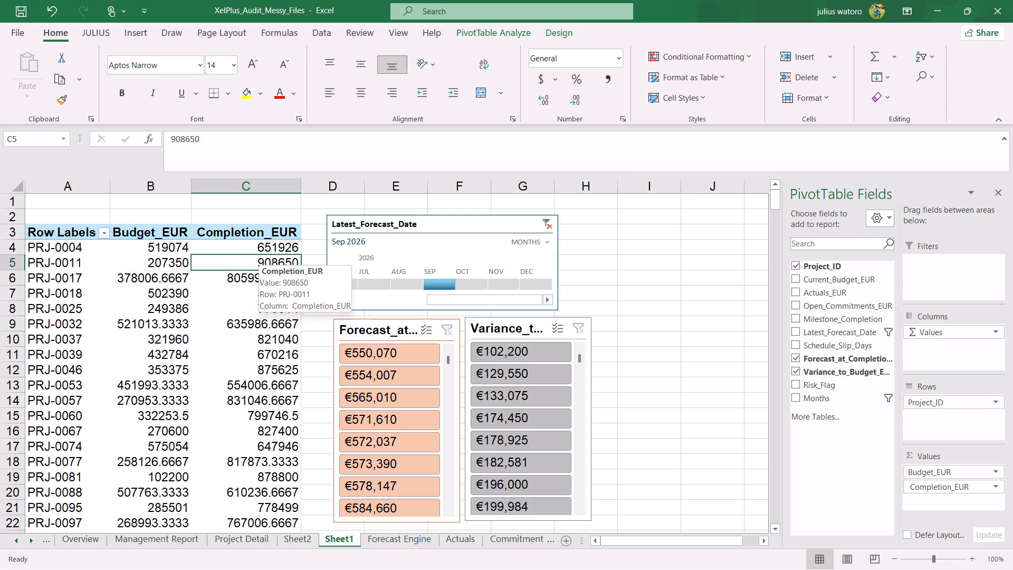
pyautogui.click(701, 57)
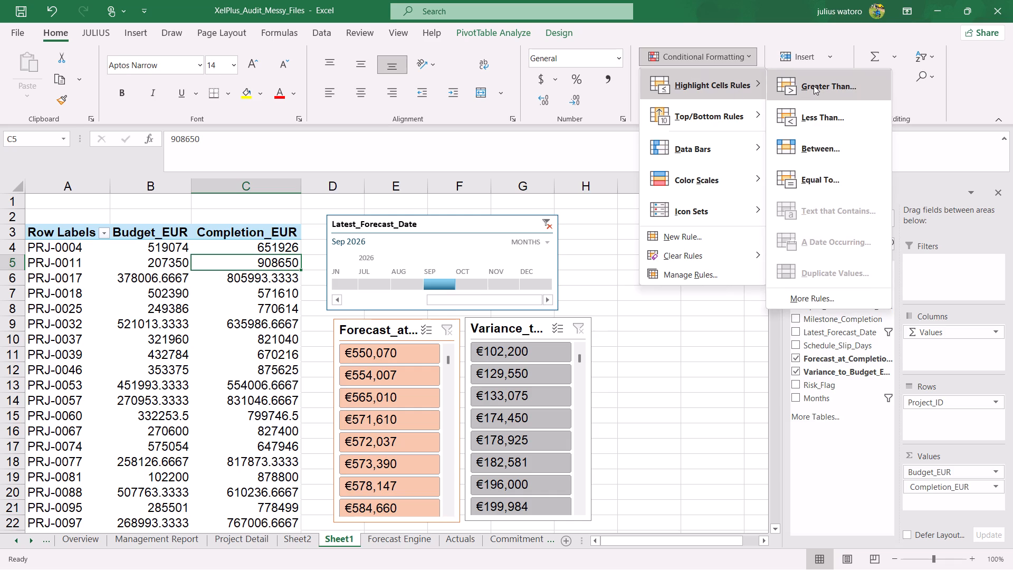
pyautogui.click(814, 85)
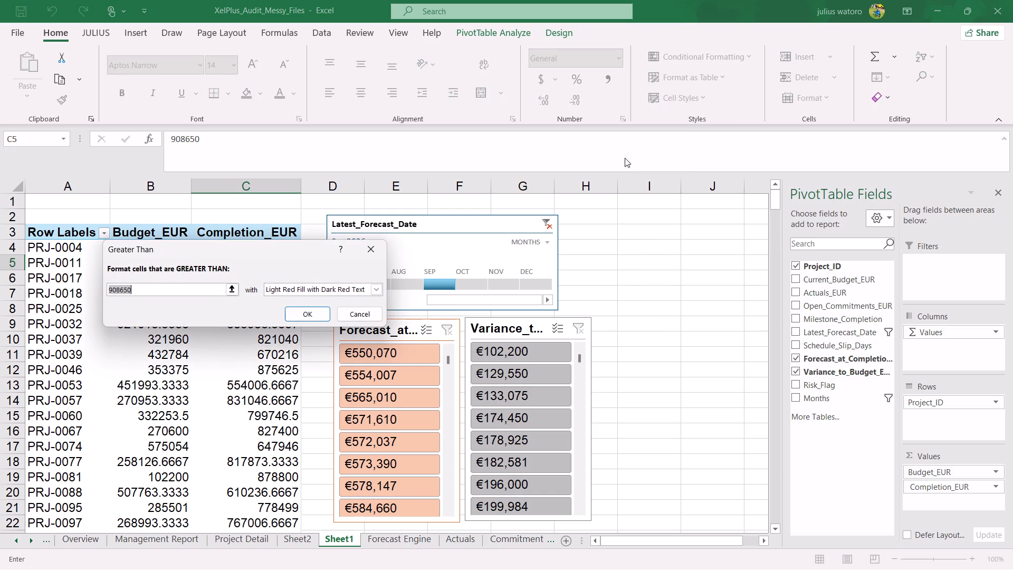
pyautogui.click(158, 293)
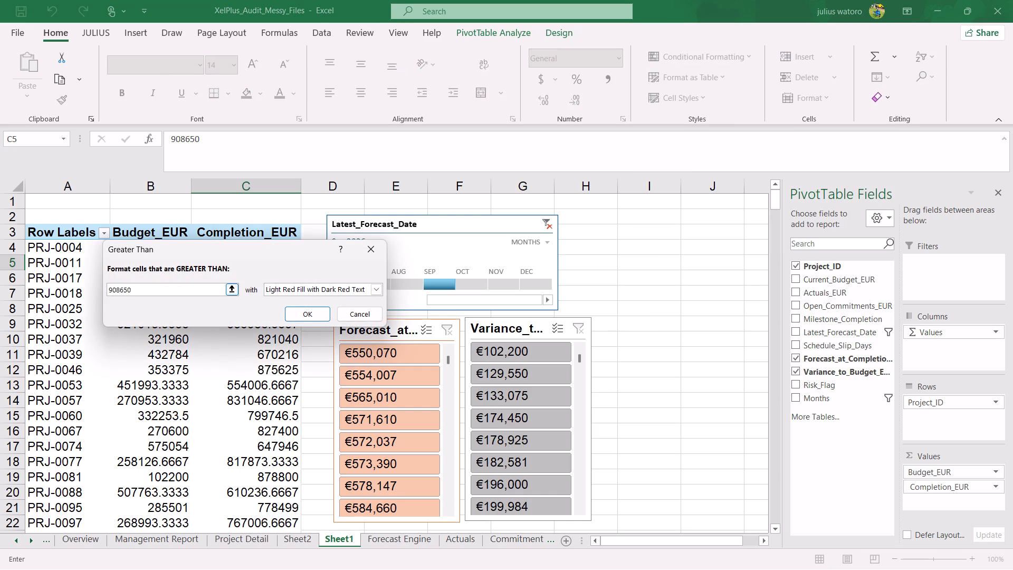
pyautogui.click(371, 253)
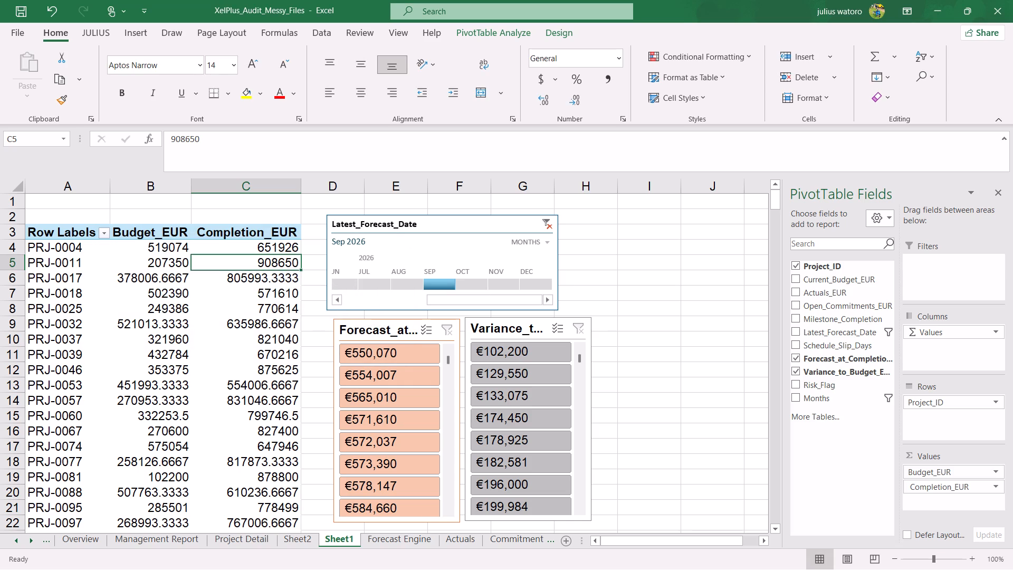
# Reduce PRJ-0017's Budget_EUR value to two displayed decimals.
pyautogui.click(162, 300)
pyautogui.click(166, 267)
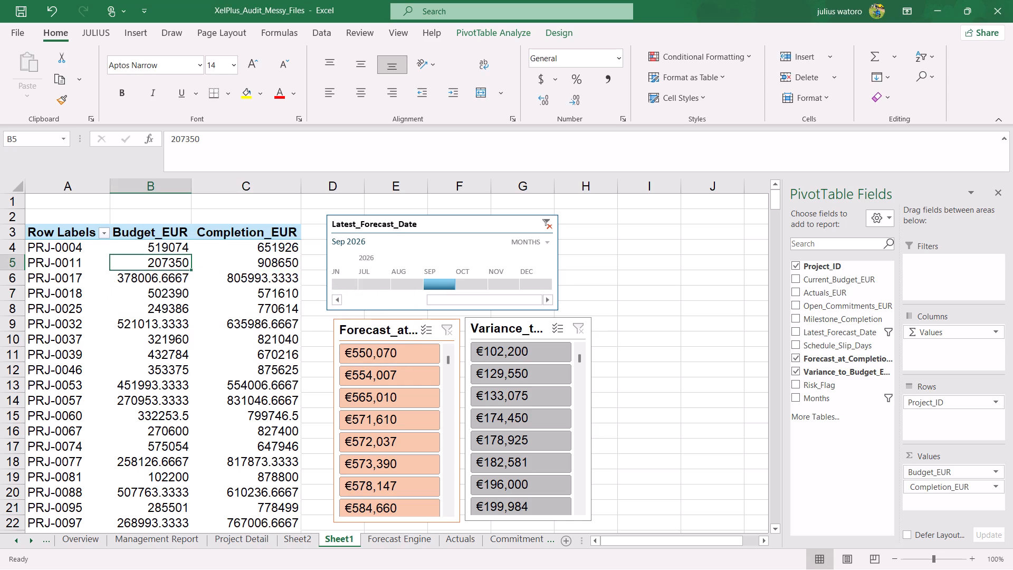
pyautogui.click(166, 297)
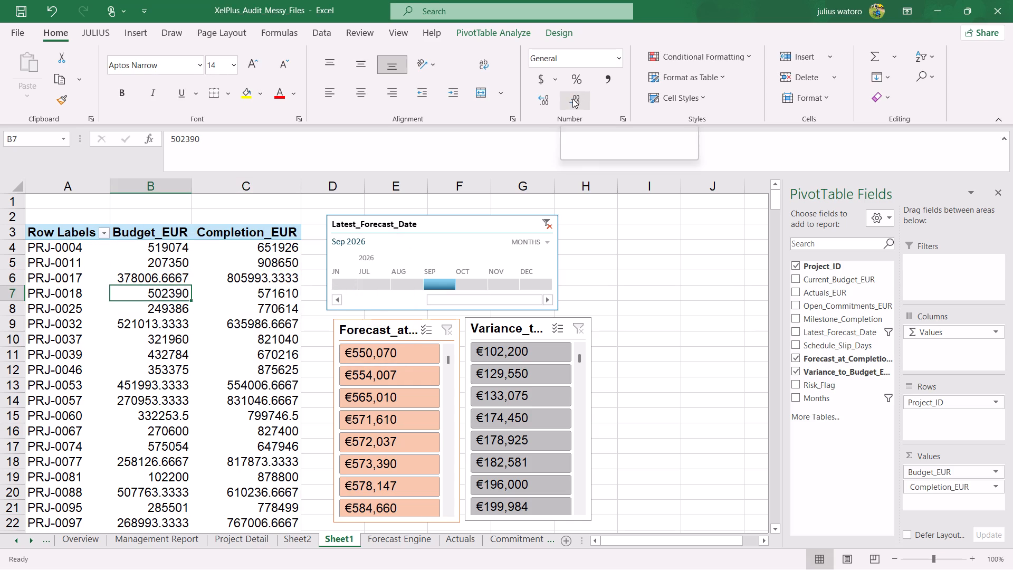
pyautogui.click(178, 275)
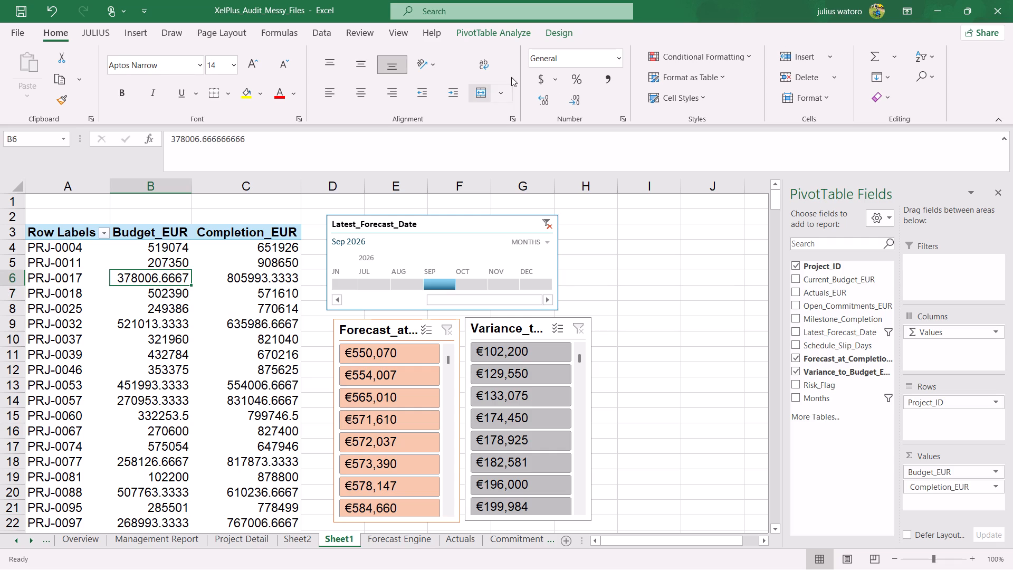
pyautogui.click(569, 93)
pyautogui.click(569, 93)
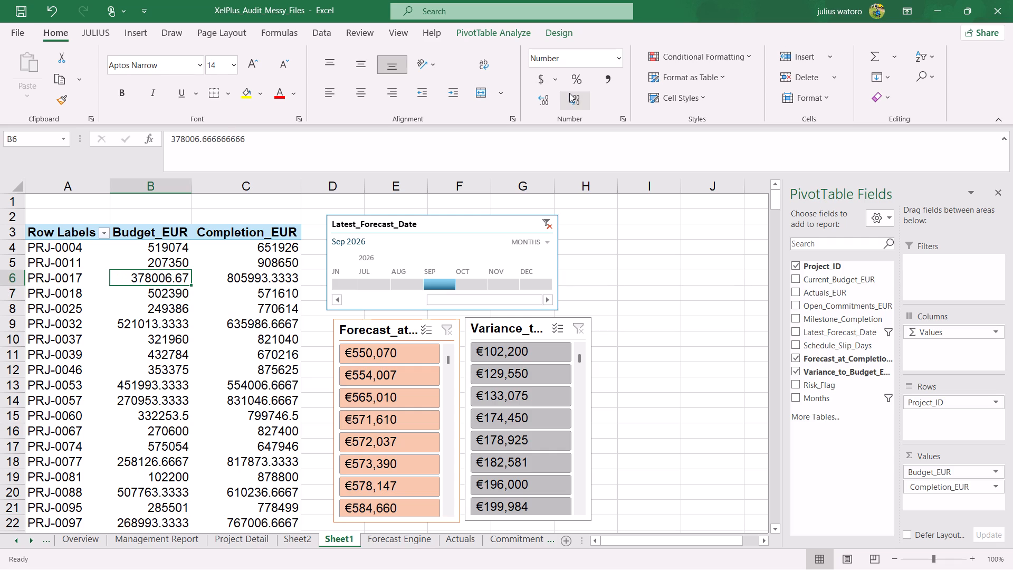
# Format all Budget_EUR and Completion_EUR values in the PivotTable as whole numbers without decimals.
pyautogui.click(268, 353)
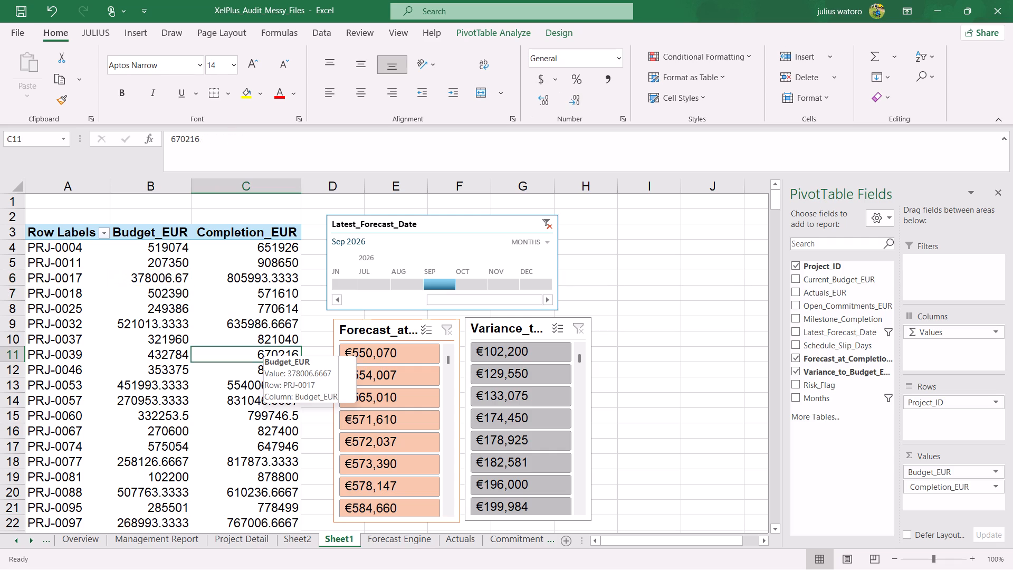
pyautogui.hotkey('ctrl', 'a')
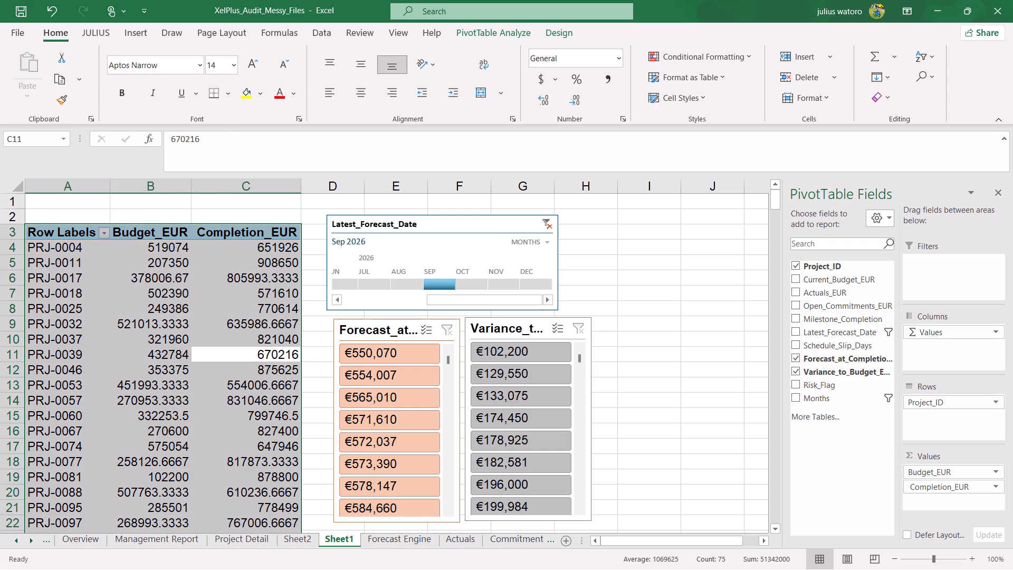
pyautogui.tripleClick(581, 96)
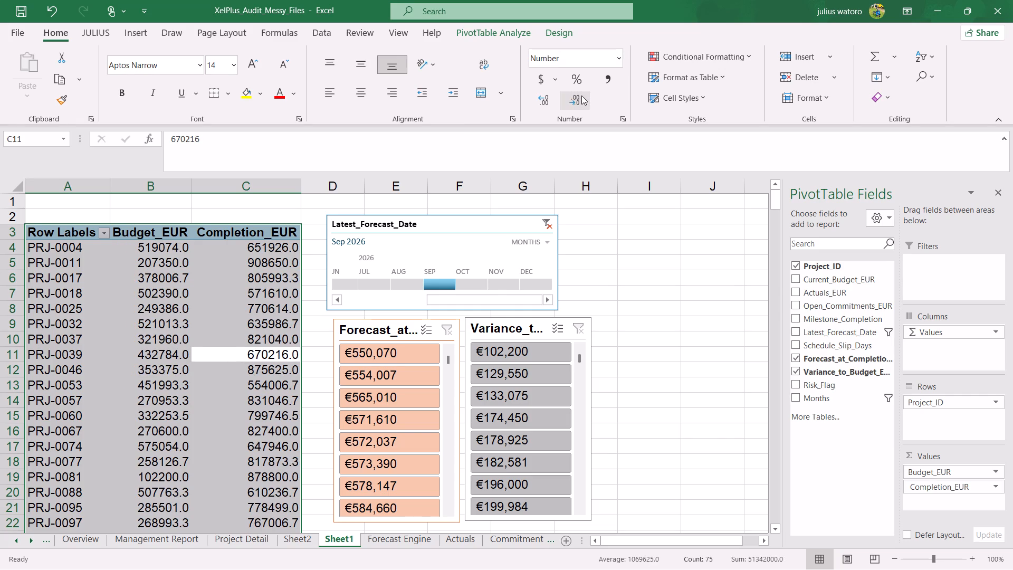
pyautogui.click(581, 96)
pyautogui.click(581, 96)
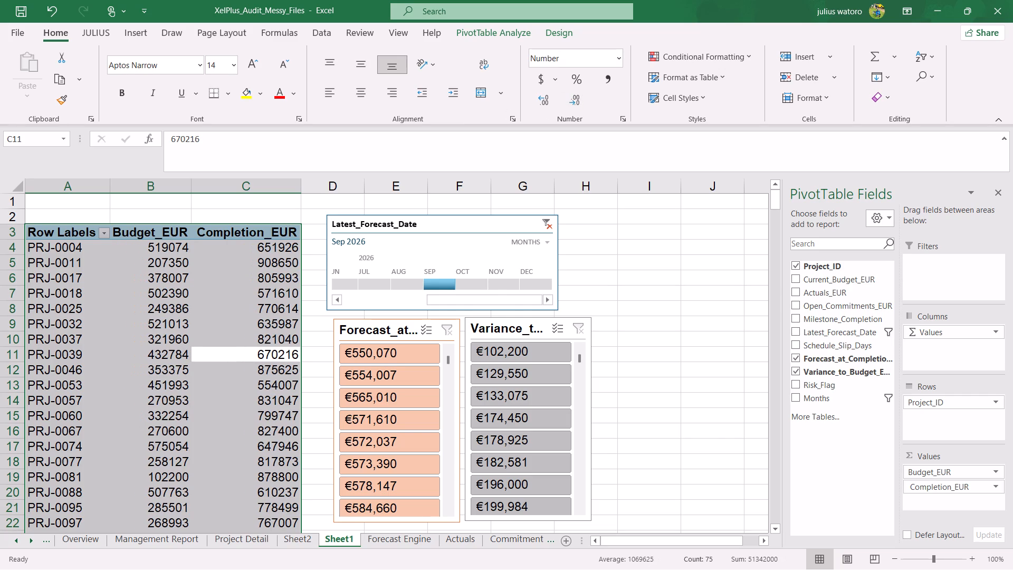
pyautogui.click(254, 326)
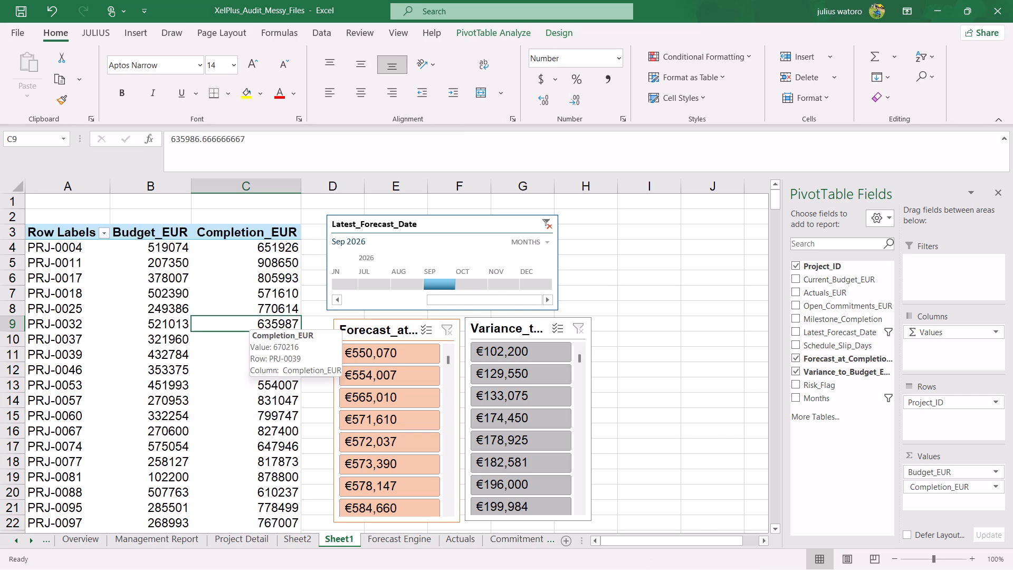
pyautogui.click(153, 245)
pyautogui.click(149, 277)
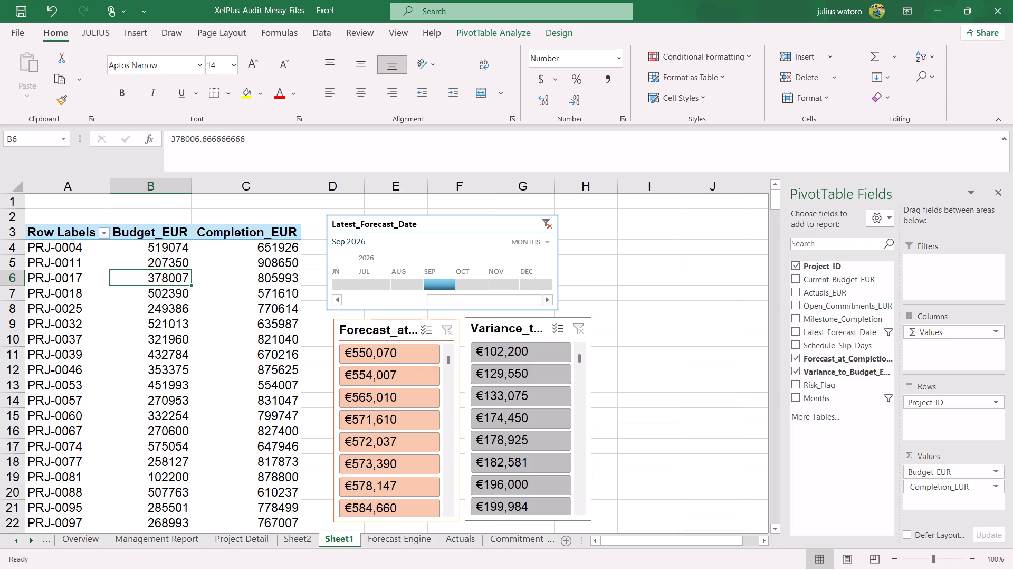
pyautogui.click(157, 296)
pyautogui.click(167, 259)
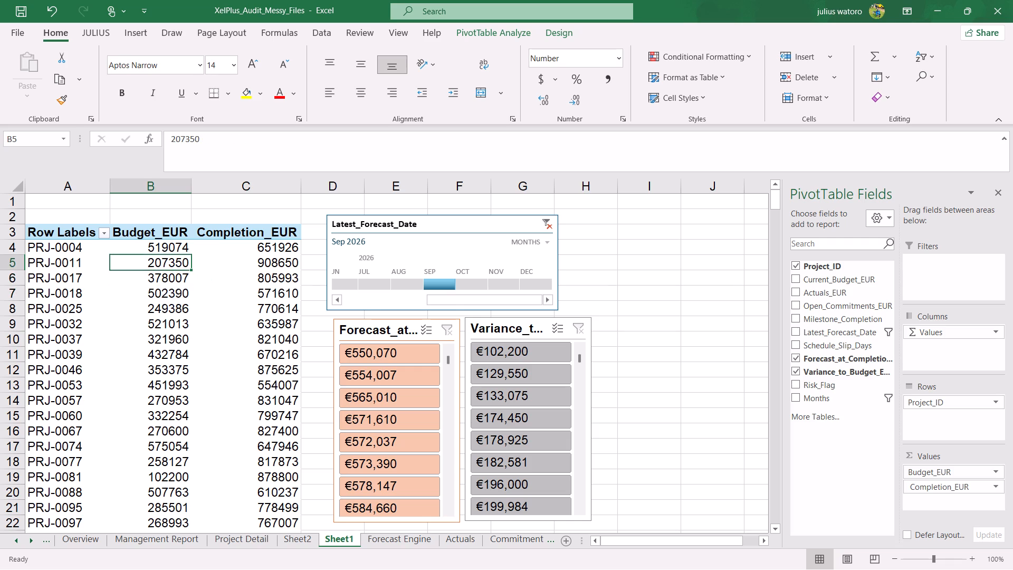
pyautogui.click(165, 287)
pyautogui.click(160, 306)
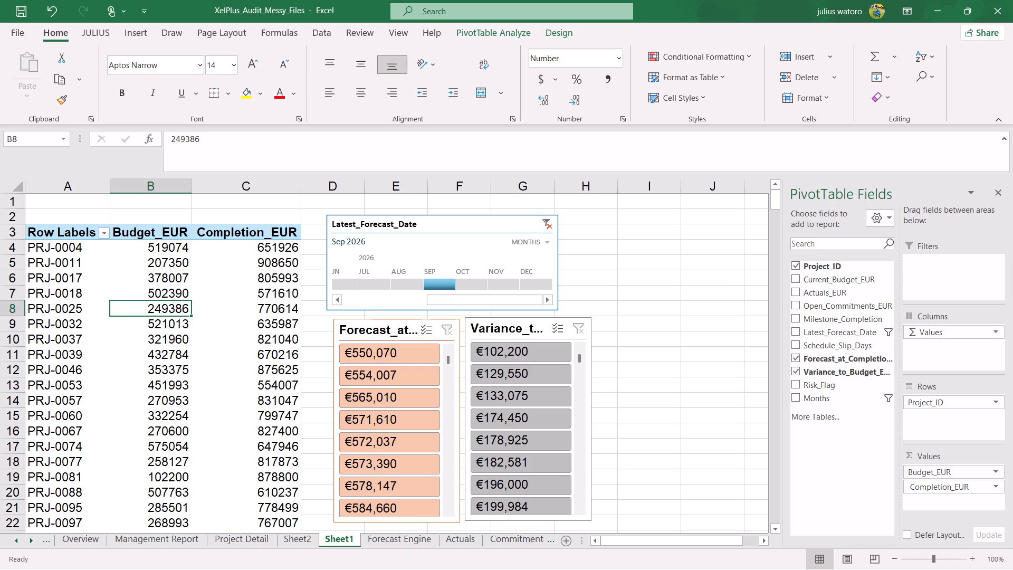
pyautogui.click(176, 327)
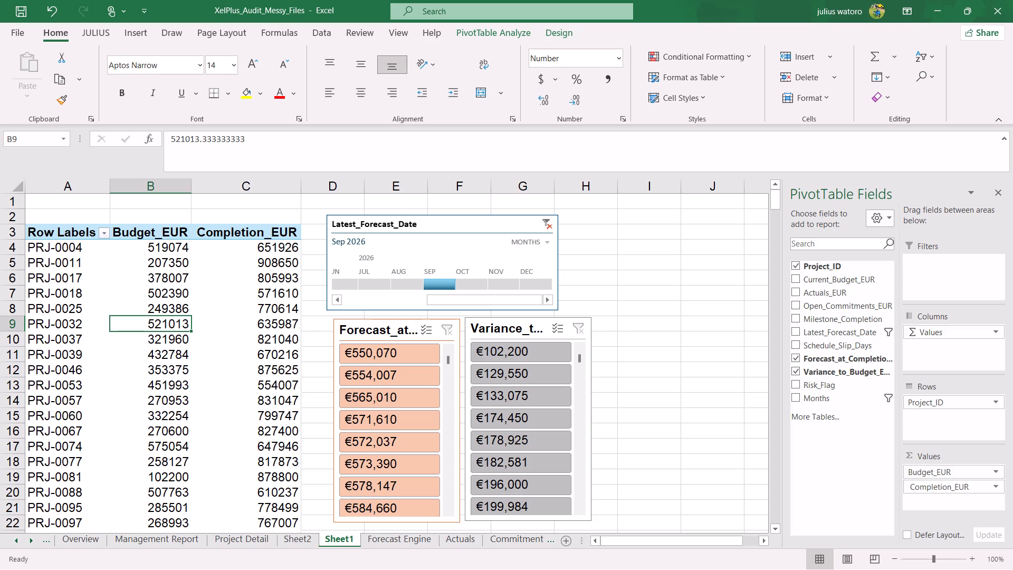
# Review Sheet2's PivotTable, slicers, timeline and doughnut chart, and return to Sheet1.
pyautogui.click(314, 544)
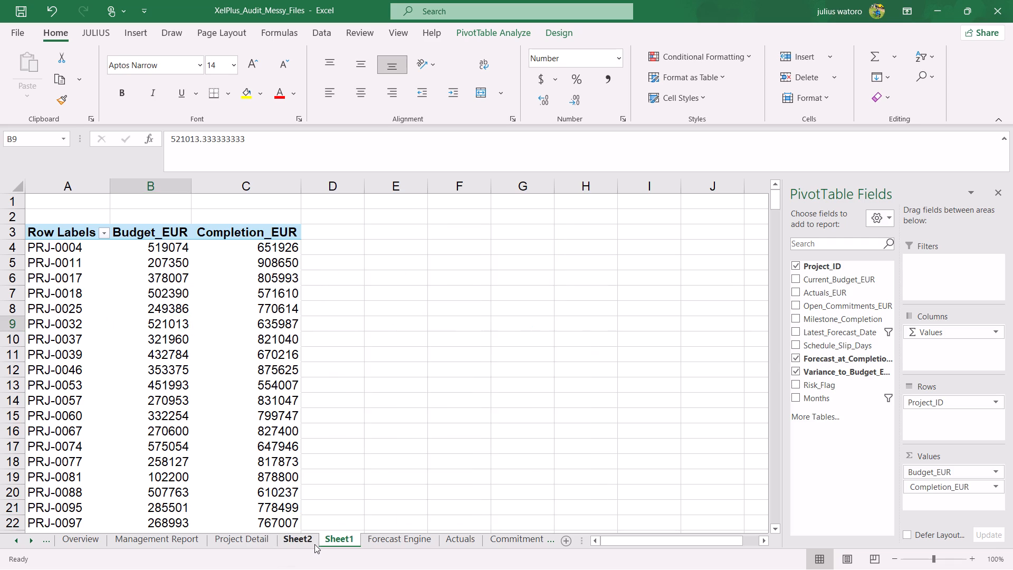
pyautogui.scroll(1, 346, 436)
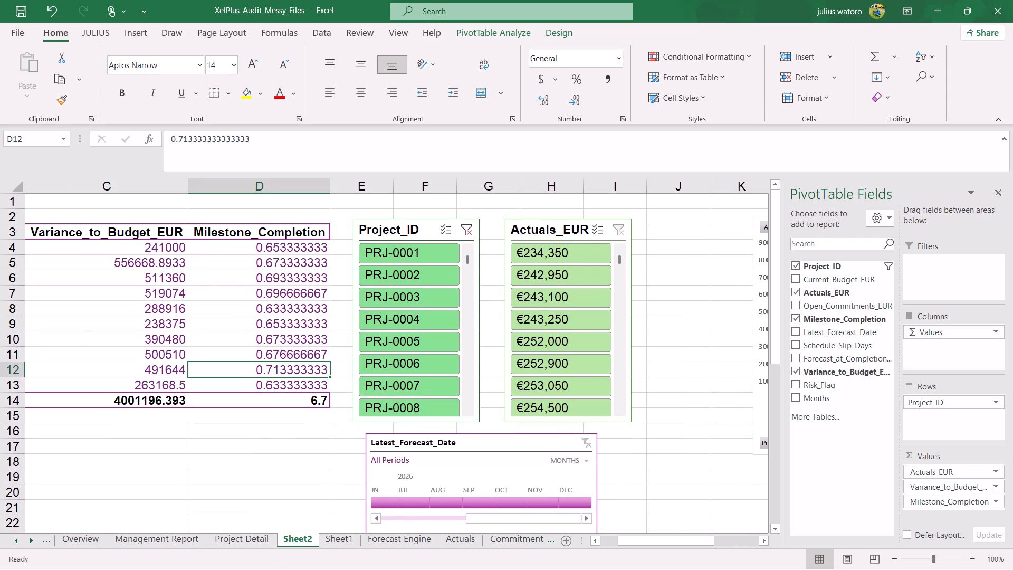
pyautogui.scroll(-2, 346, 436)
pyautogui.scroll(1, 346, 436)
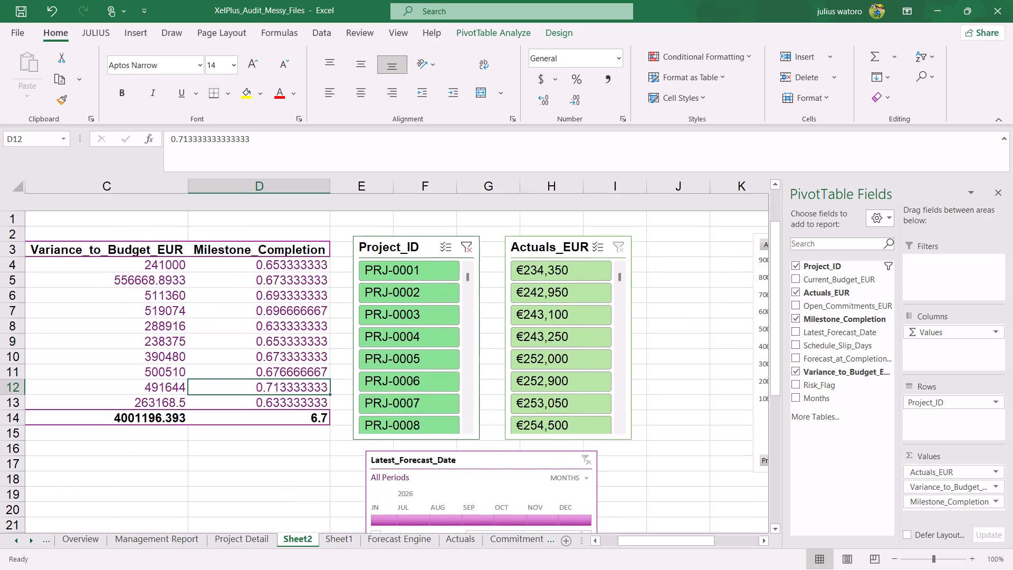
pyautogui.scroll(-5, 346, 436)
pyautogui.scroll(1, 346, 436)
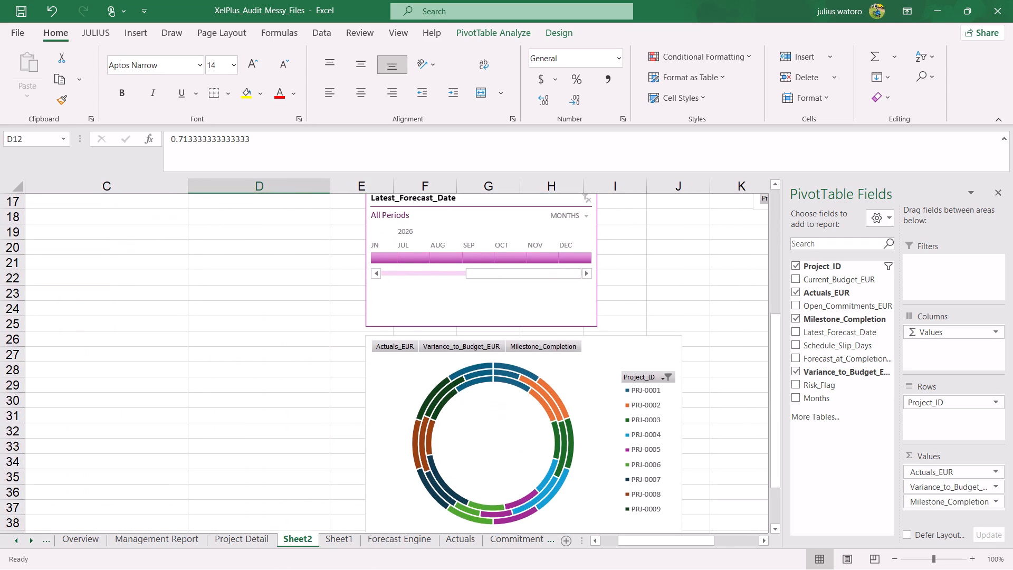
pyautogui.scroll(1, 346, 436)
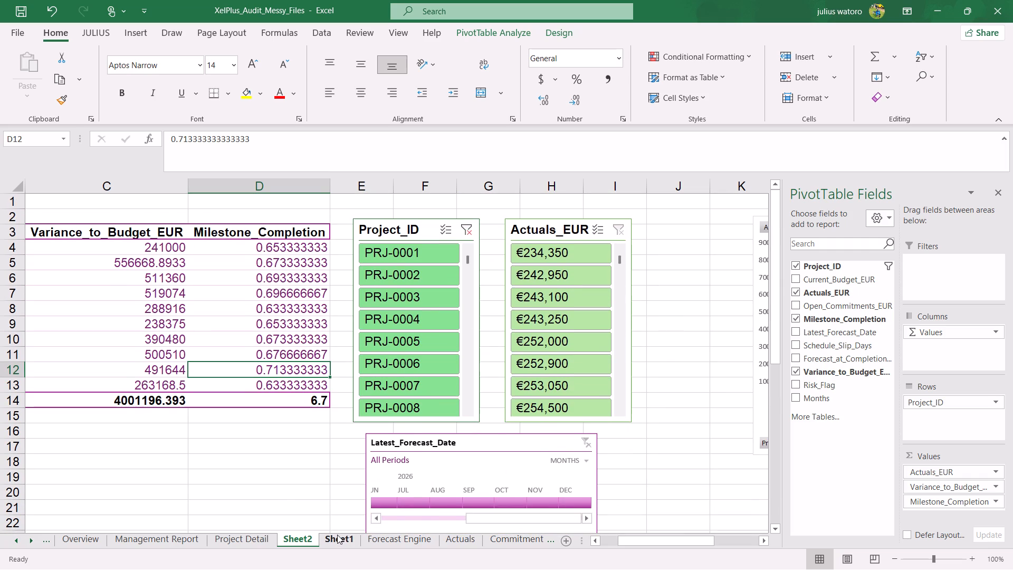
pyautogui.hscroll(6, 214, 393)
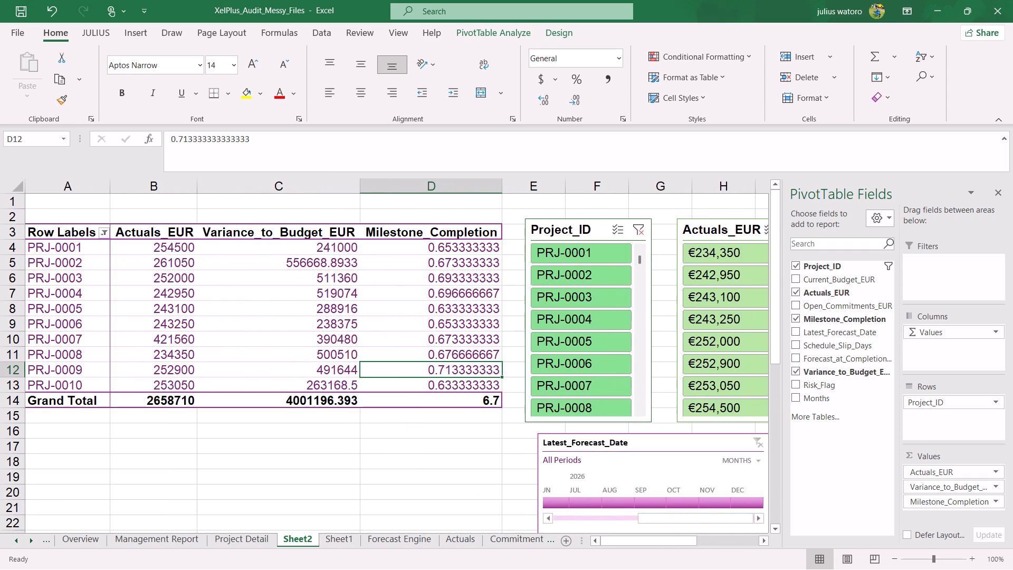
pyautogui.click(341, 538)
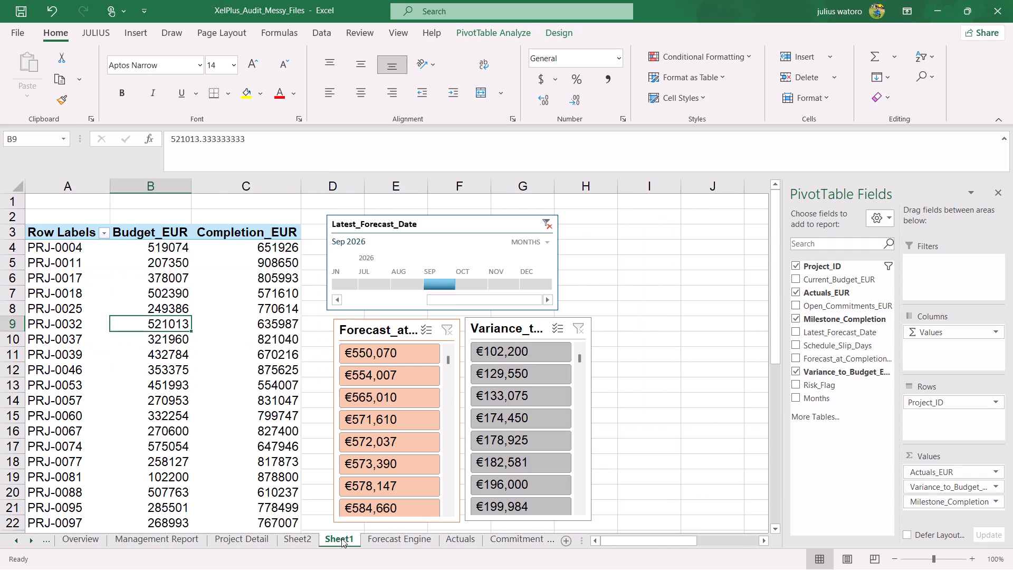
# Filter the Project_ID rows of Sheet1's PivotTable to the top 10 items by Budget_EUR.
pyautogui.click(84, 343)
pyautogui.scroll(4, 77, 265)
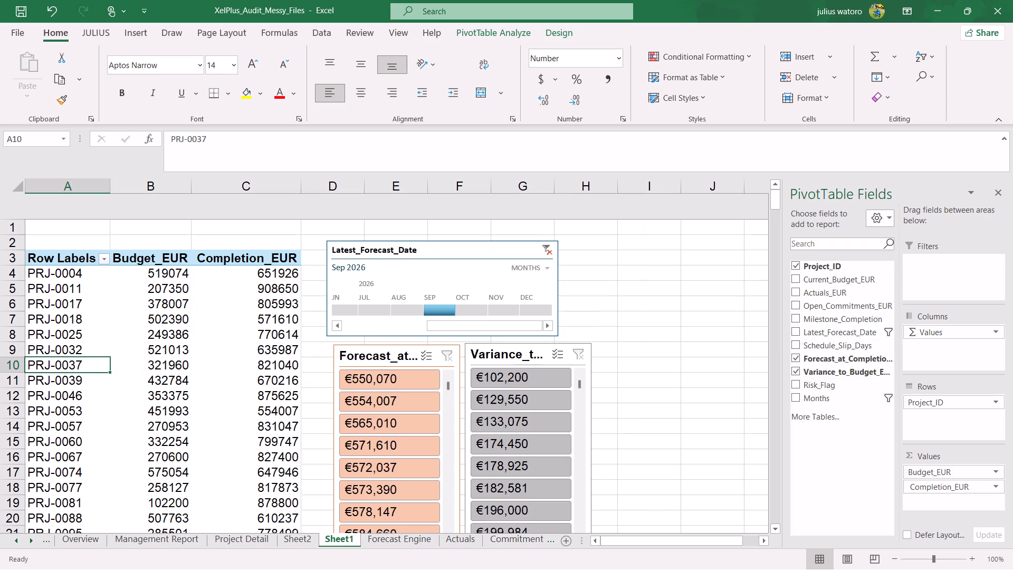
pyautogui.click(77, 265)
pyautogui.rightClick(77, 265)
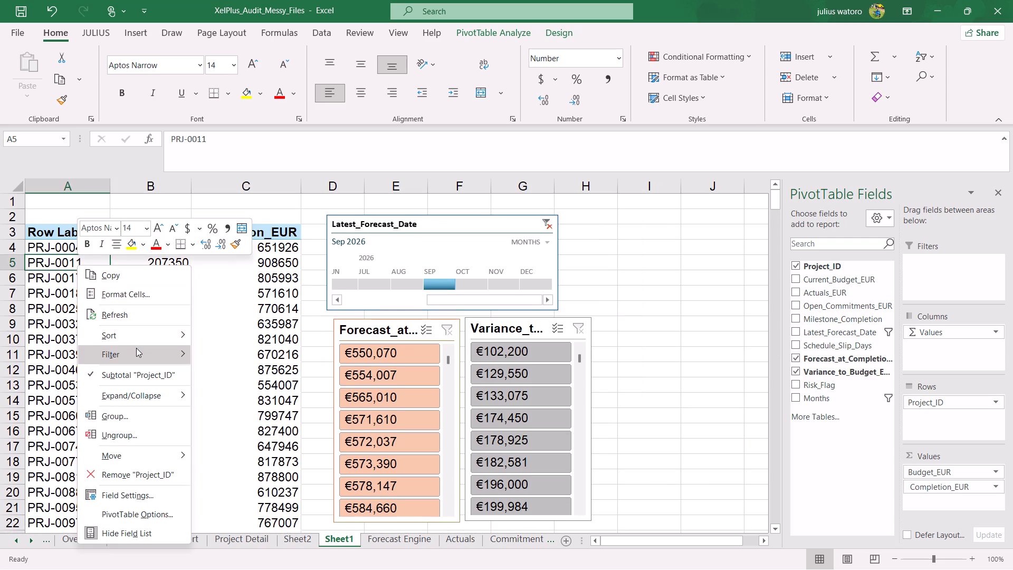
pyautogui.click(137, 348)
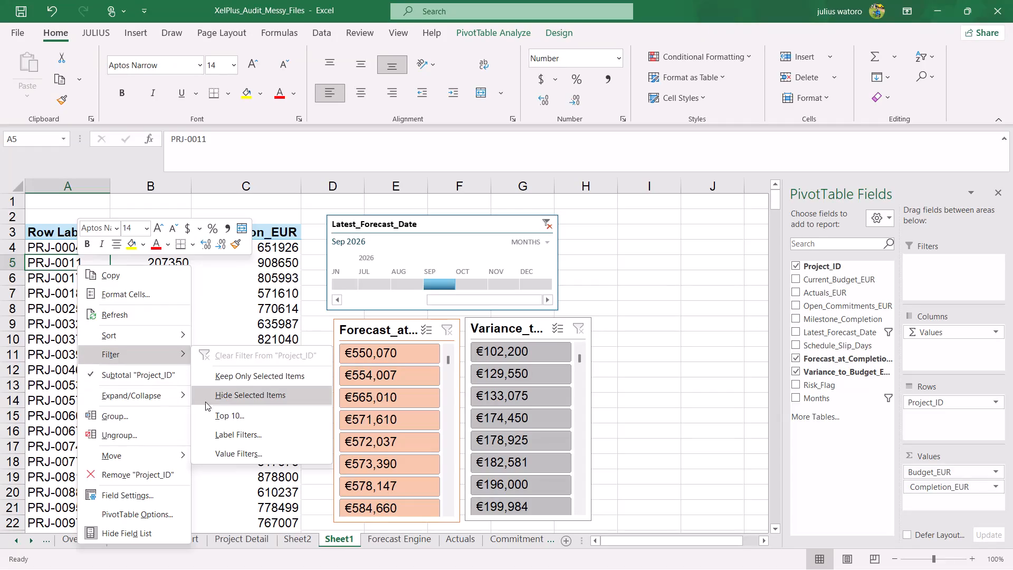
pyautogui.click(246, 415)
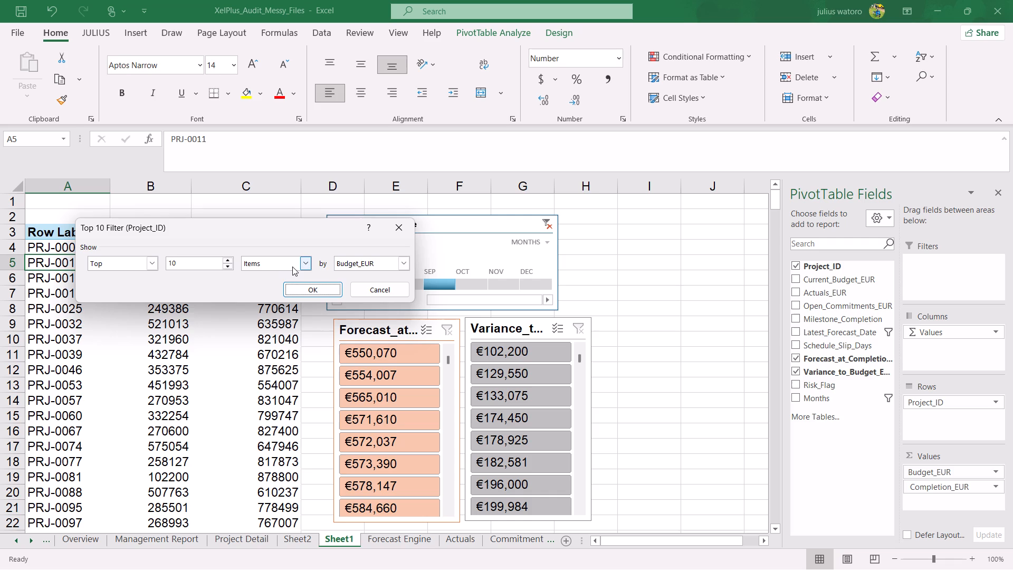
pyautogui.click(407, 261)
pyautogui.click(407, 261)
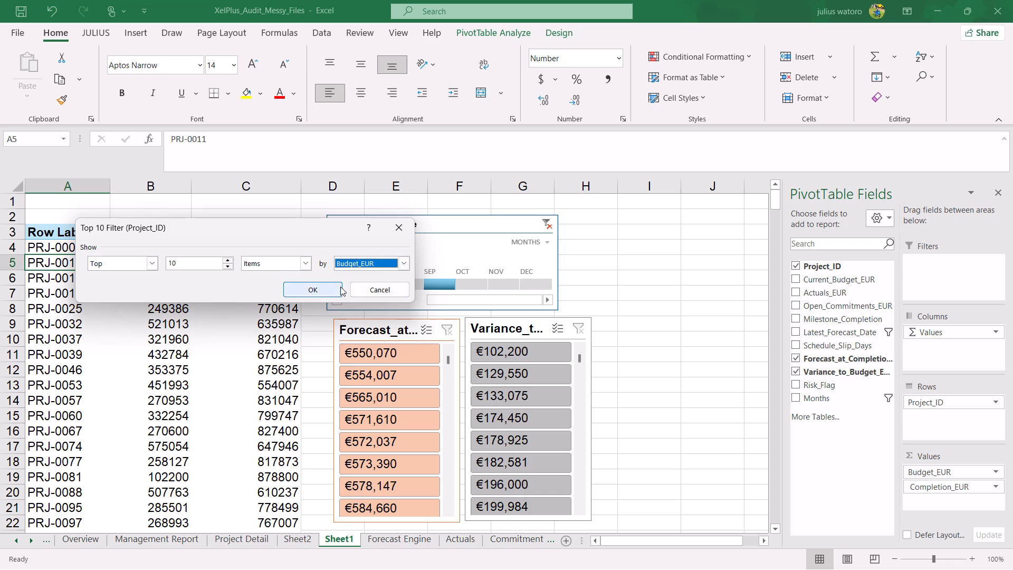
pyautogui.click(319, 289)
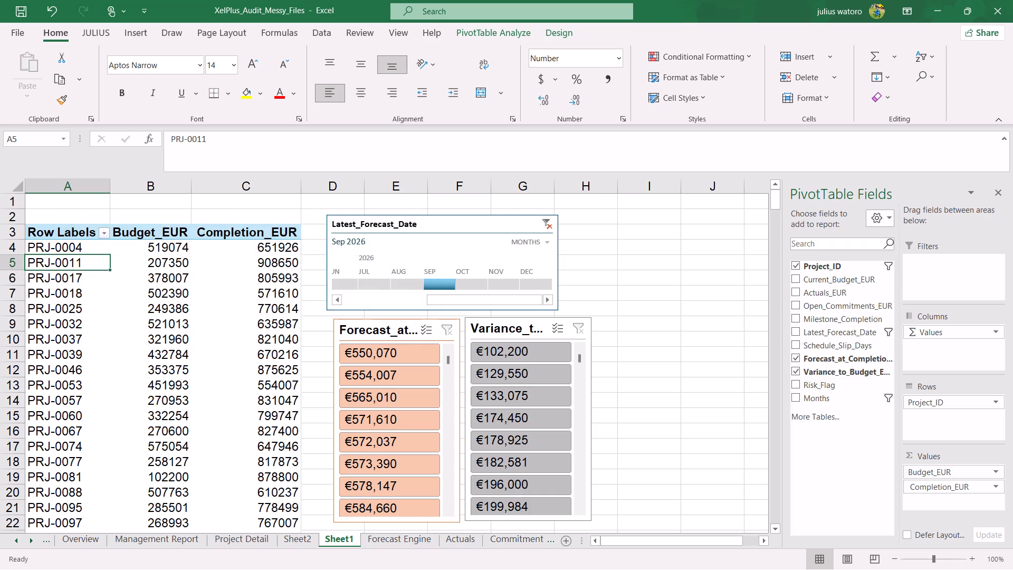
# Sort the PivotTable's projects by Budget_EUR from largest to smallest.
pyautogui.scroll(1, 108, 260)
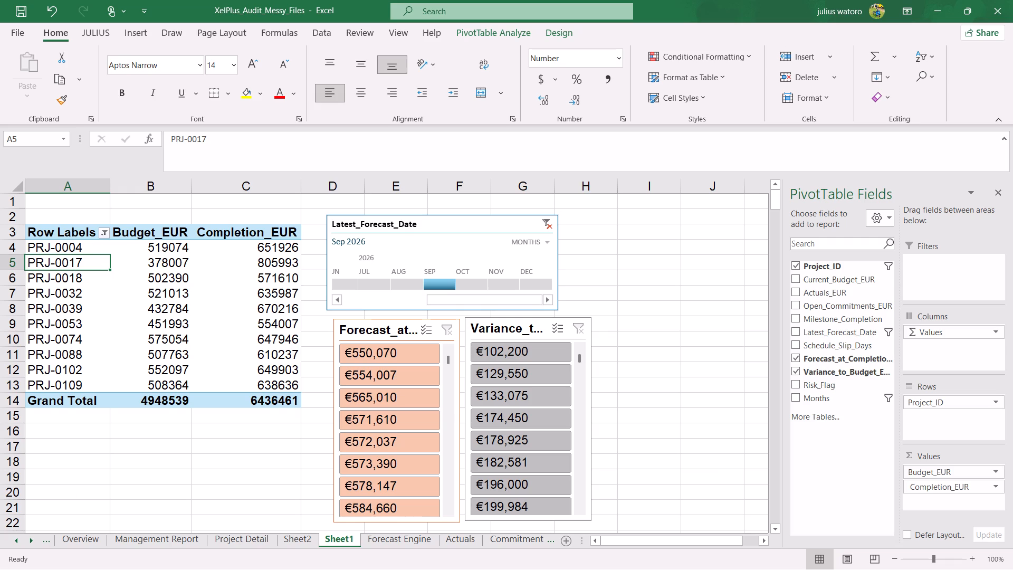
pyautogui.moveTo(194, 274); pyautogui.dragTo(179, 282)
pyautogui.click(179, 282)
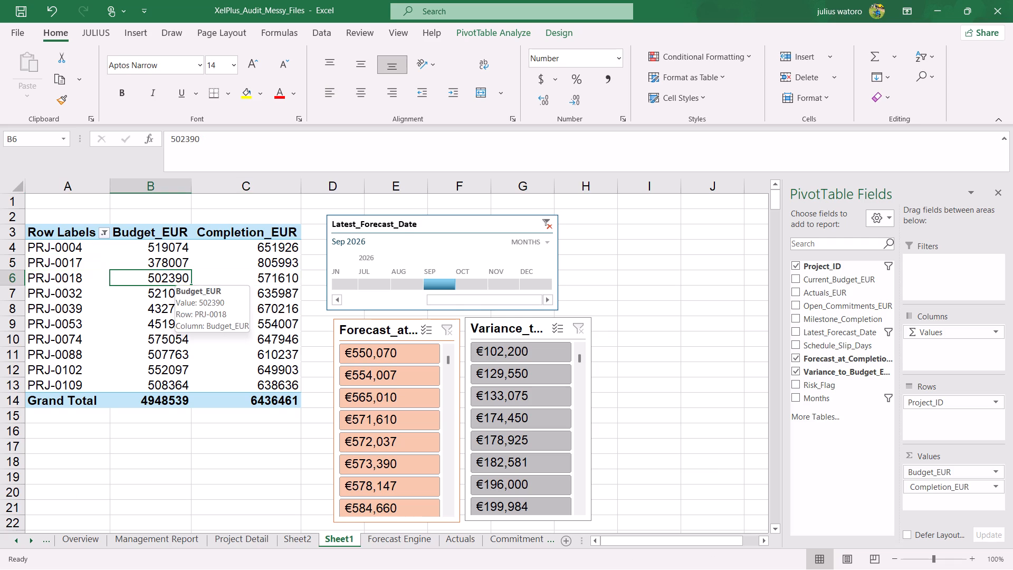
pyautogui.rightClick(179, 282)
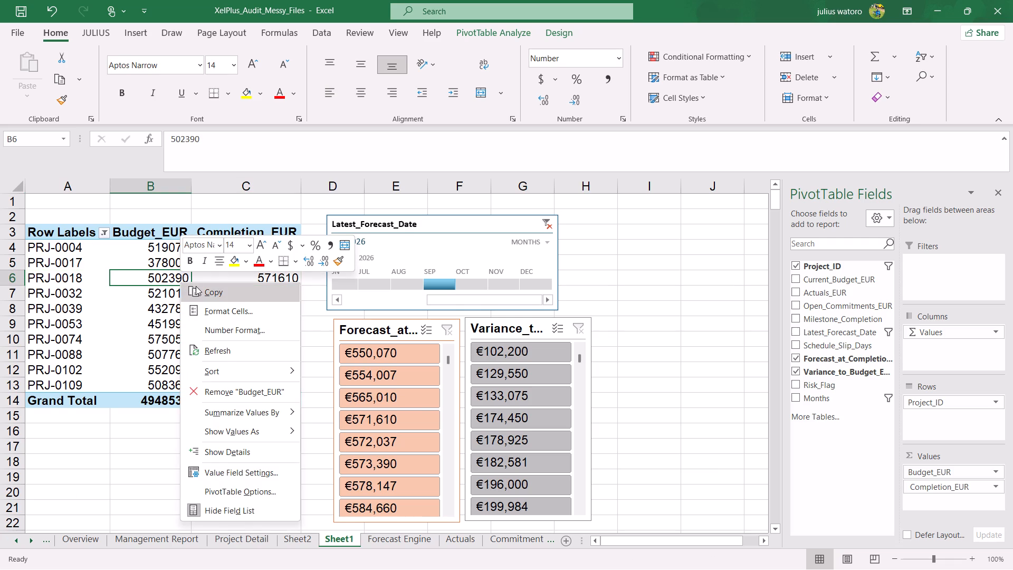
pyautogui.click(226, 367)
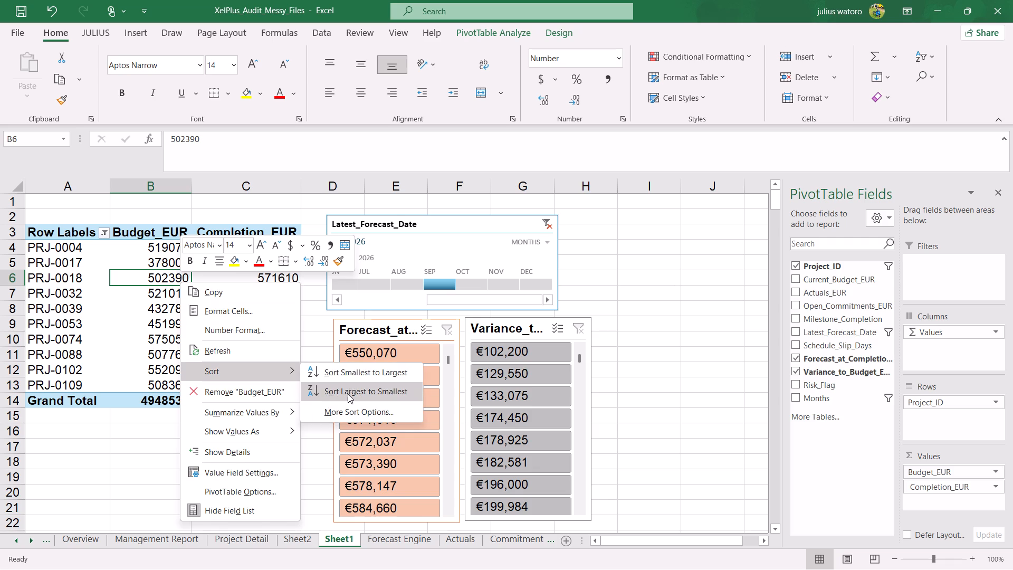
pyautogui.click(361, 395)
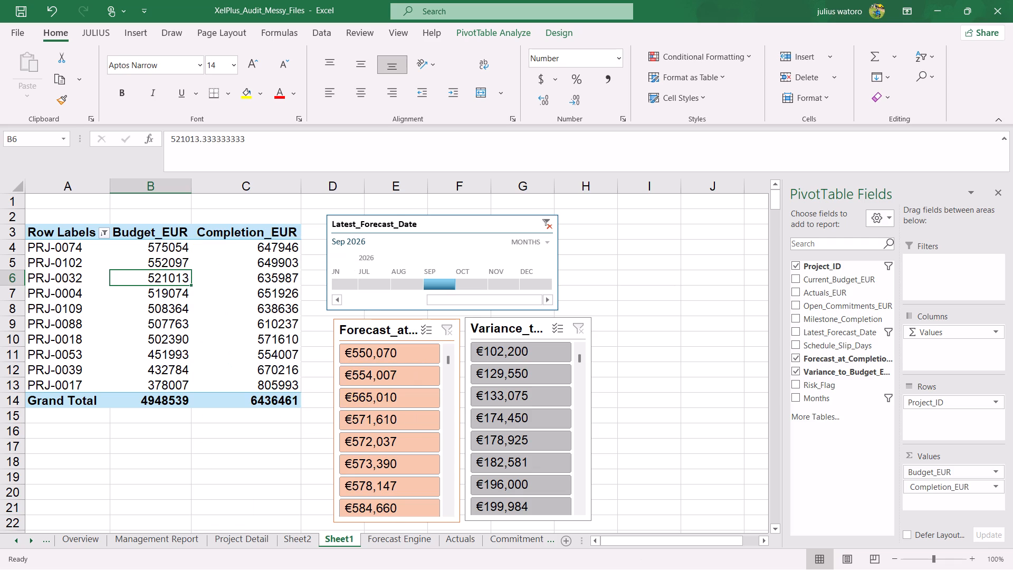
# Apply a red, white and blue color scale to PRJ-0032's Budget_EUR value.
pyautogui.click(144, 285)
pyautogui.click(725, 49)
pyautogui.click(728, 86)
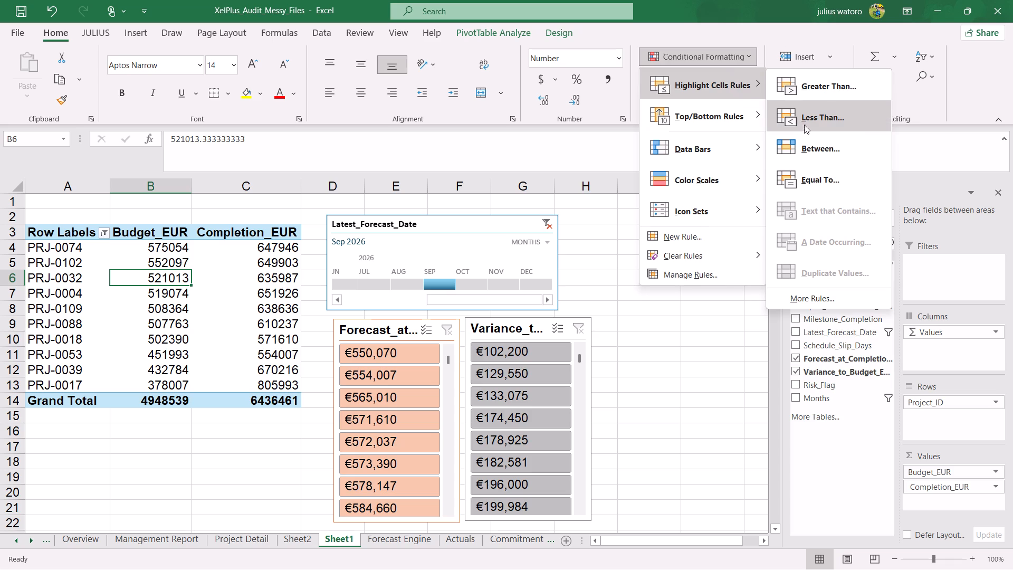
pyautogui.click(748, 165)
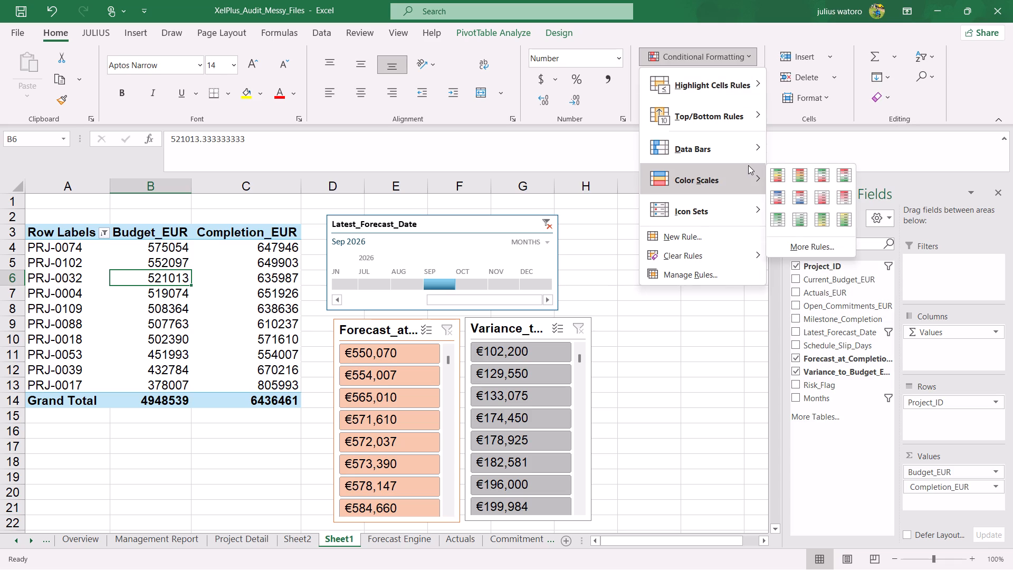
pyautogui.click(796, 193)
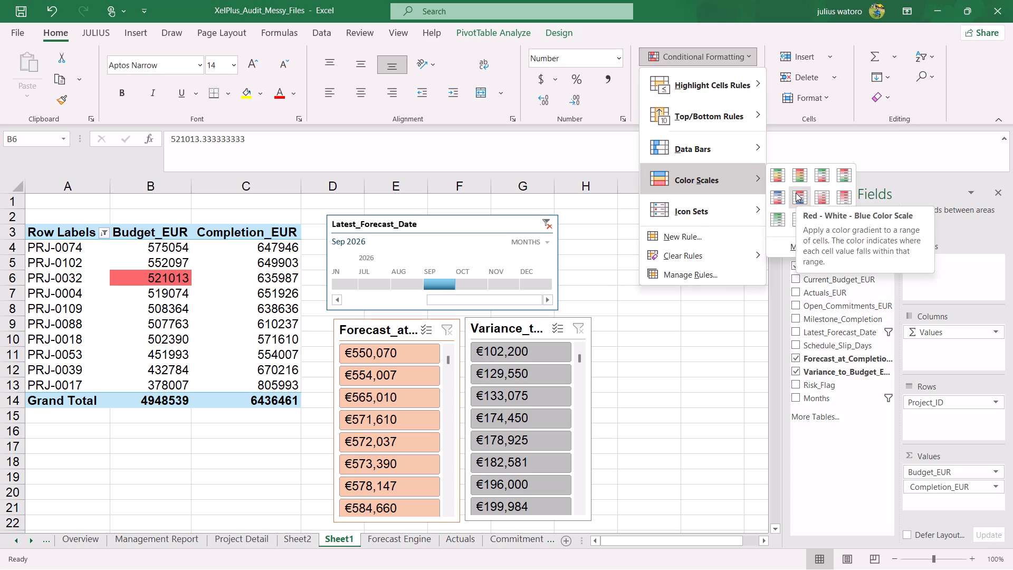
pyautogui.click(170, 307)
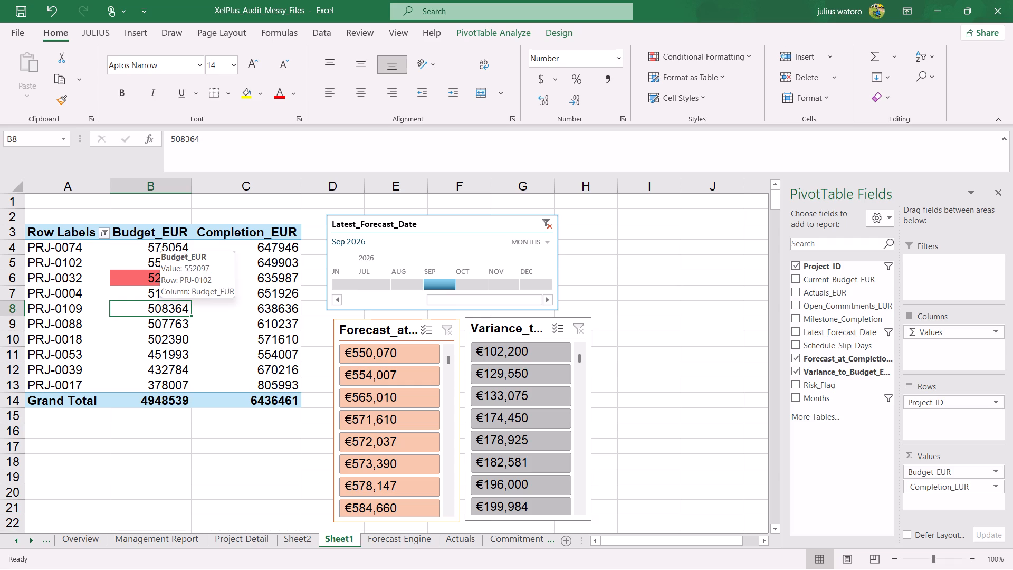
pyautogui.click(165, 248)
# Highlight Completion_EUR values below 560000 for the ten listed projects with a Less Than rule using Light Red Fill, leaving out the Grand Total.
pyautogui.moveTo(245, 247); pyautogui.dragTo(247, 299)
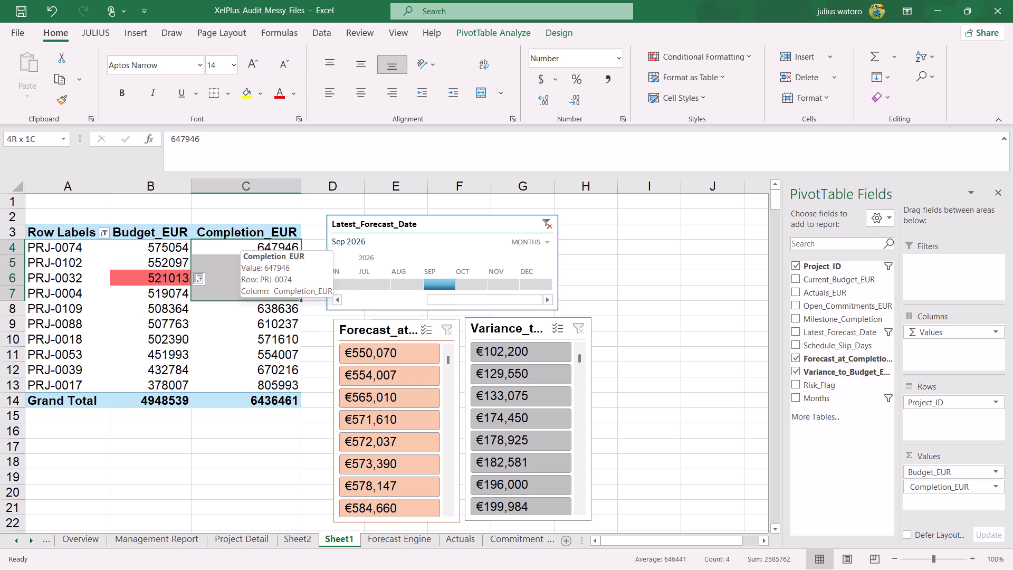
pyautogui.moveTo(247, 299); pyautogui.dragTo(242, 379)
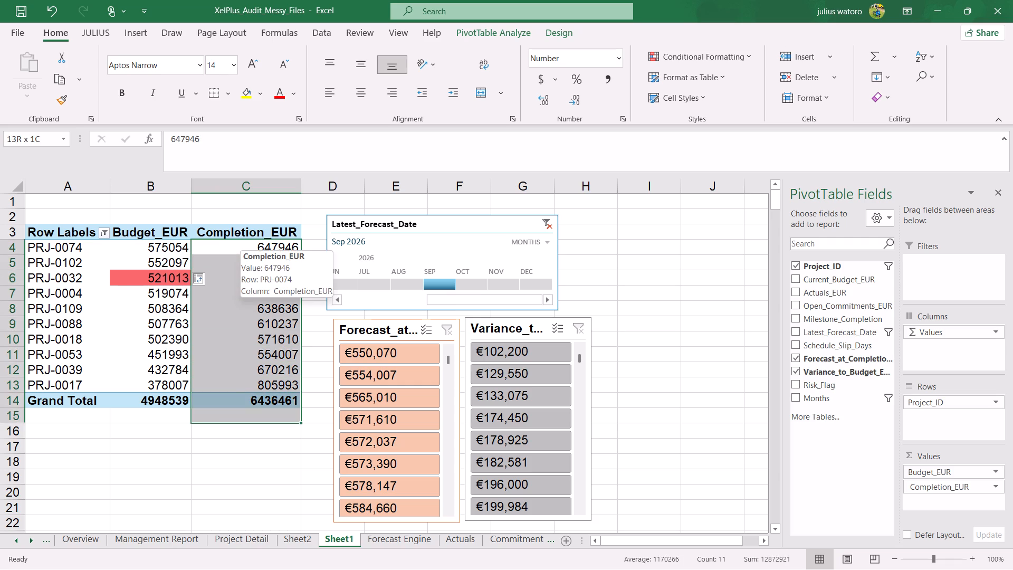
pyautogui.moveTo(242, 379); pyautogui.dragTo(242, 379)
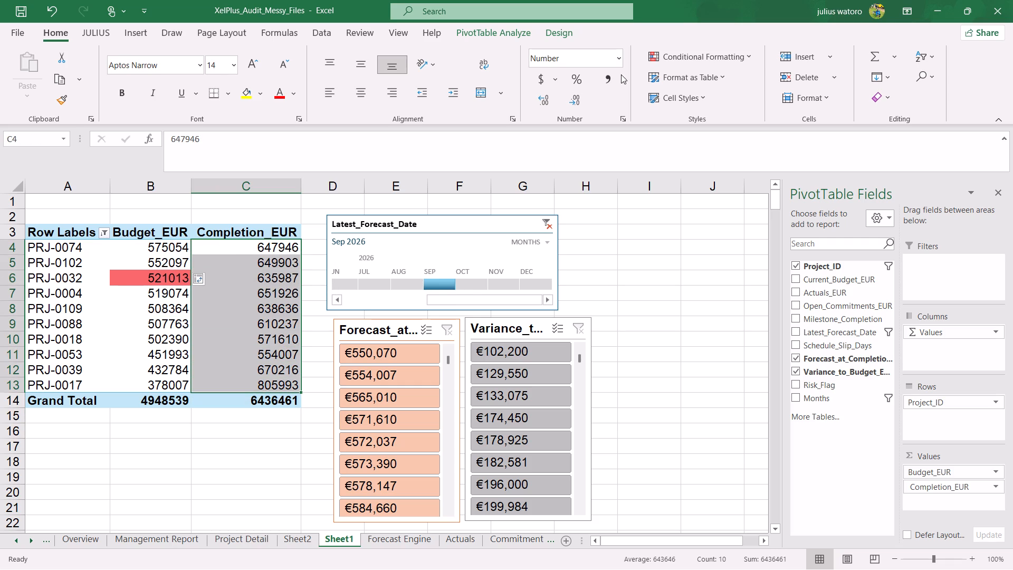
pyautogui.click(718, 59)
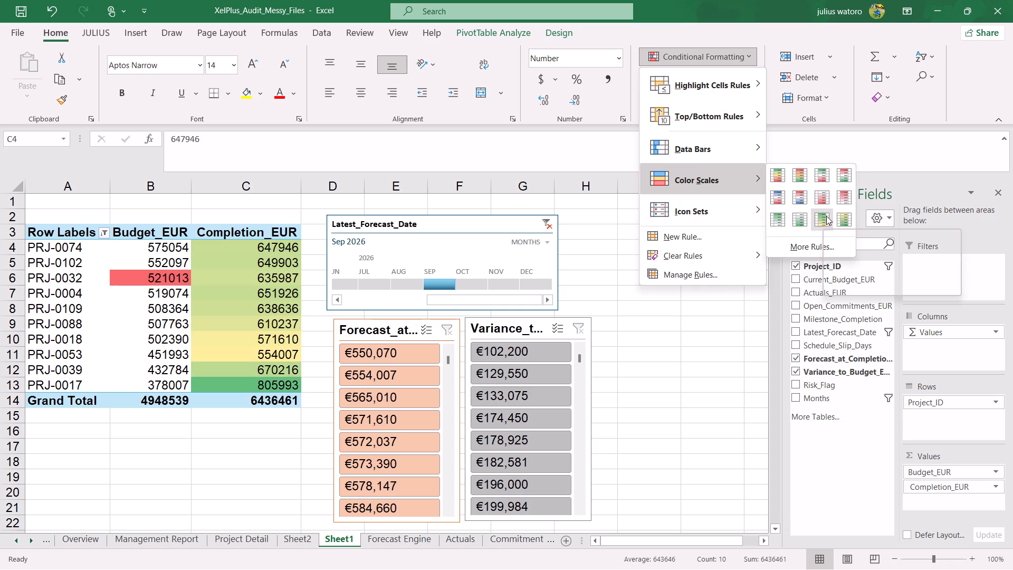
pyautogui.click(713, 161)
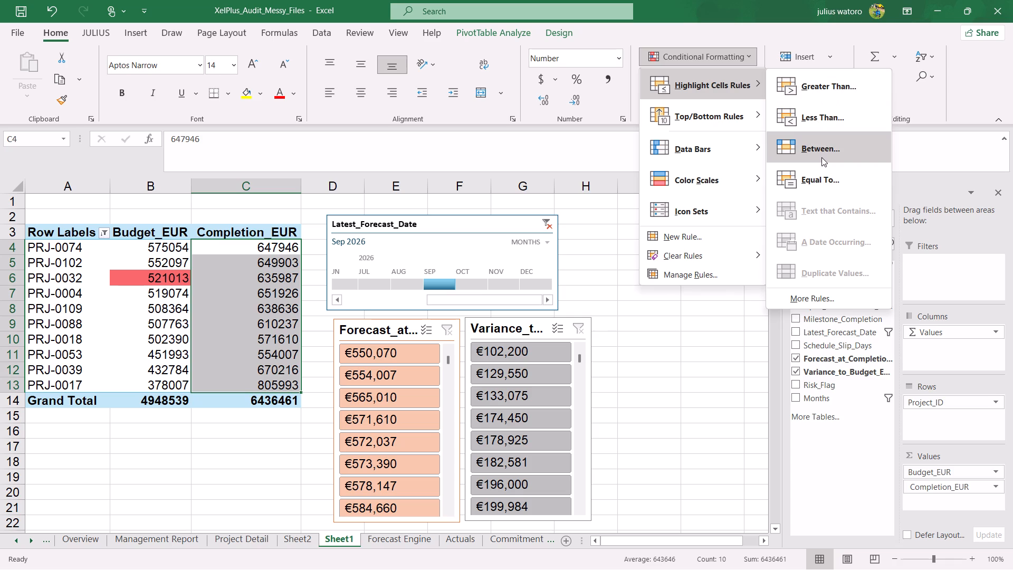
pyautogui.click(830, 130)
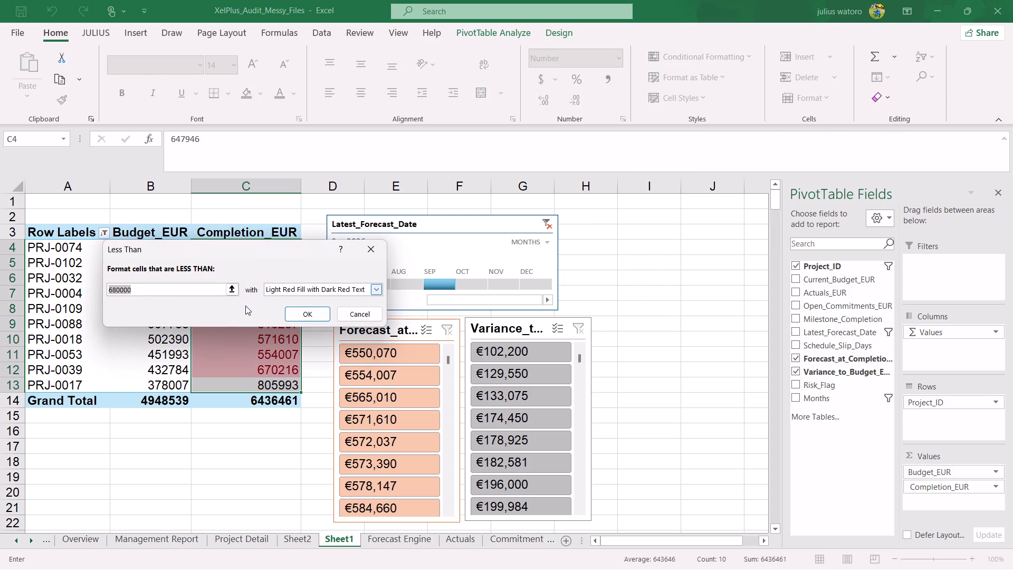
pyautogui.click(118, 289)
pyautogui.press('BackSpace')
pyautogui.press('4')
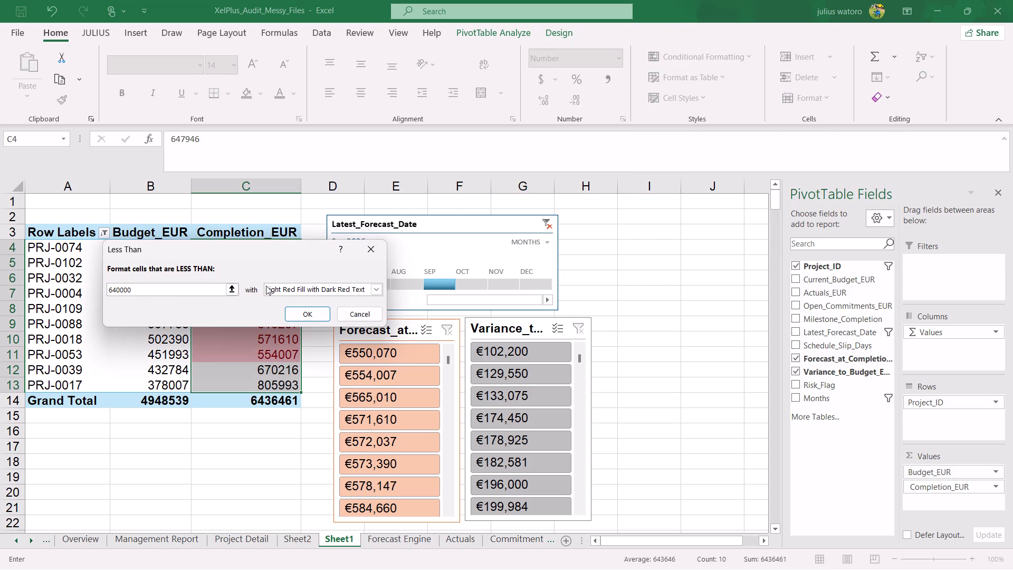
pyautogui.click(376, 293)
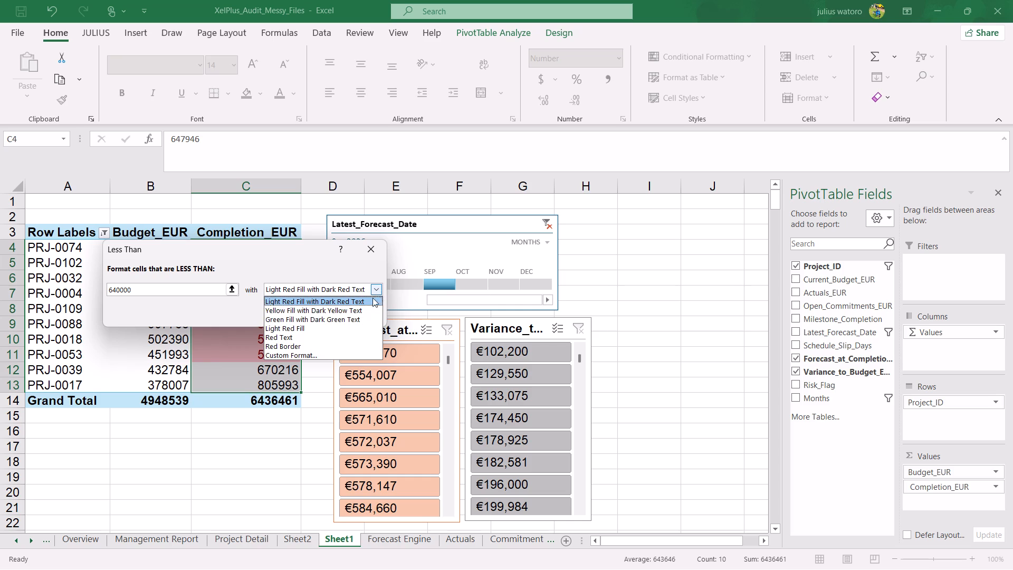
pyautogui.click(314, 326)
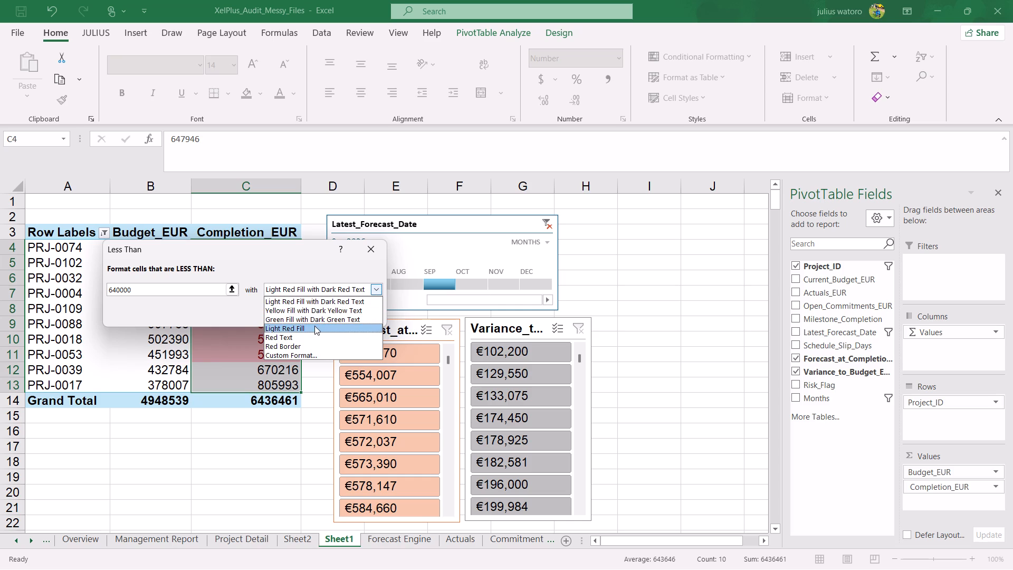
pyautogui.click(117, 290)
pyautogui.press('BackSpace')
pyautogui.press('BackSpace')
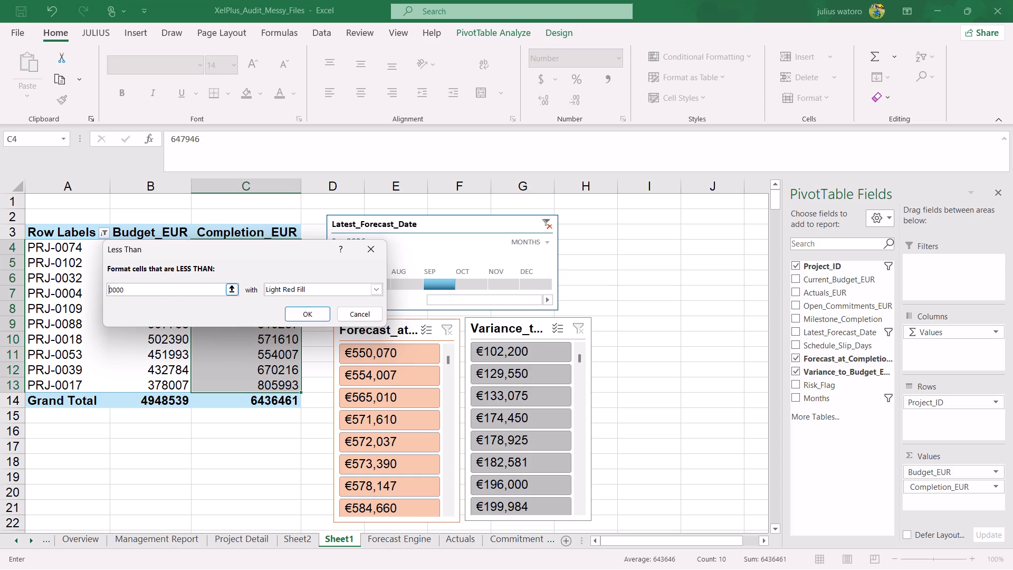
pyautogui.write('54')
pyautogui.press('BackSpace')
pyautogui.press('6')
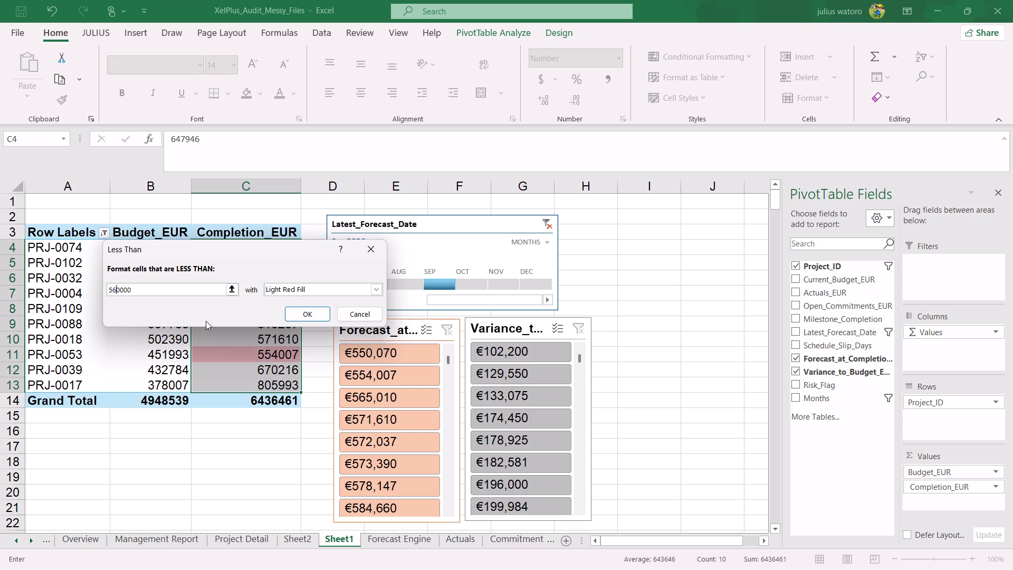
pyautogui.click(304, 312)
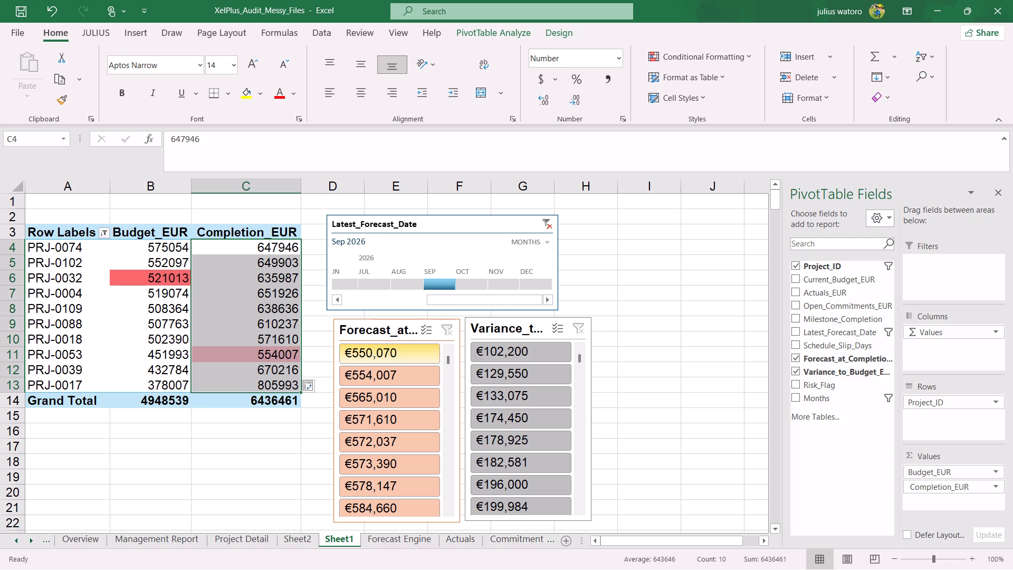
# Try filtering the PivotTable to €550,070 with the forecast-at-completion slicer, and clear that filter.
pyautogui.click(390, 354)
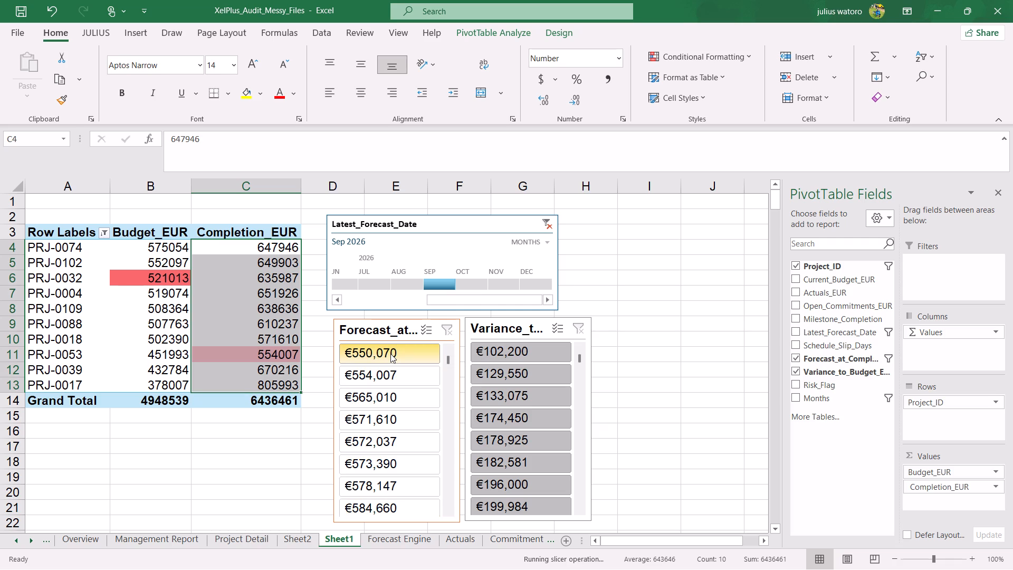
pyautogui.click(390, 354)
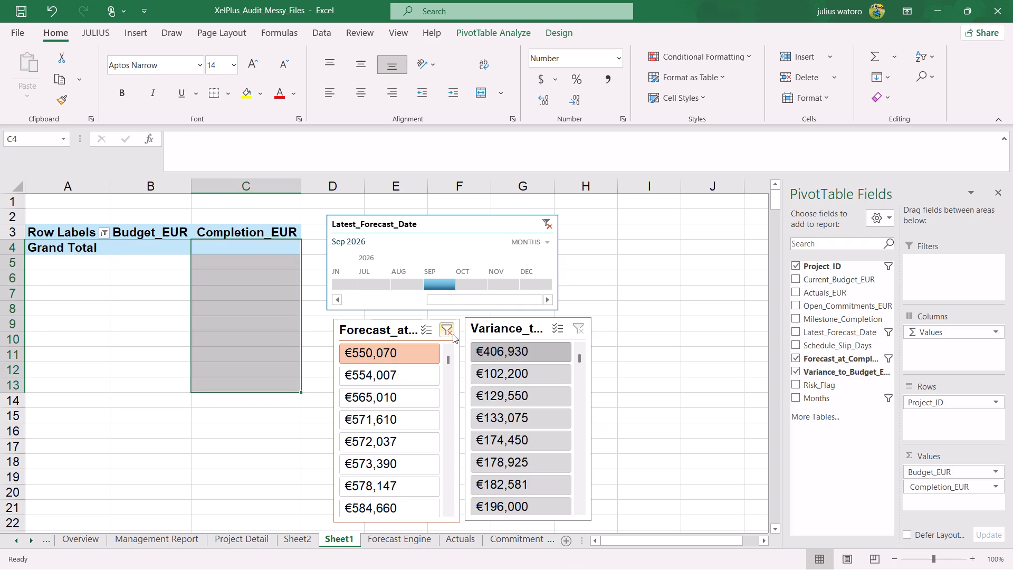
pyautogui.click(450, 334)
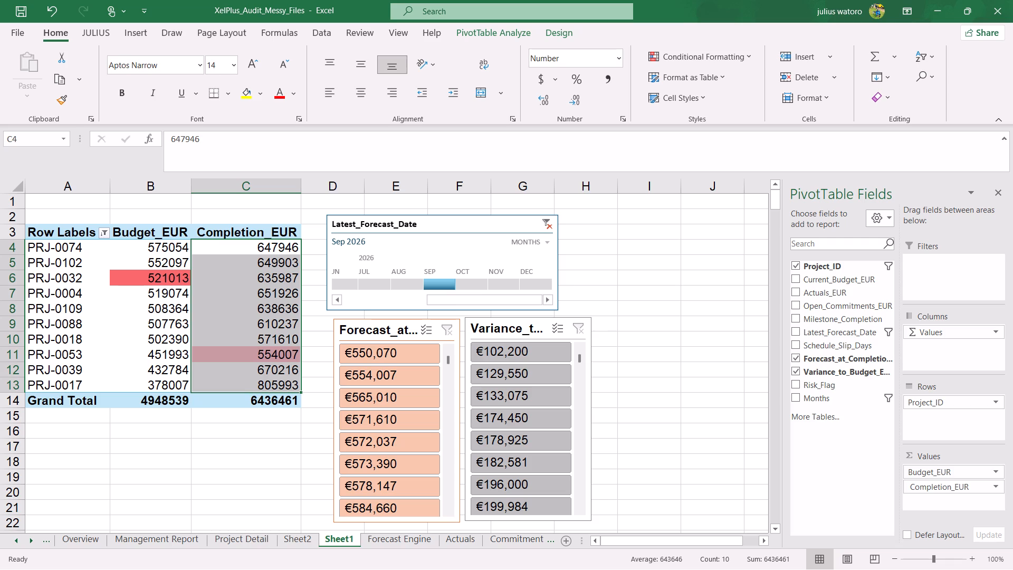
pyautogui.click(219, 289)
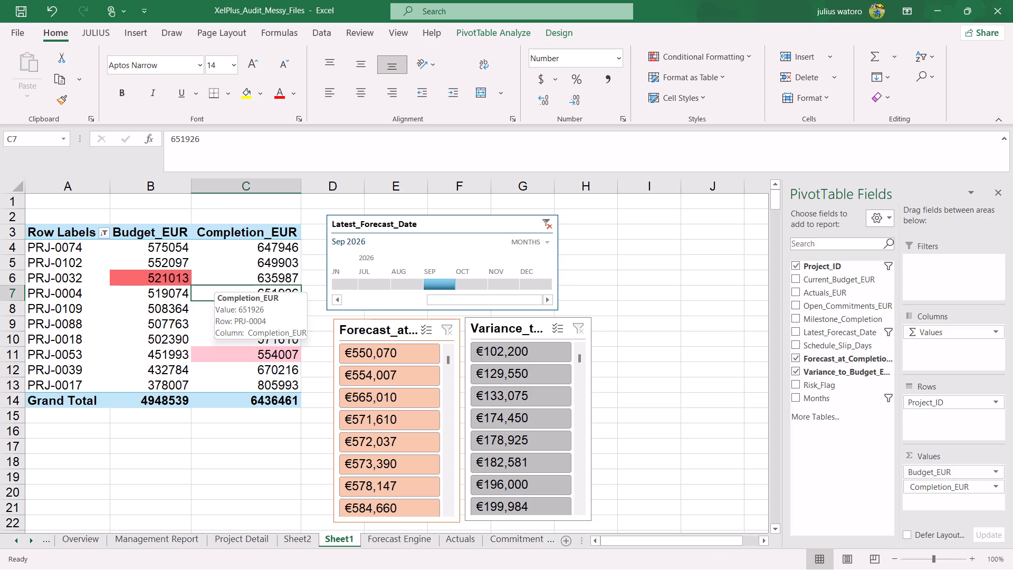
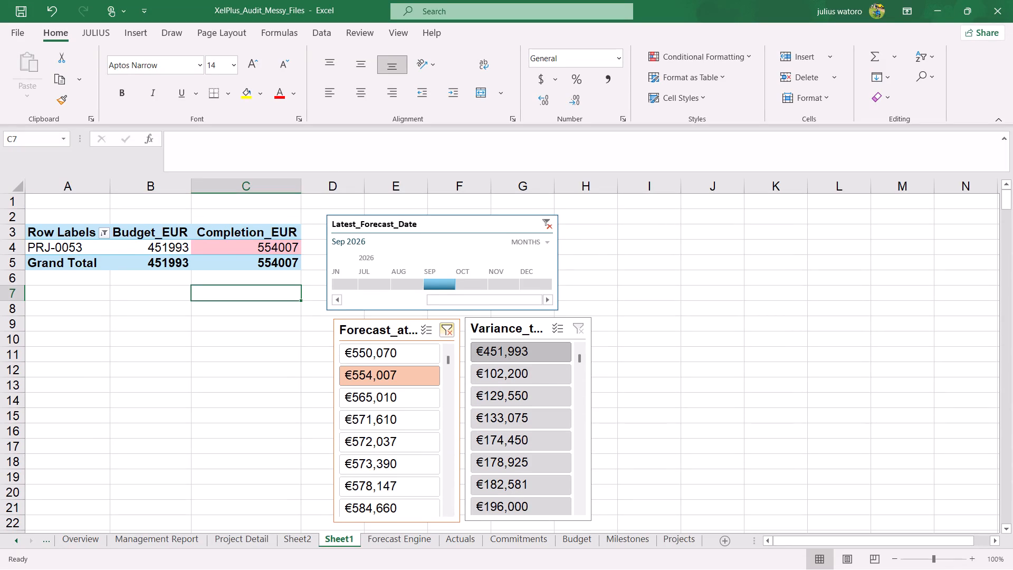
# Try the €550,070 value in the forecast-at-completion slicer, and clear the slicer's filter.
pyautogui.moveTo(400, 363); pyautogui.dragTo(439, 350)
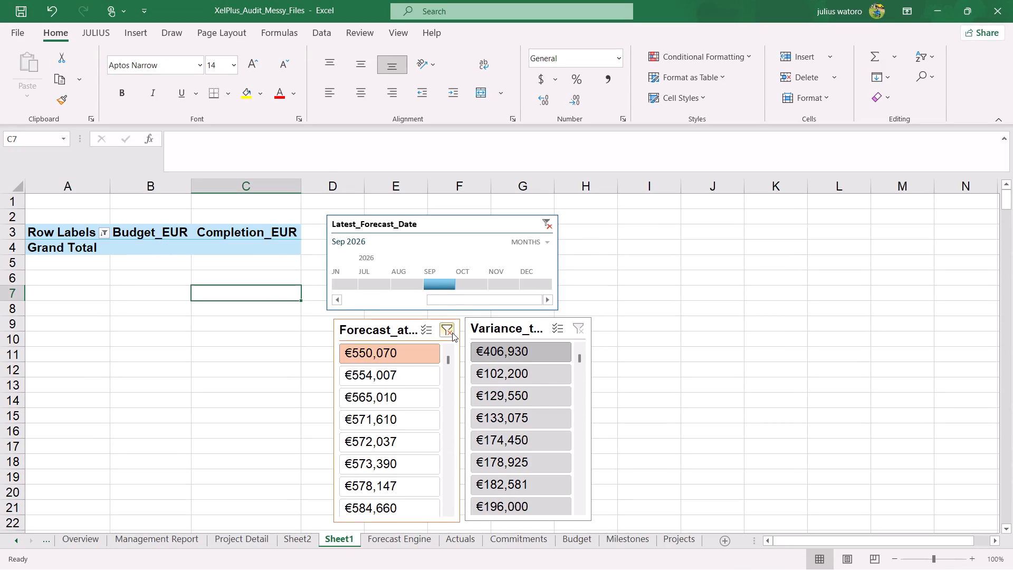
pyautogui.click(452, 332)
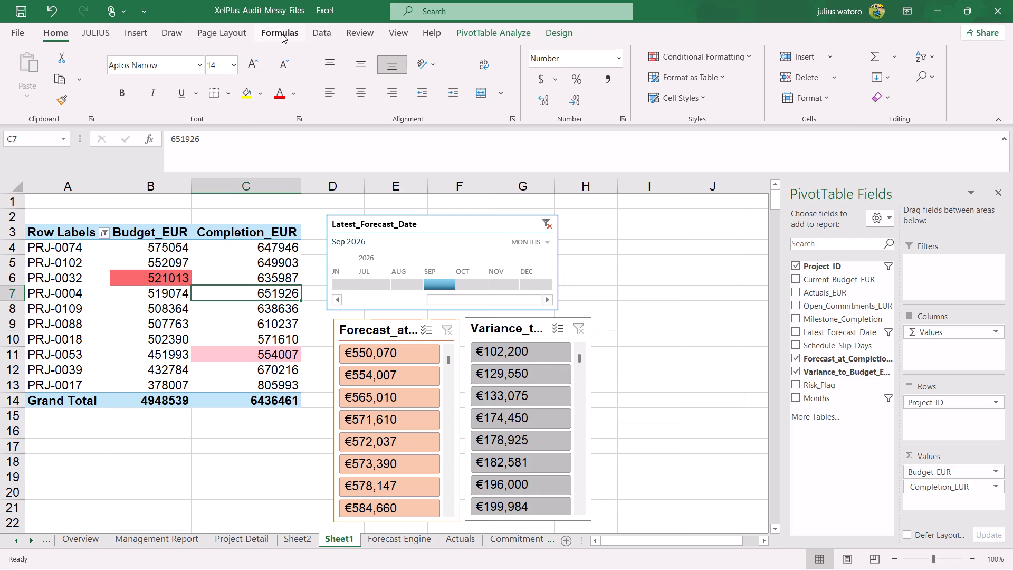
# Insert a 2-D clustered column PivotChart based on the PivotTable.
pyautogui.click(144, 32)
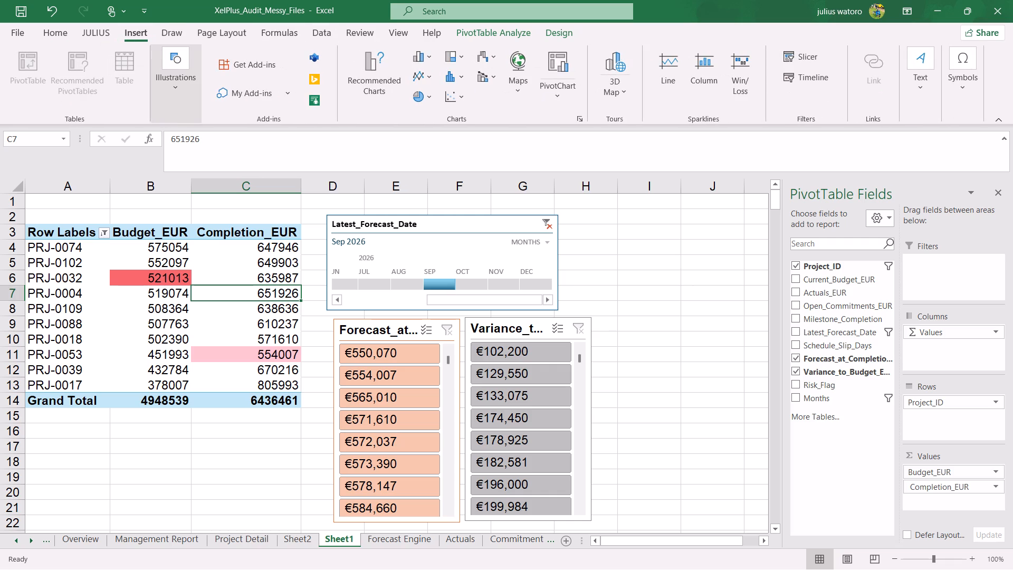
pyautogui.click(429, 54)
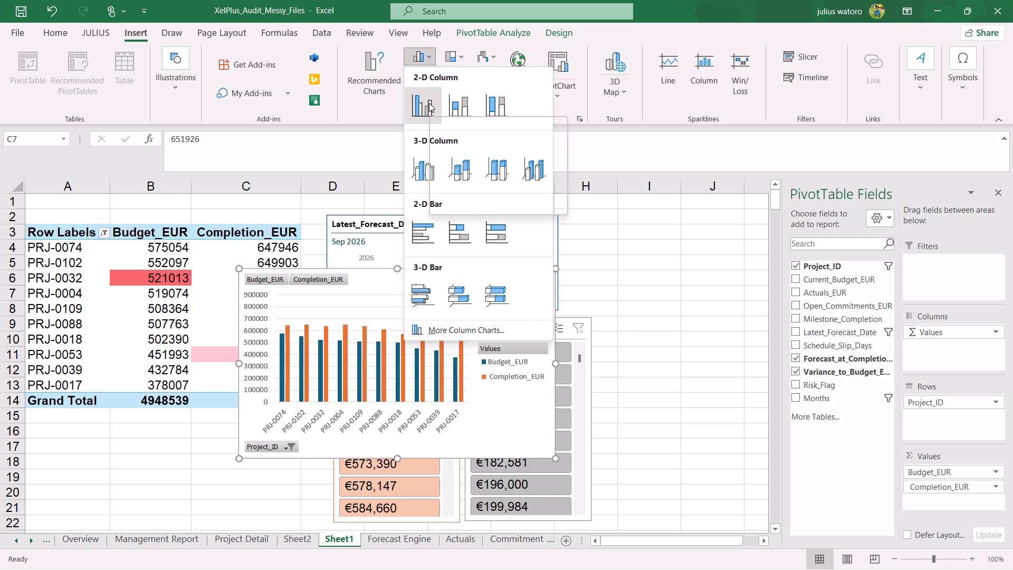
pyautogui.click(429, 103)
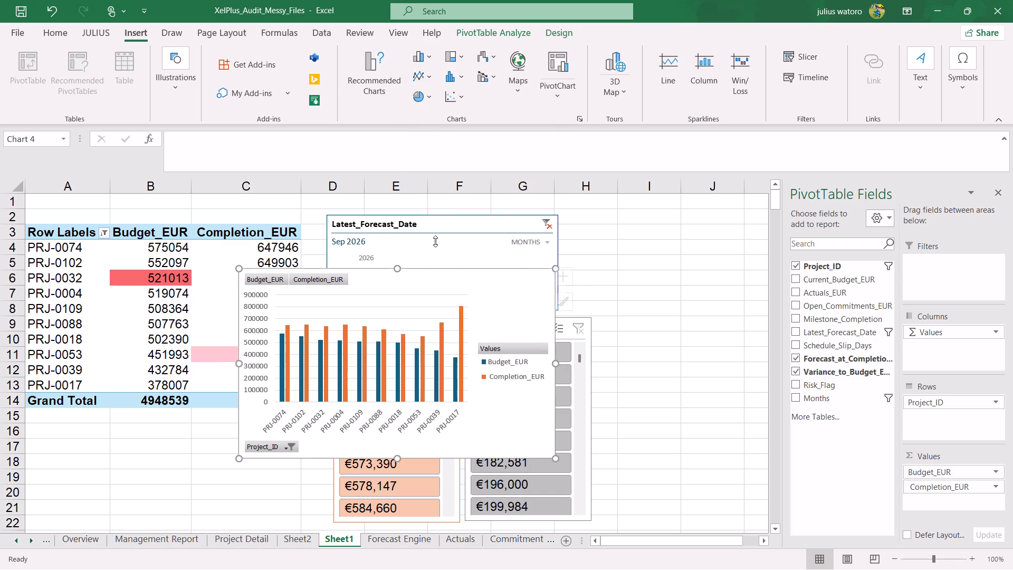
# Move the PivotChart below the PivotTable, into columns A to D starting at about row 17.
pyautogui.moveTo(453, 284); pyautogui.dragTo(326, 367)
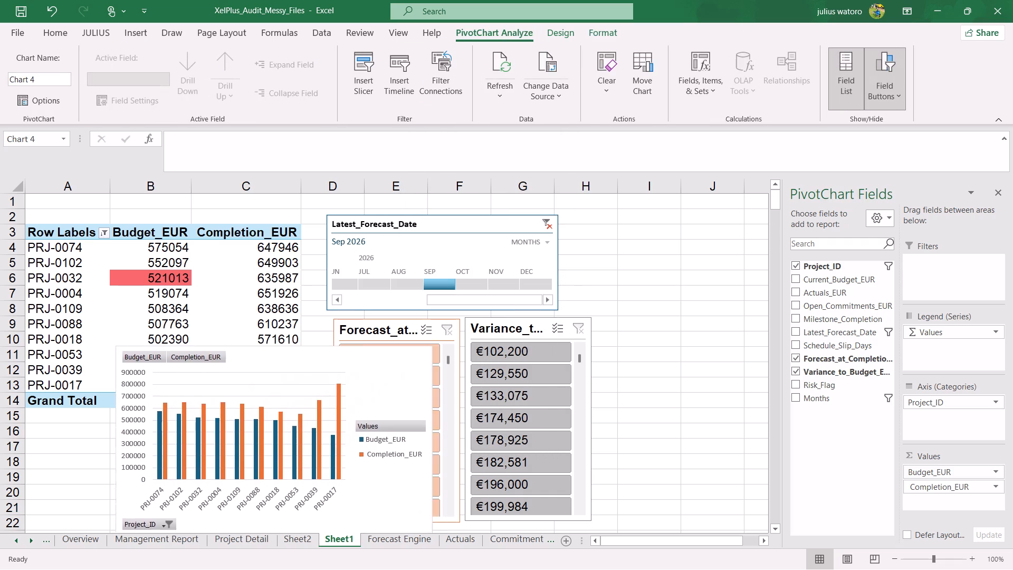
pyautogui.moveTo(326, 367); pyautogui.dragTo(227, 431)
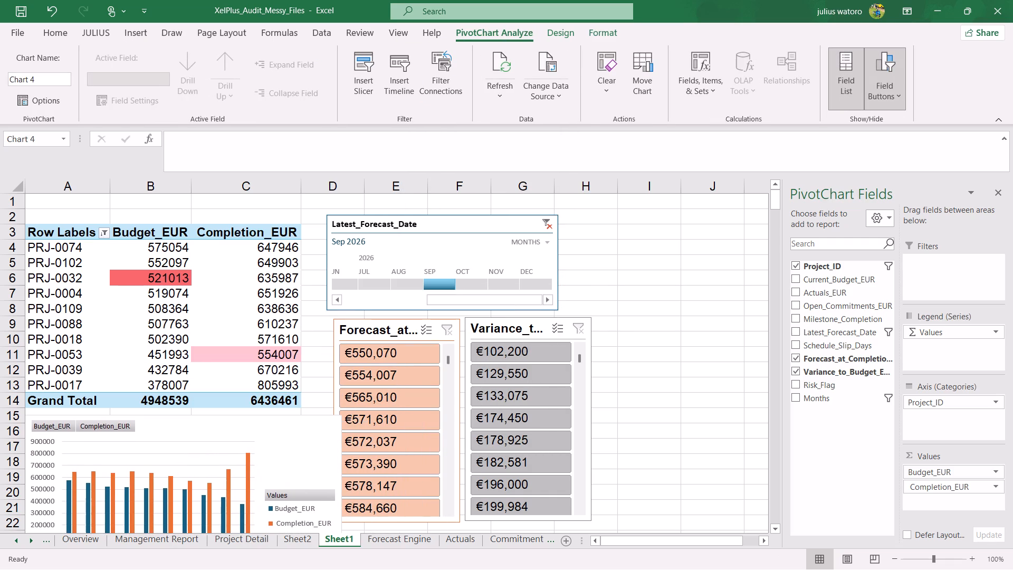
pyautogui.moveTo(227, 431); pyautogui.dragTo(228, 432)
pyautogui.scroll(-2, 391, 388)
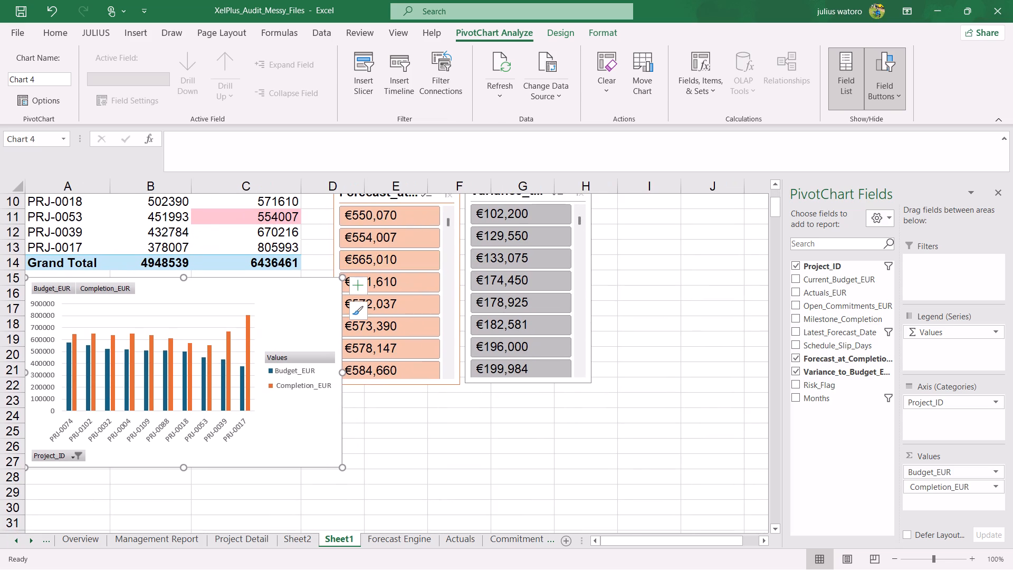
pyautogui.moveTo(329, 319); pyautogui.dragTo(318, 343)
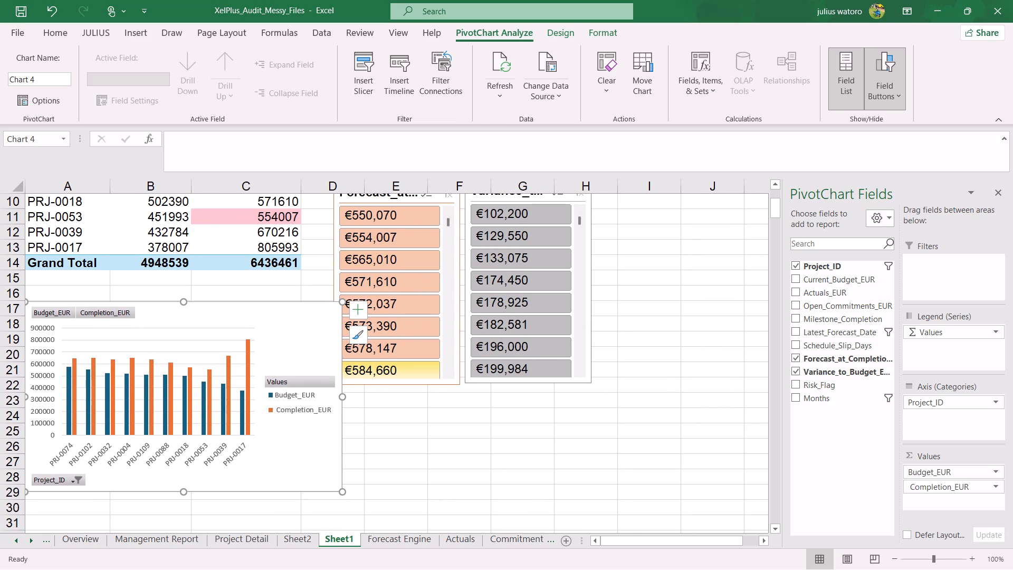
# Move the variance and forecast-at-completion slicers away from the PivotChart, level with each other below the timeline with a small gap between them.
pyautogui.scroll(2, 568, 271)
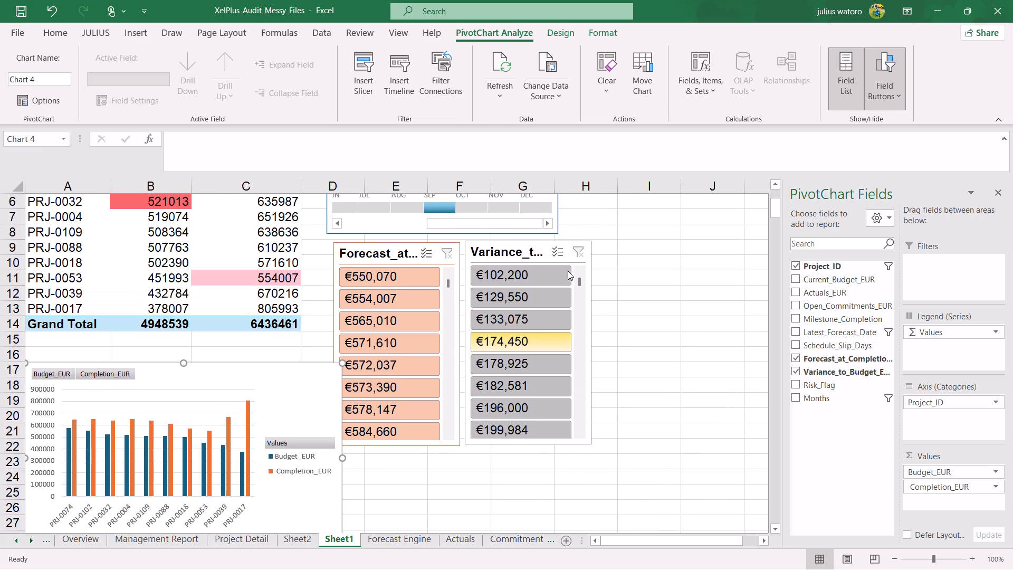
pyautogui.moveTo(542, 254); pyautogui.dragTo(587, 249)
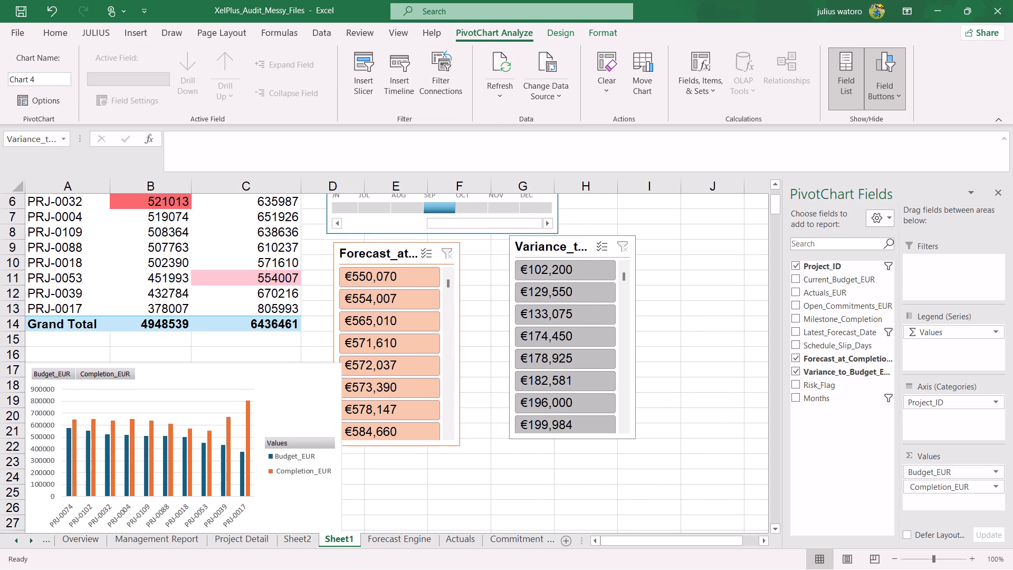
pyautogui.moveTo(587, 249); pyautogui.dragTo(594, 251)
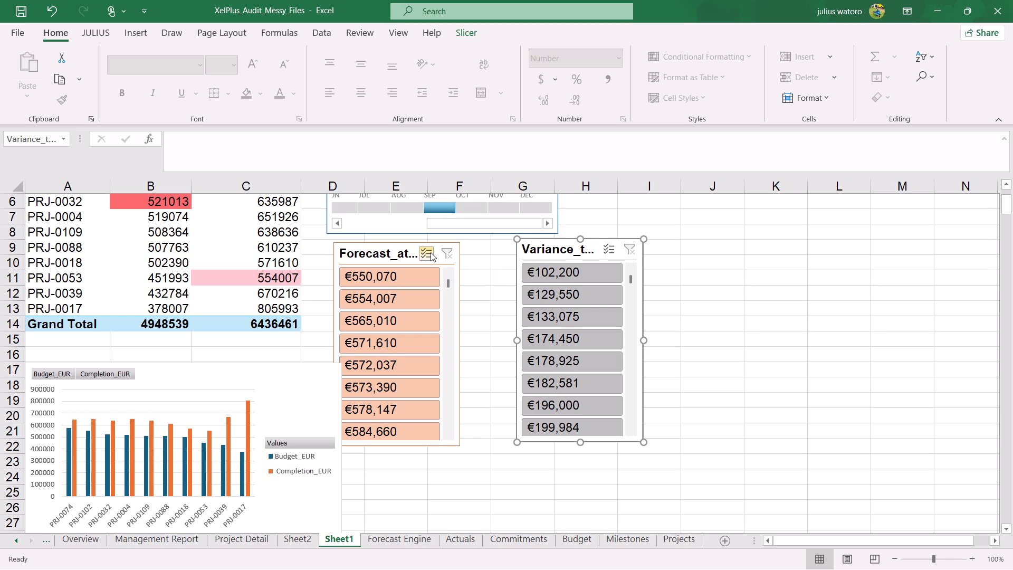
pyautogui.moveTo(438, 253); pyautogui.dragTo(473, 243)
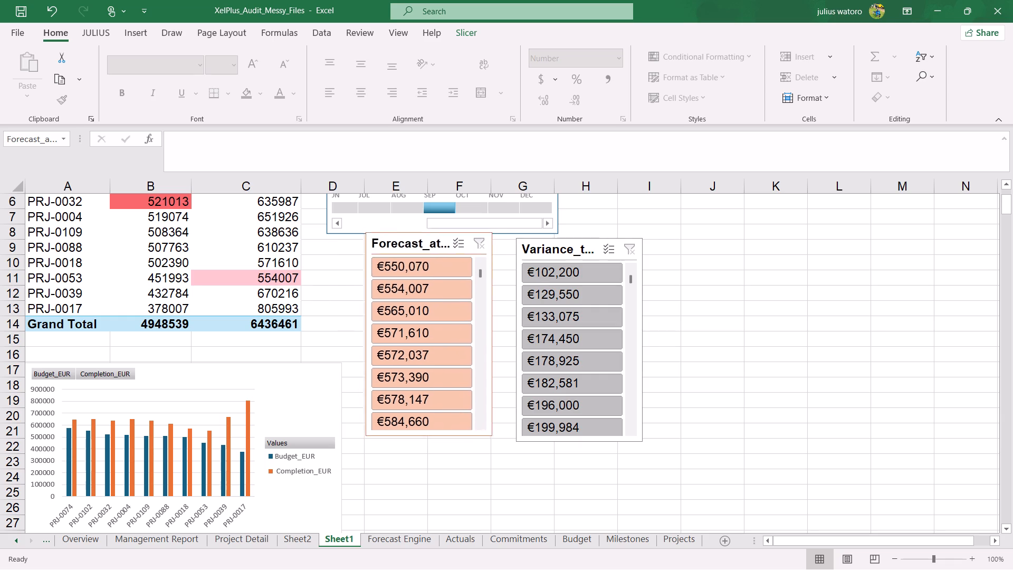
pyautogui.moveTo(473, 243); pyautogui.dragTo(479, 249)
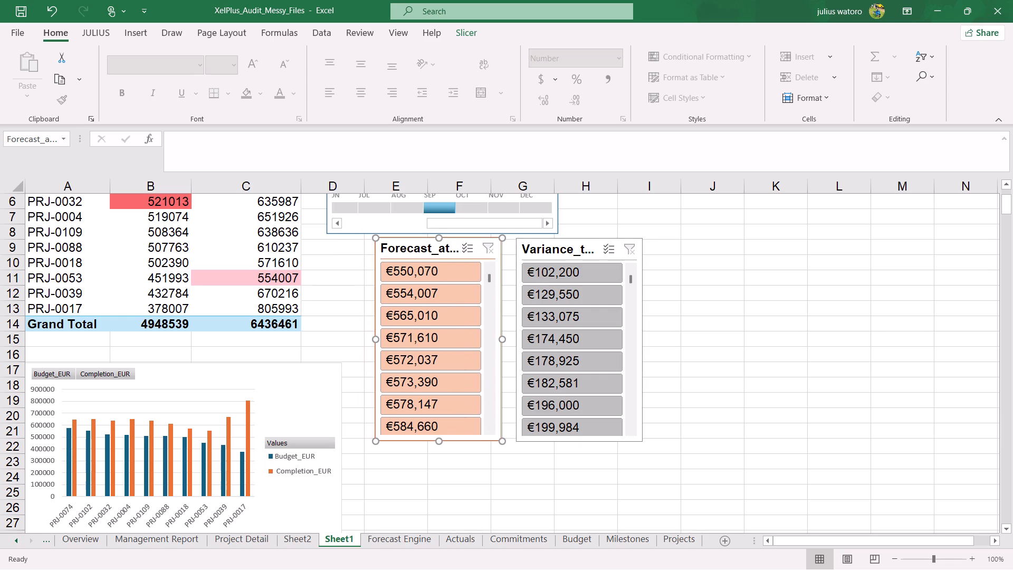
# Review the PivotChart's Project_ID filter list and its Top 10 filter, keeping the top 10 items by Budget_EUR.
pyautogui.hscroll(4, 378, 307)
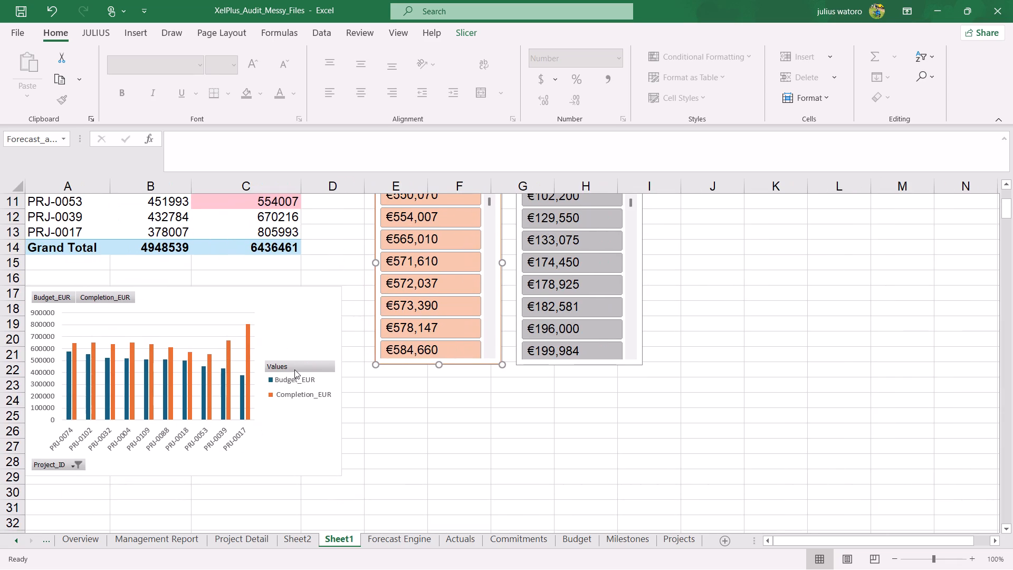
pyautogui.click(294, 369)
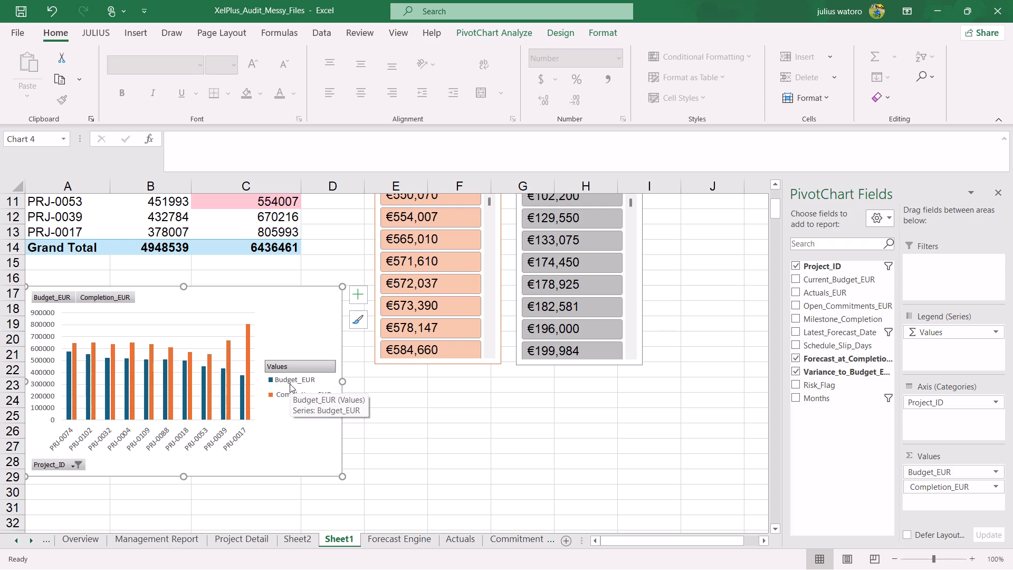
pyautogui.click(70, 463)
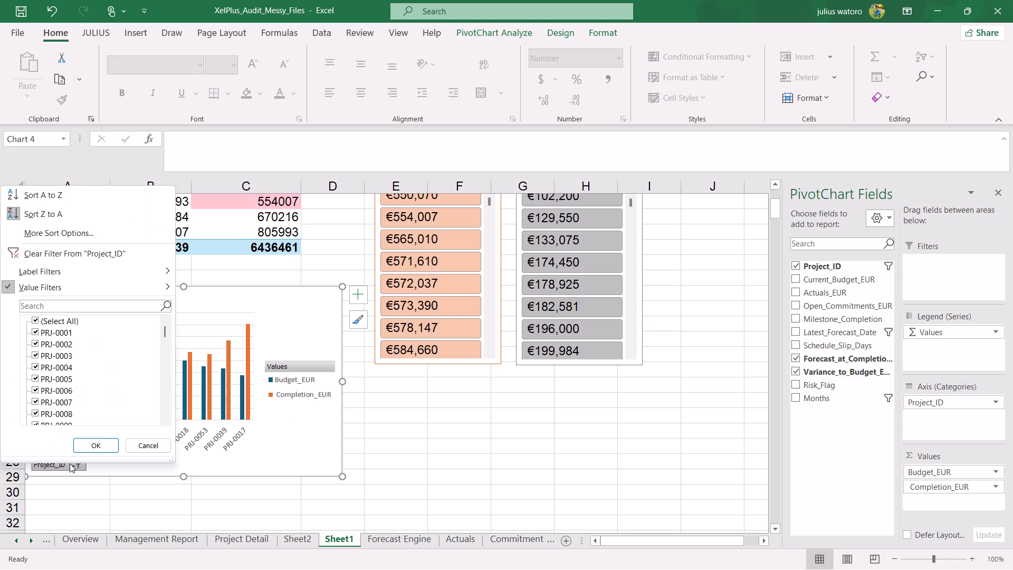
pyautogui.scroll(-11, 88, 381)
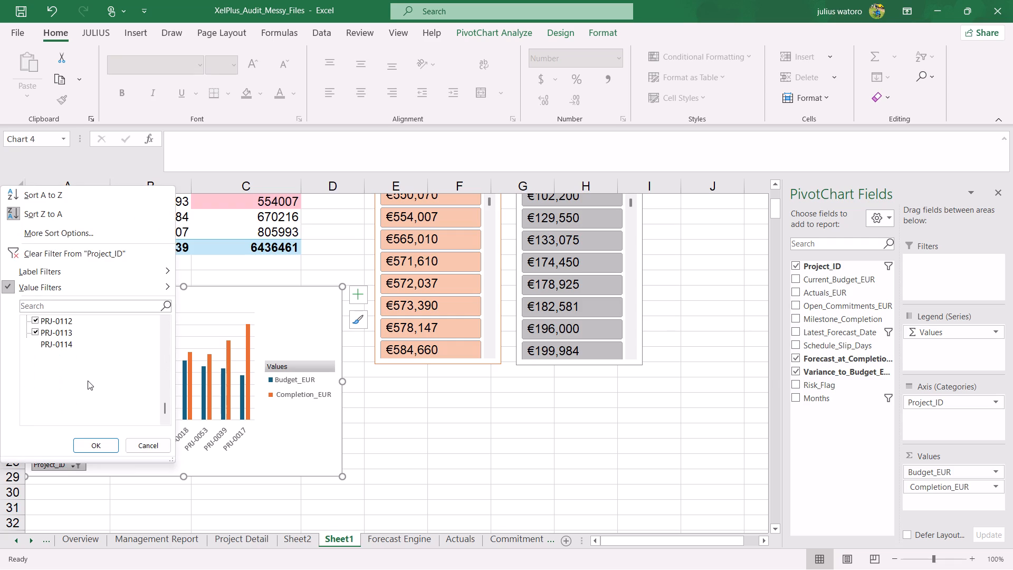
pyautogui.scroll(-11, 88, 381)
pyautogui.scroll(13, 88, 381)
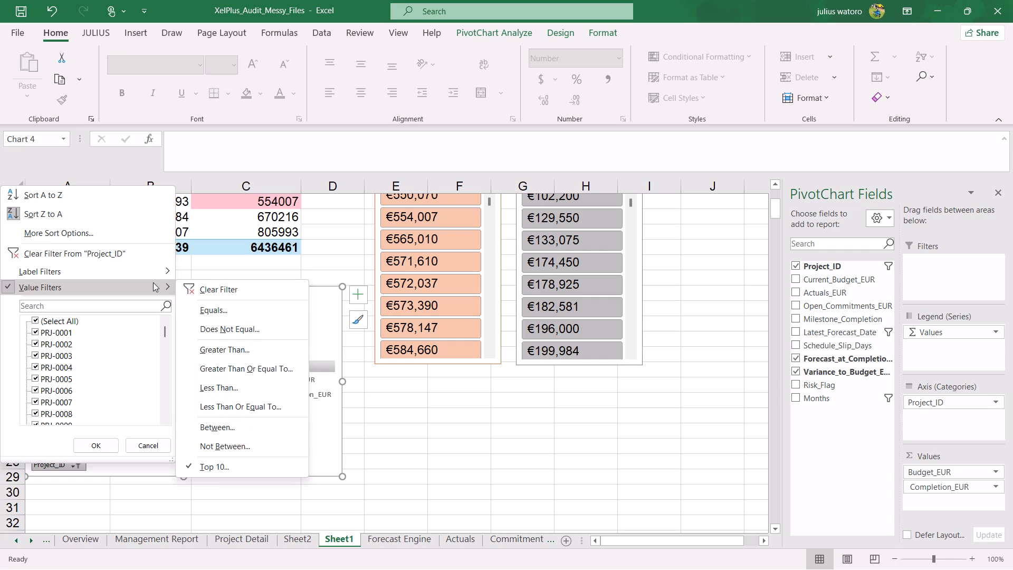
pyautogui.click(153, 282)
pyautogui.click(250, 465)
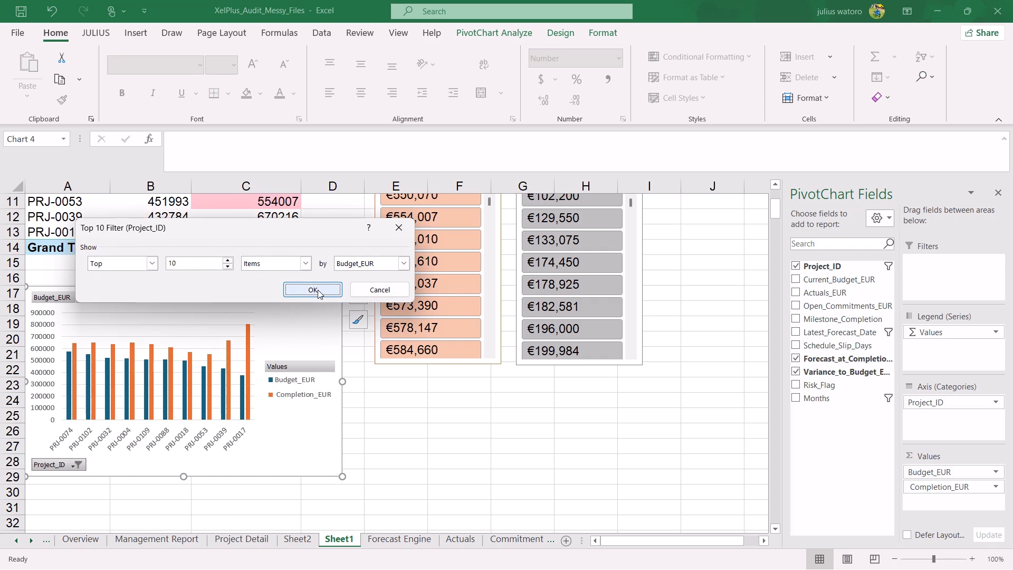
pyautogui.click(318, 290)
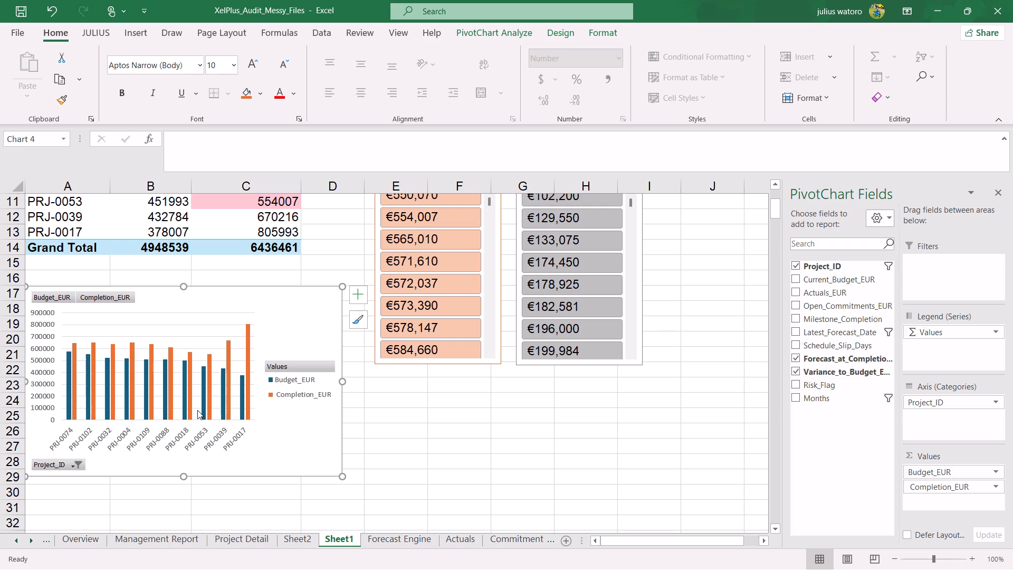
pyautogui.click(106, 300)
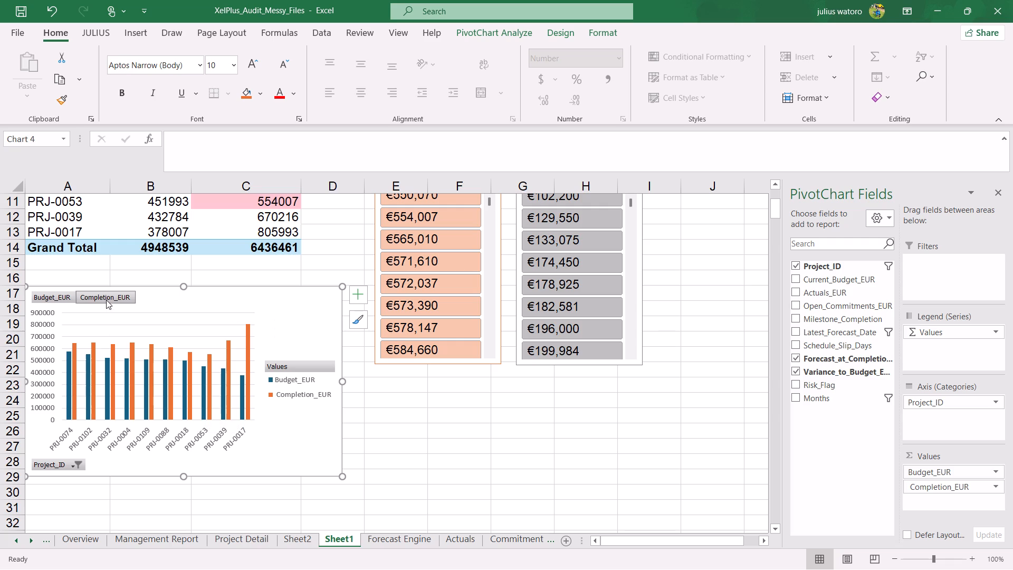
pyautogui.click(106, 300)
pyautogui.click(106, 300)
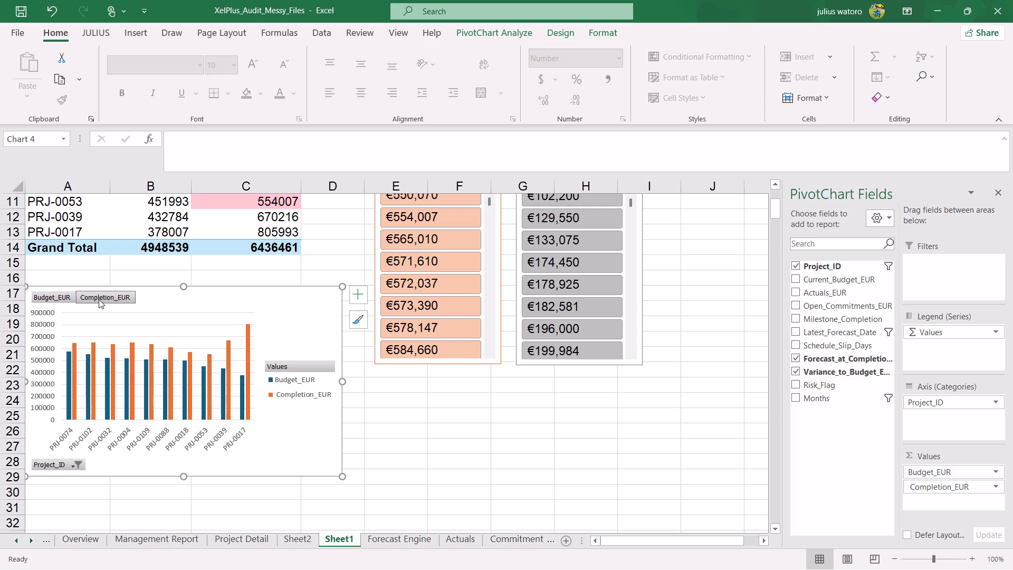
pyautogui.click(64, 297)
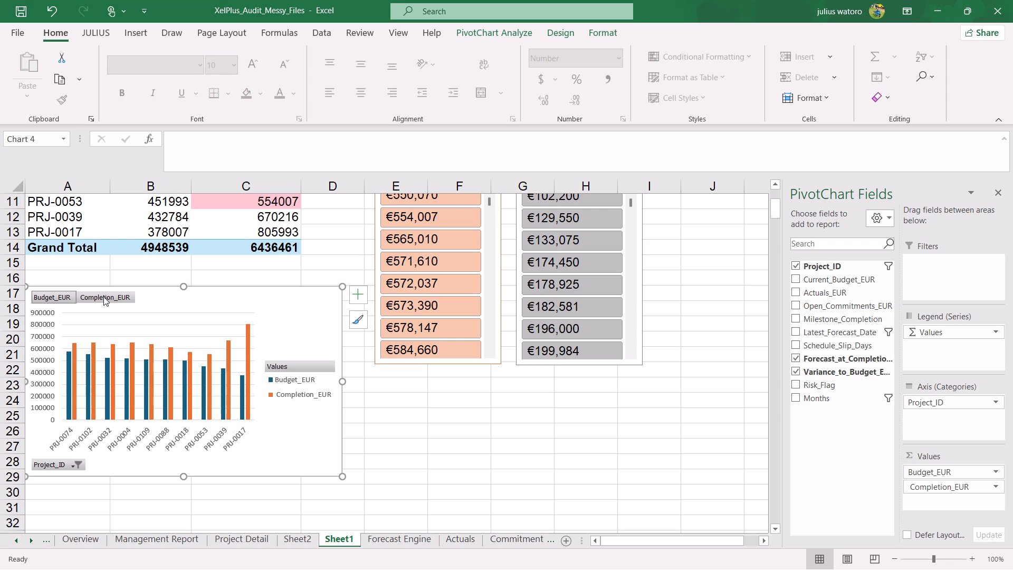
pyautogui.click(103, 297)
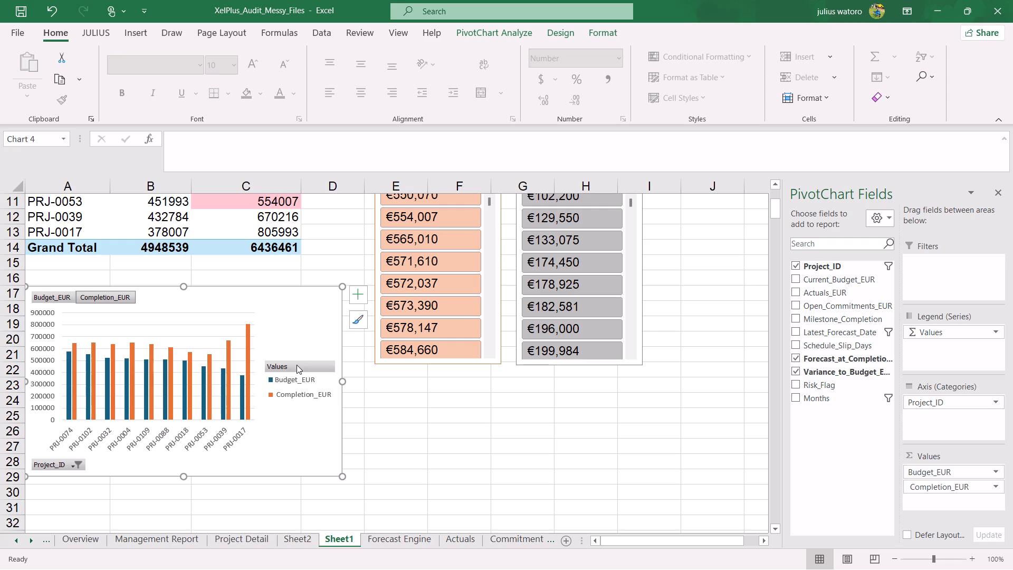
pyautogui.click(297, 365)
# Stretch the PivotChart's legend box slightly downward to space out its two series entries.
pyautogui.click(301, 384)
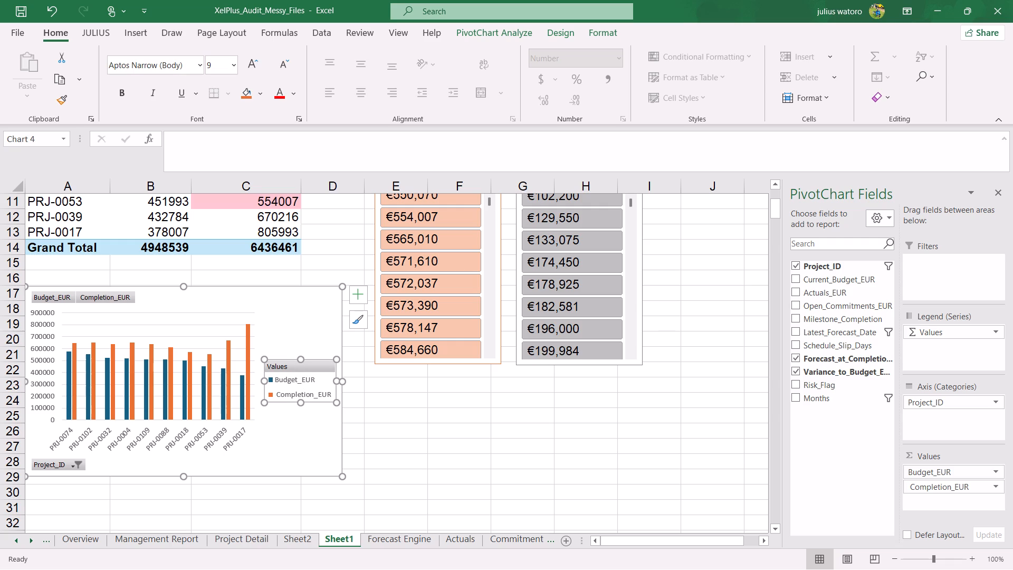
pyautogui.moveTo(298, 401); pyautogui.dragTo(298, 415)
# Examine the column PivotChart's formatting options for its horizontal axis alignment, chart area size and properties, and legend position.
pyautogui.click(351, 302)
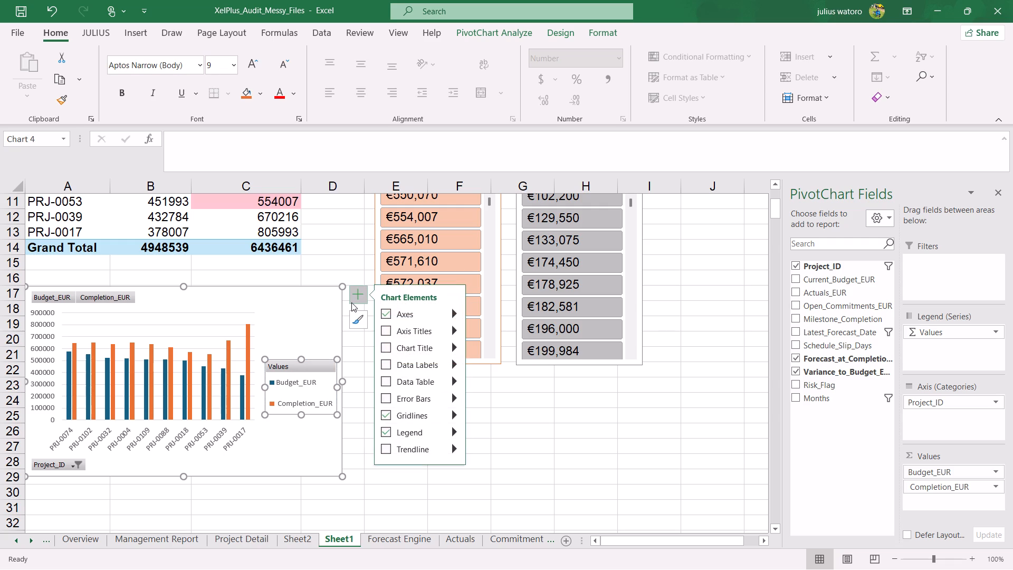
pyautogui.click(455, 312)
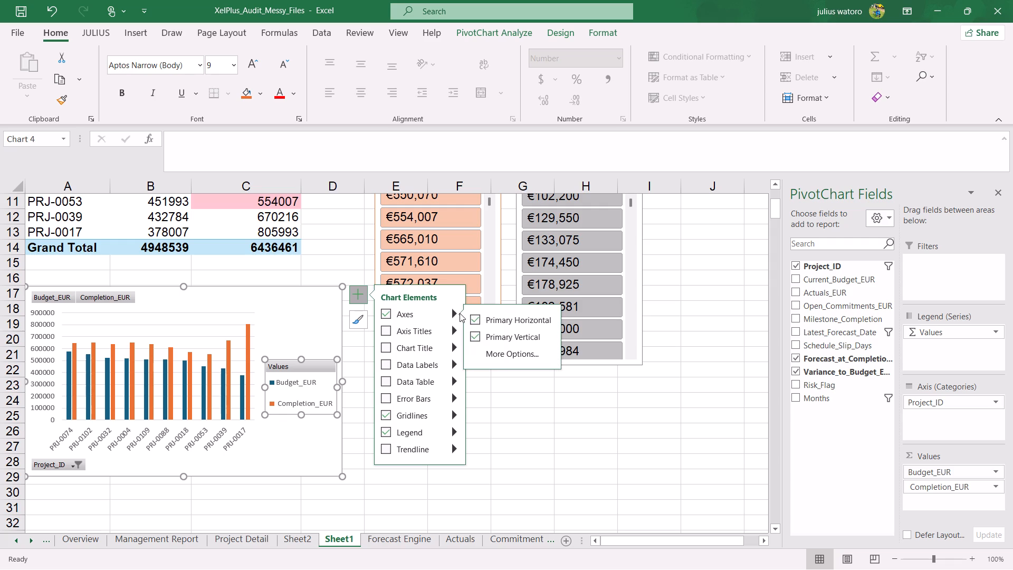
pyautogui.click(490, 358)
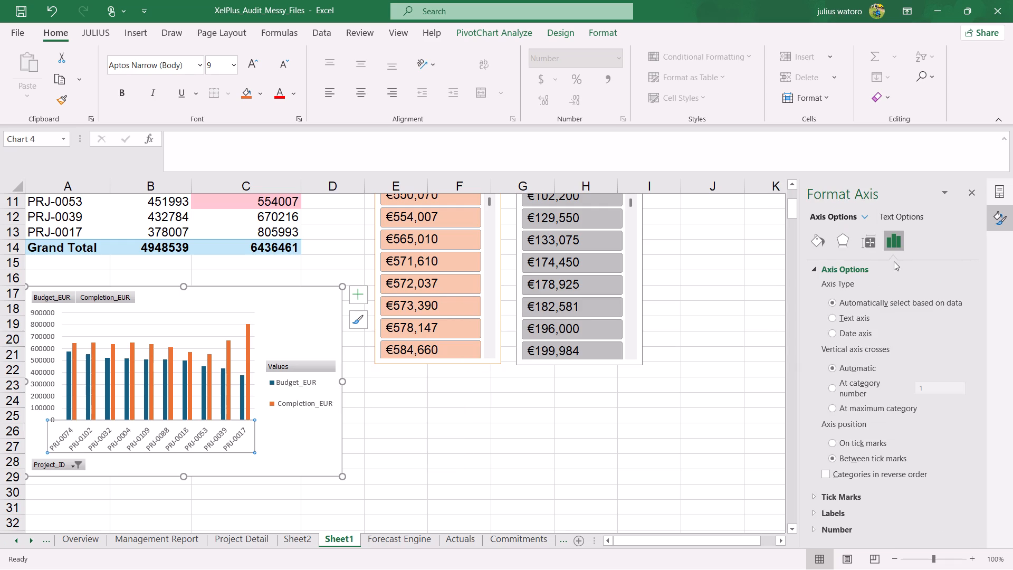
pyautogui.click(866, 246)
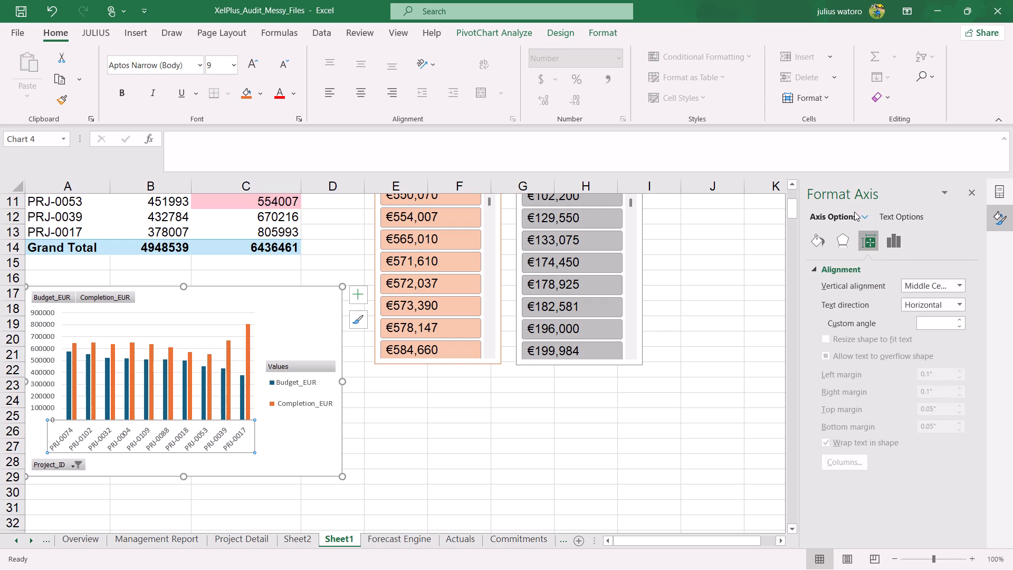
pyautogui.click(854, 212)
pyautogui.click(864, 215)
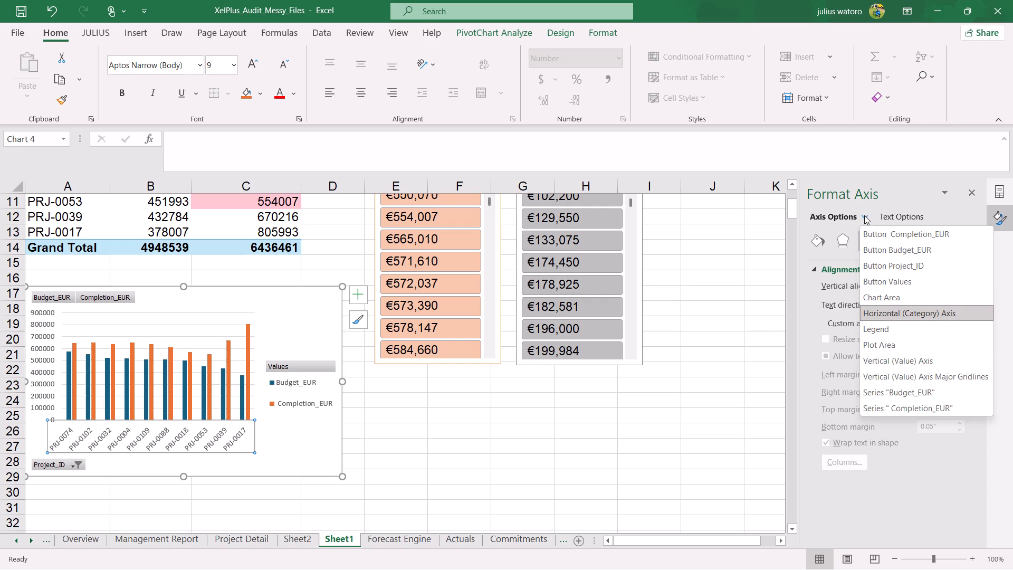
pyautogui.click(871, 293)
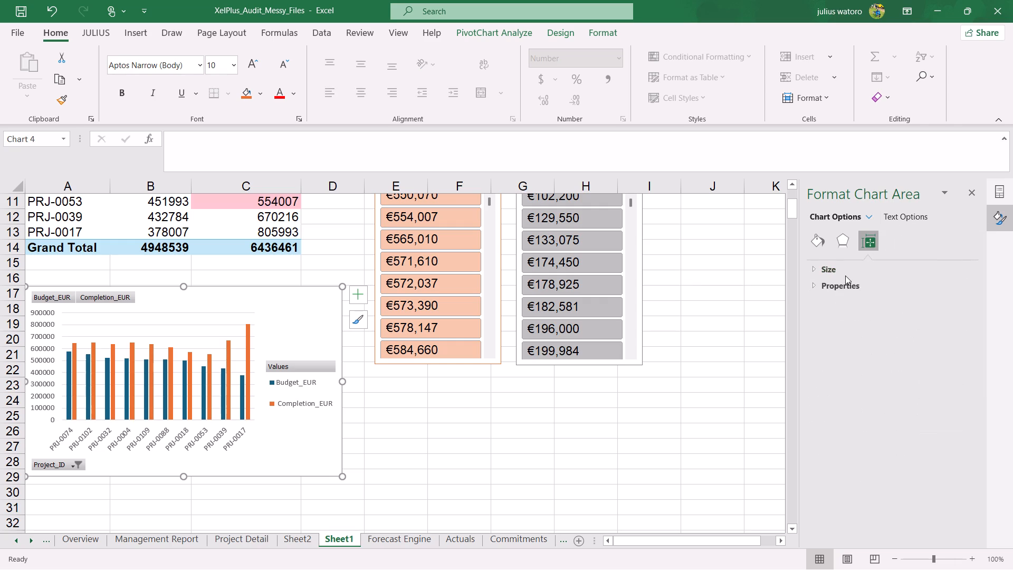
pyautogui.click(845, 275)
pyautogui.click(836, 272)
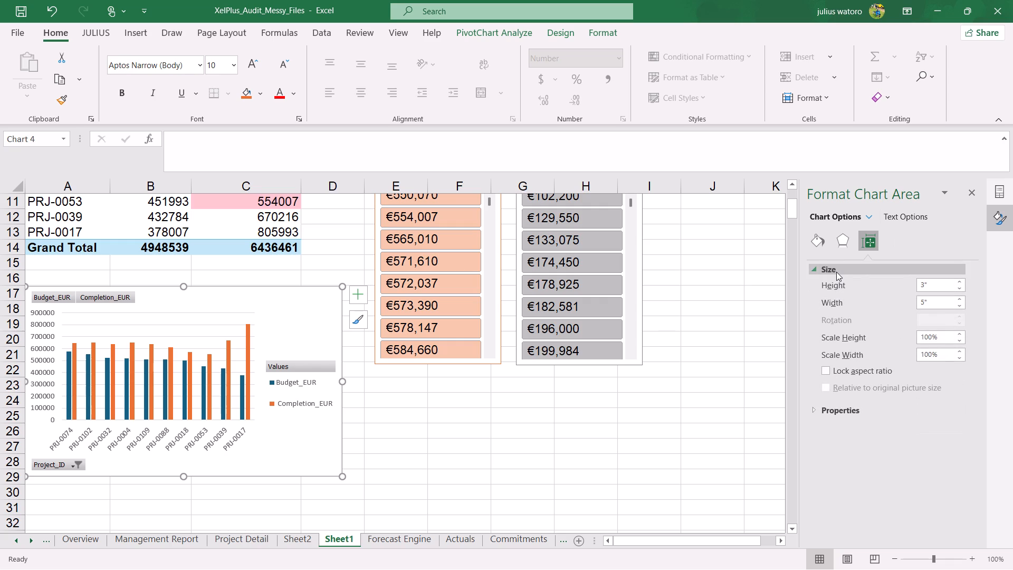
pyautogui.click(813, 408)
pyautogui.moveTo(377, 414); pyautogui.dragTo(274, 376)
pyautogui.click(274, 376)
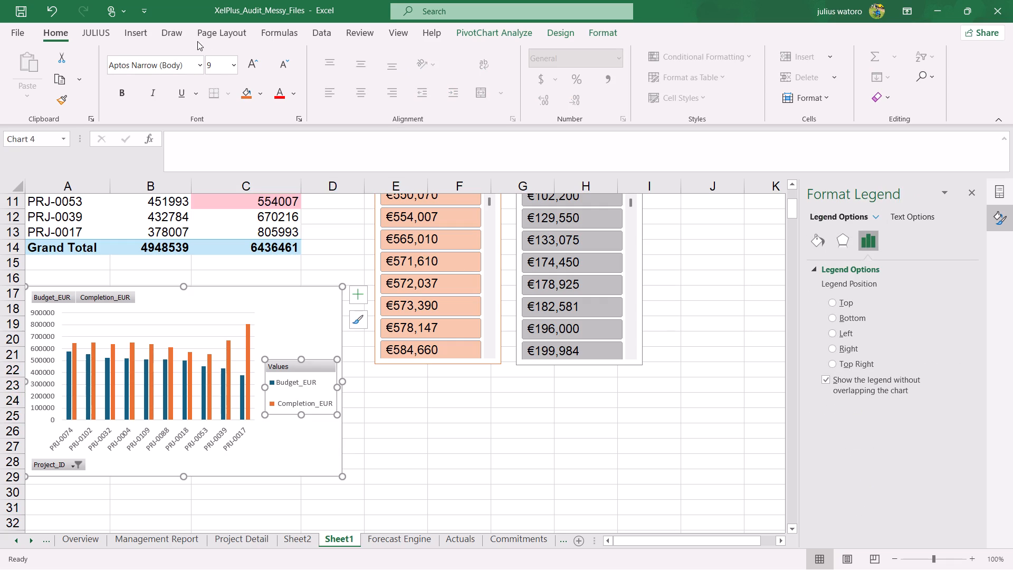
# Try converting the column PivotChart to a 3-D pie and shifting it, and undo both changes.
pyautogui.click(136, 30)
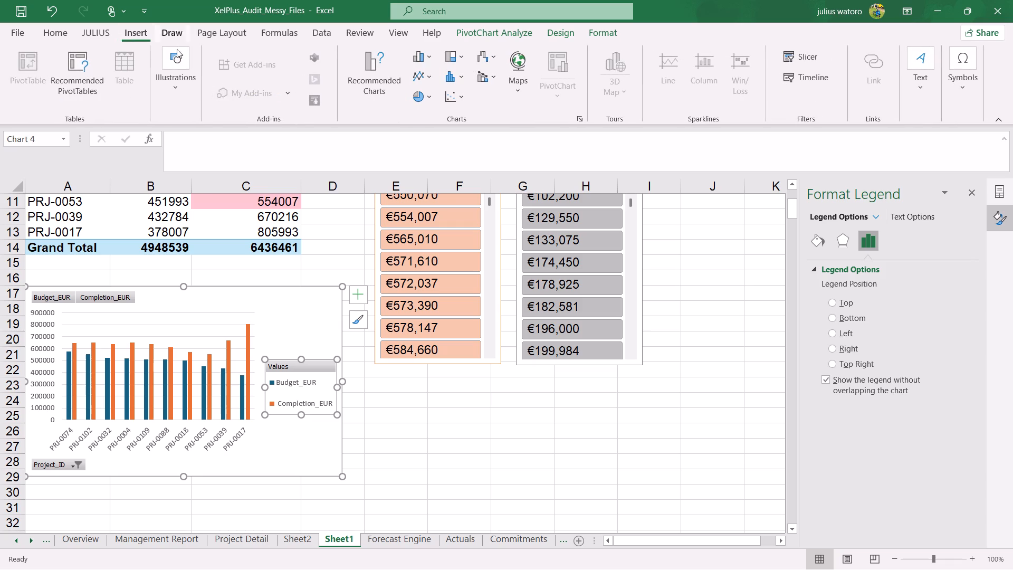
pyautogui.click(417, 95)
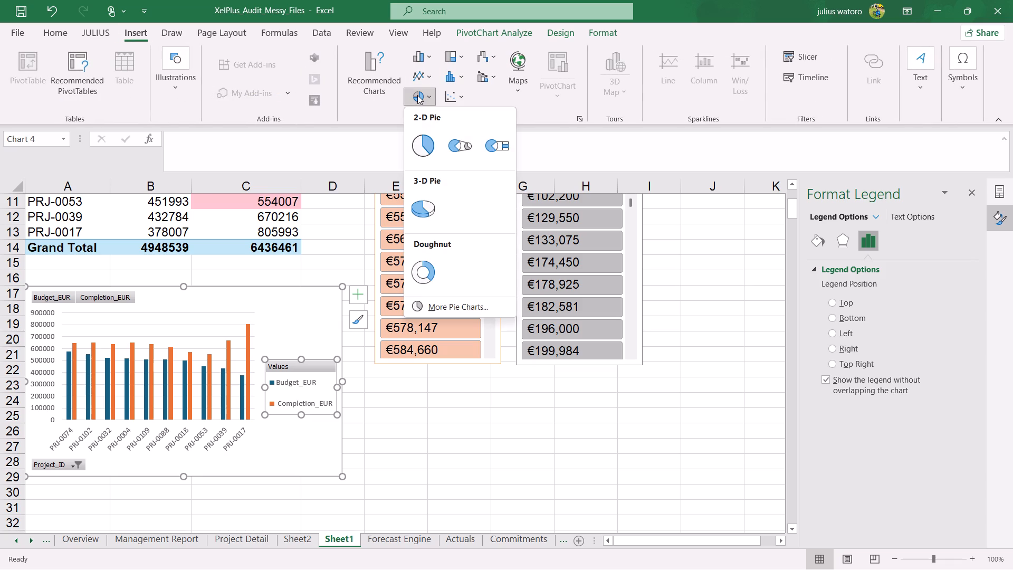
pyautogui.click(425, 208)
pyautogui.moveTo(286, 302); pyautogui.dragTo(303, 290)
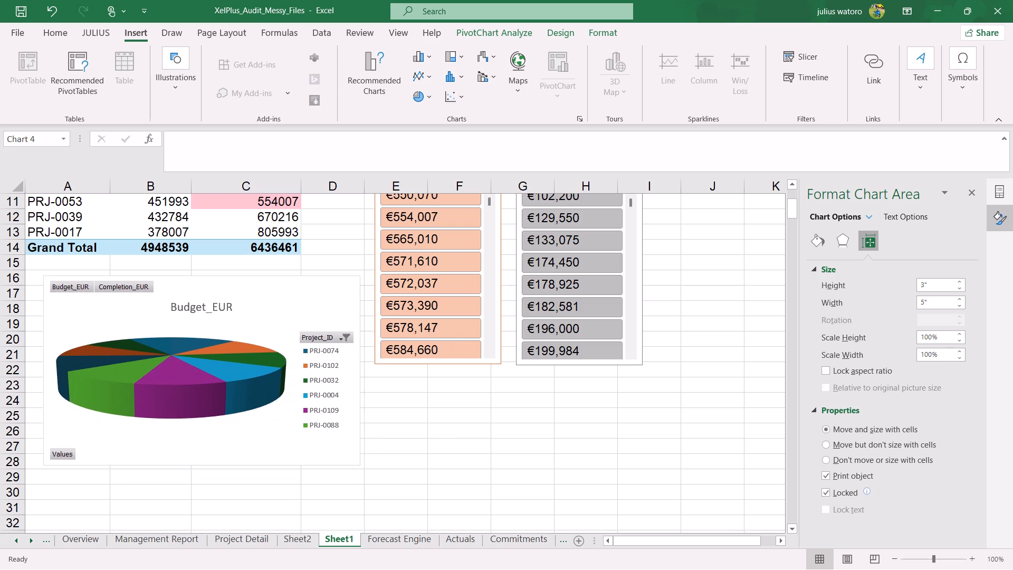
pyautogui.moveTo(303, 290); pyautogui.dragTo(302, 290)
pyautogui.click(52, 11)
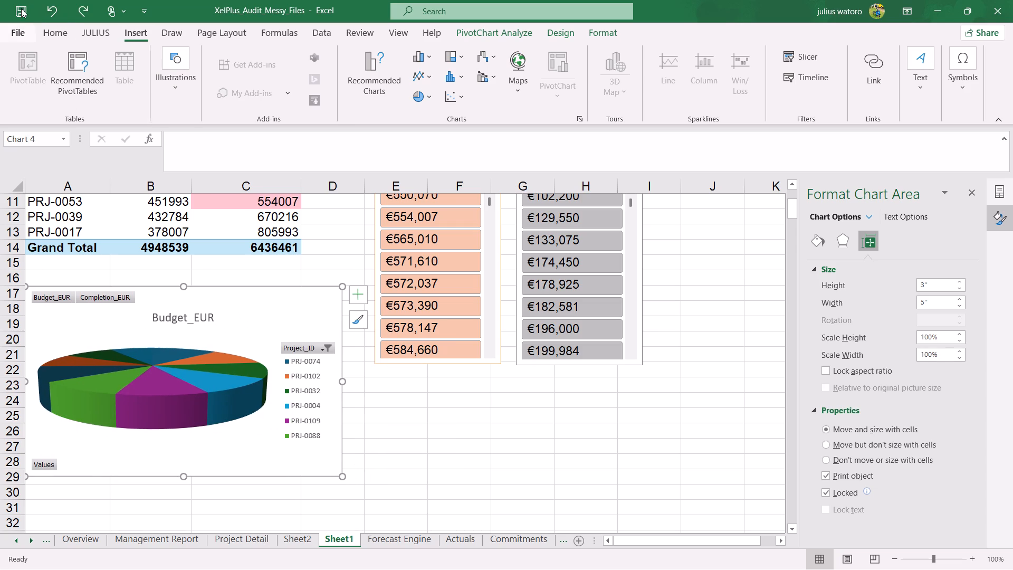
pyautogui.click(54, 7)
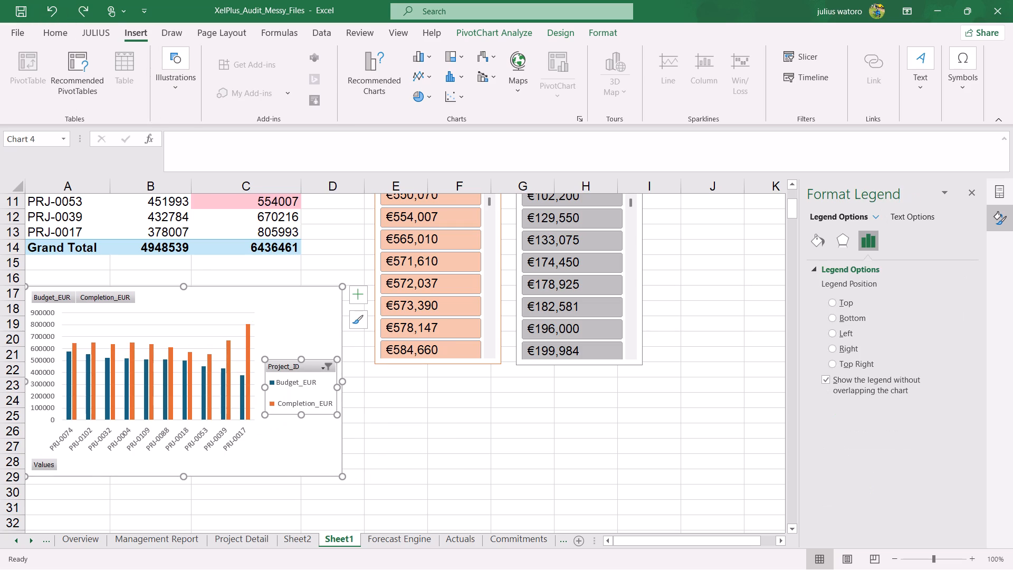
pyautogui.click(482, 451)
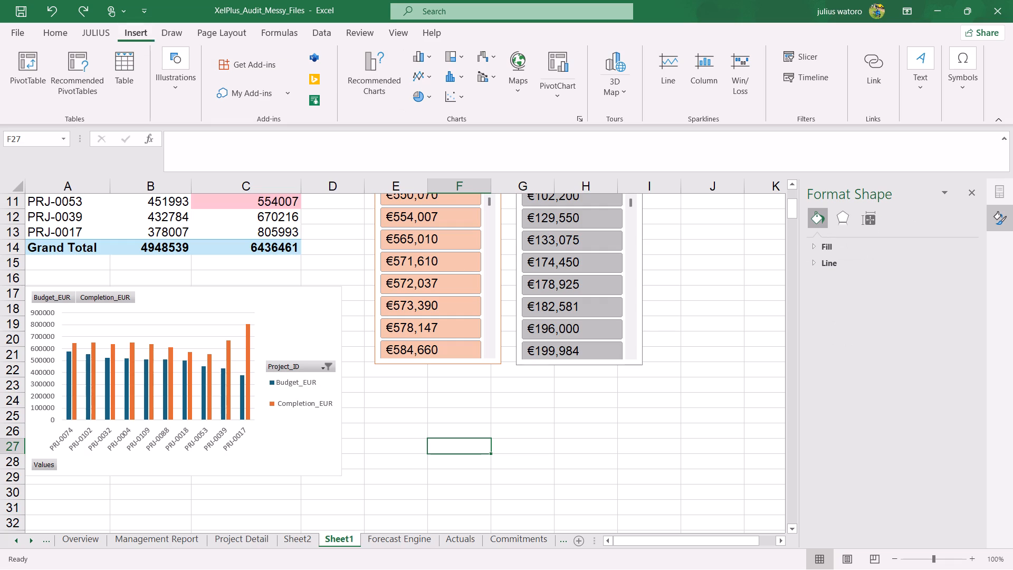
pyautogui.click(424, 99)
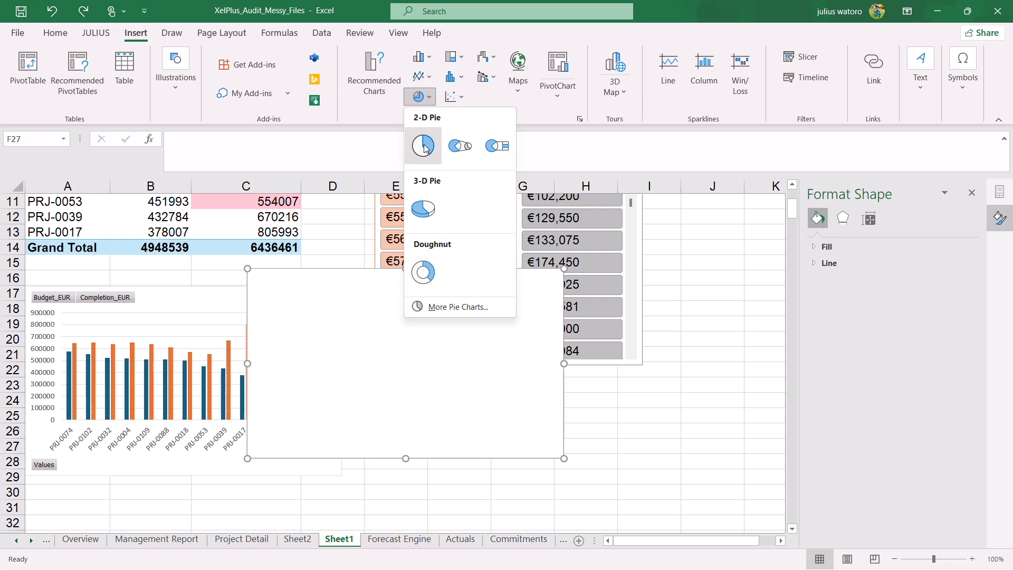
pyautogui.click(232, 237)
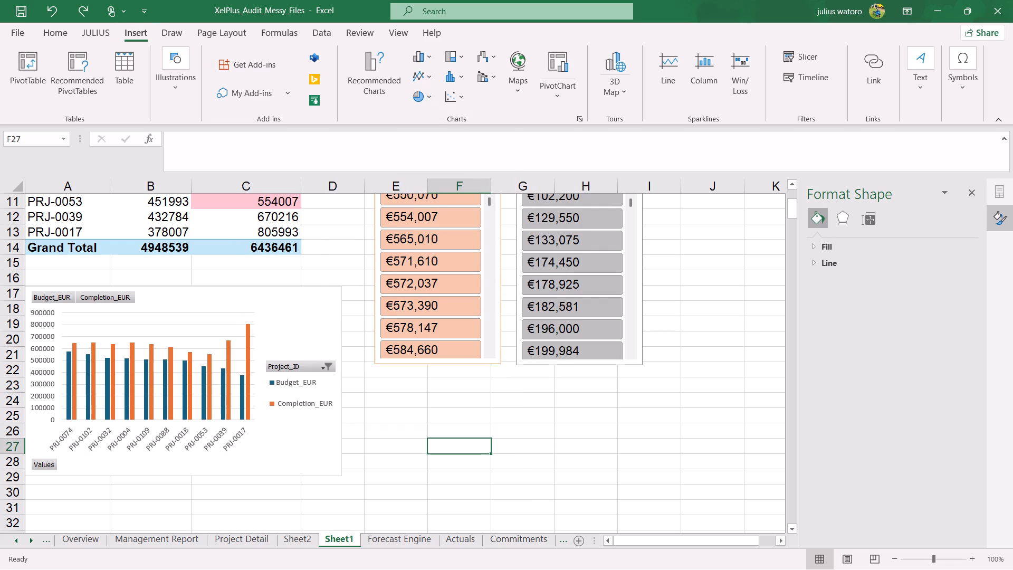
# Insert a 3-D pie PivotChart based on the top-10 projects PivotTable.
pyautogui.click(232, 237)
pyautogui.click(166, 225)
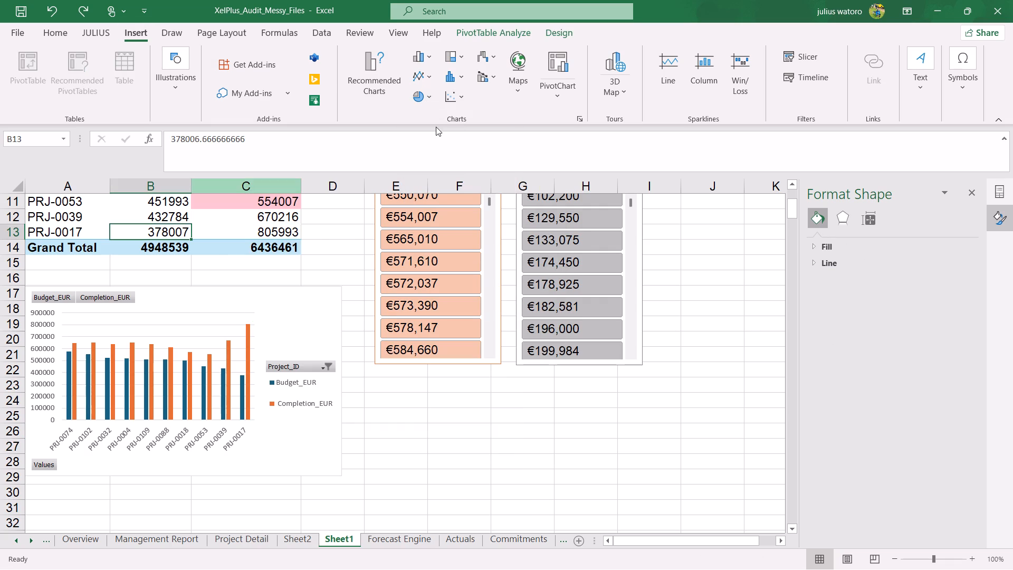
pyautogui.click(426, 100)
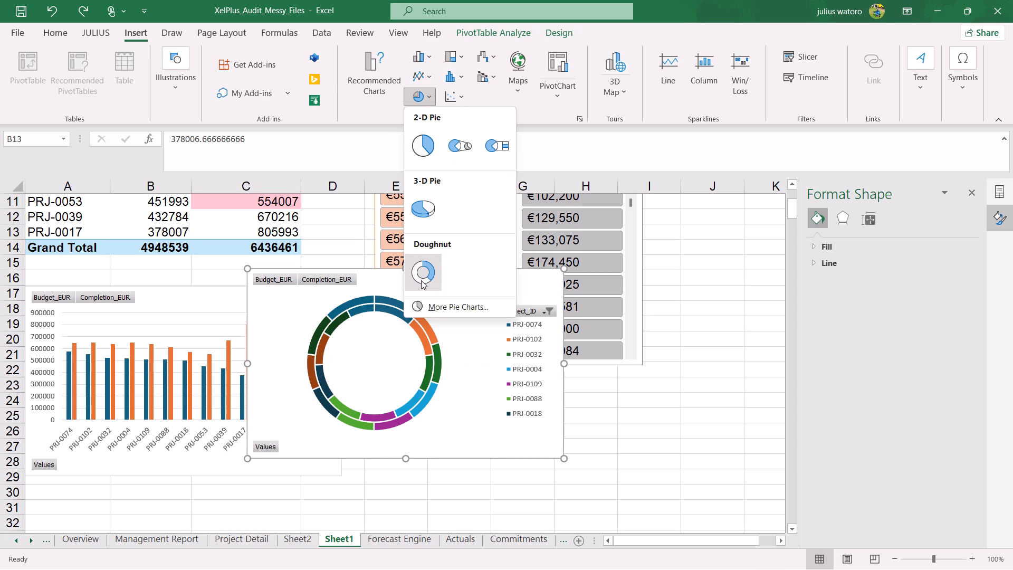
pyautogui.click(420, 216)
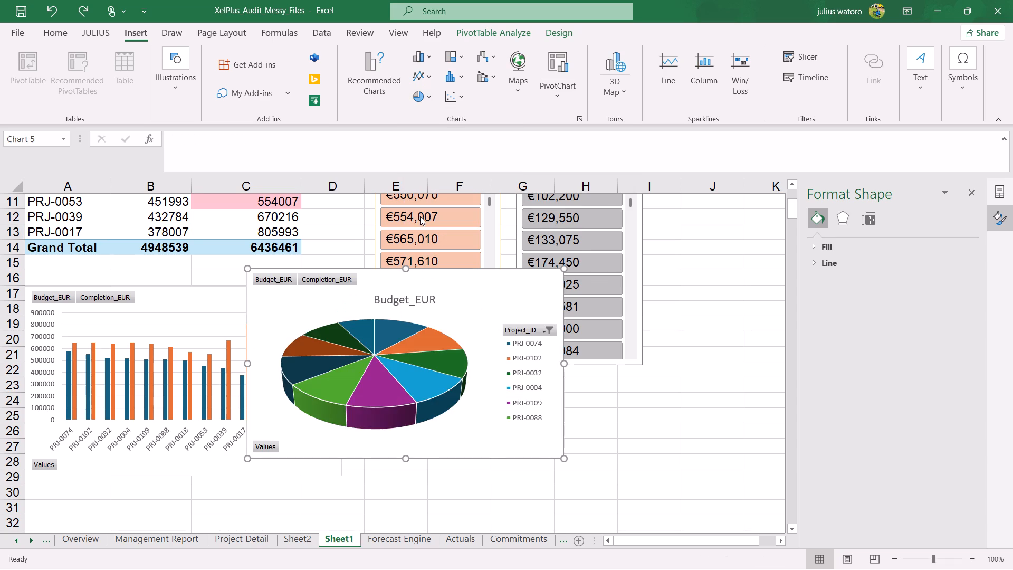
# Move the 3-D pie PivotChart below the two slicers, spanning about columns E to I and rows 23 to 35.
pyautogui.click(482, 300)
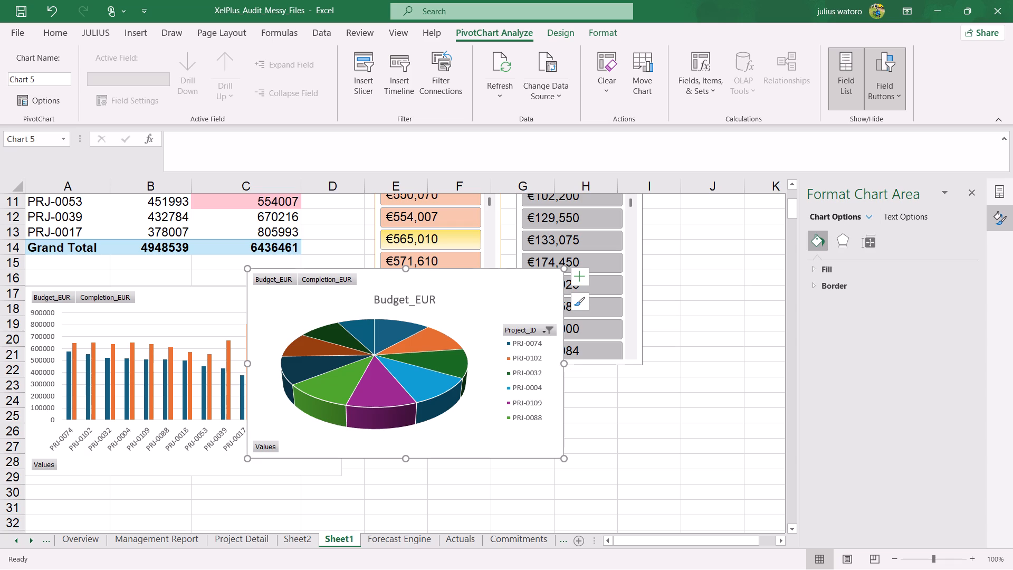
pyautogui.moveTo(504, 306); pyautogui.dragTo(560, 361)
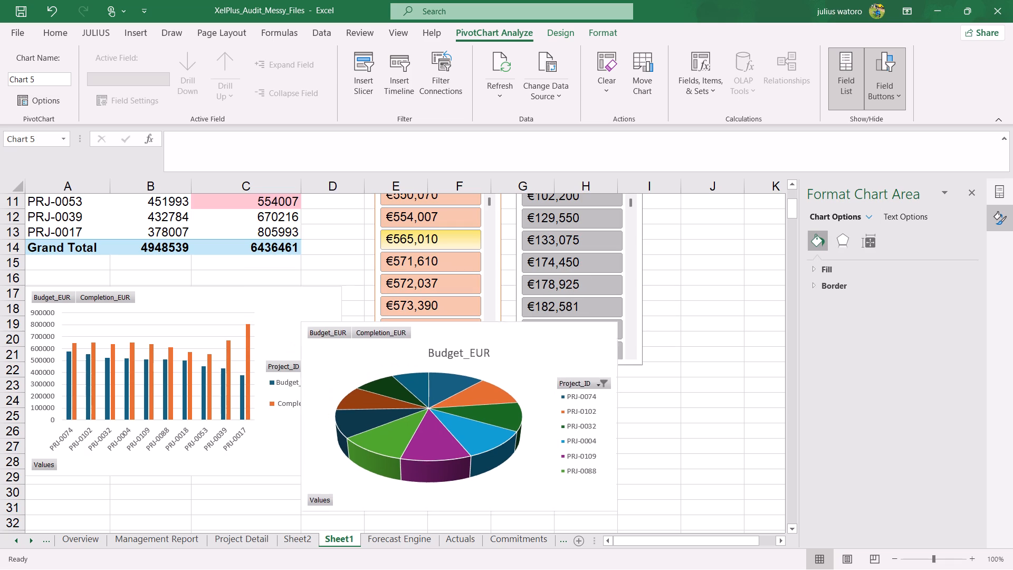
pyautogui.moveTo(560, 361); pyautogui.dragTo(617, 412)
pyautogui.scroll(-3, 534, 311)
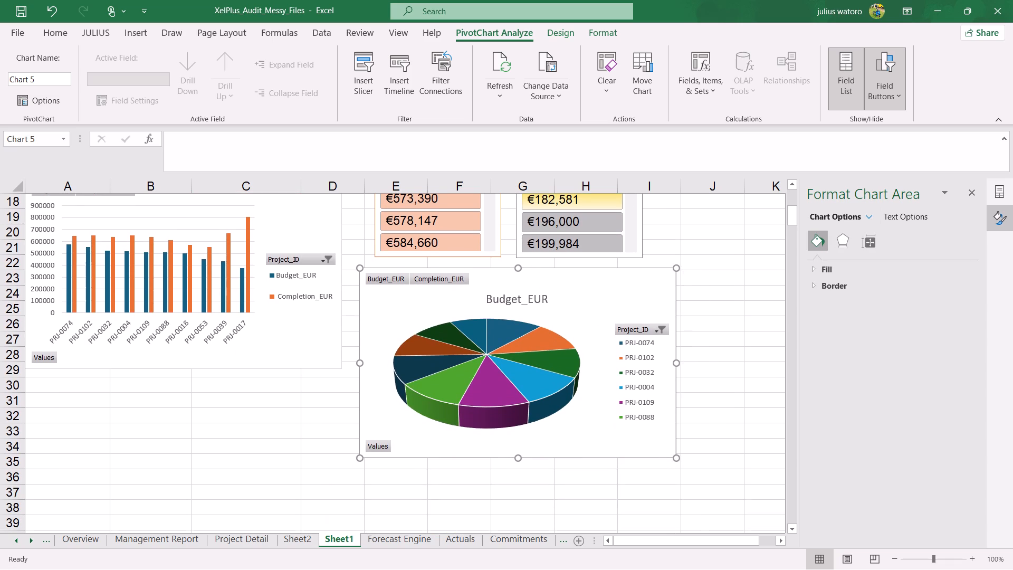
pyautogui.moveTo(625, 283); pyautogui.dragTo(626, 294)
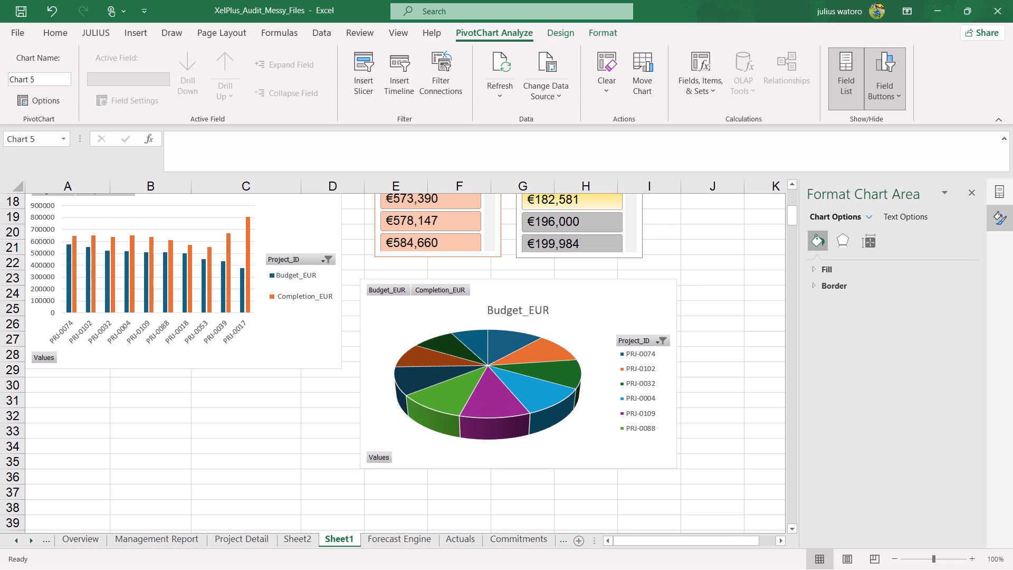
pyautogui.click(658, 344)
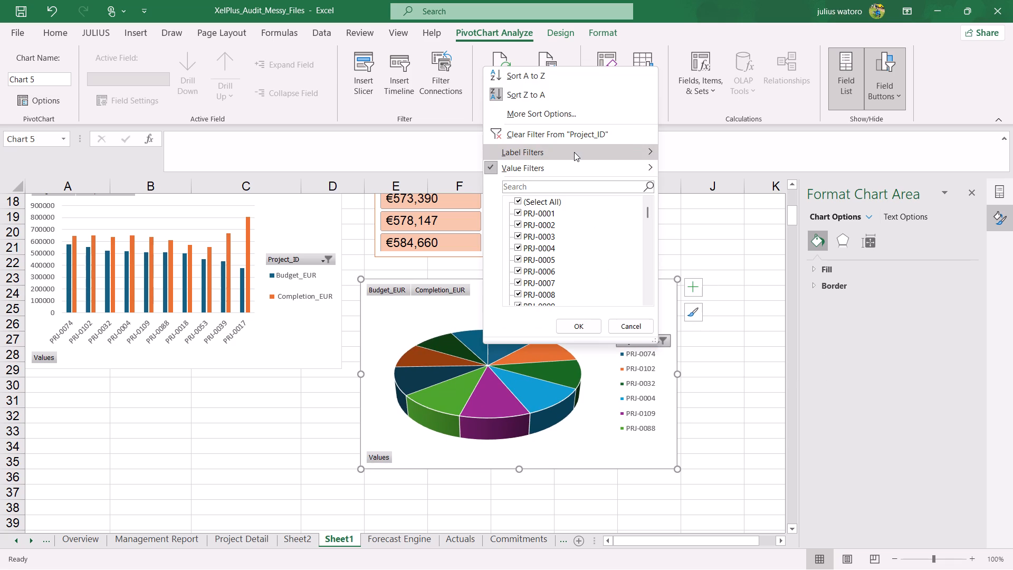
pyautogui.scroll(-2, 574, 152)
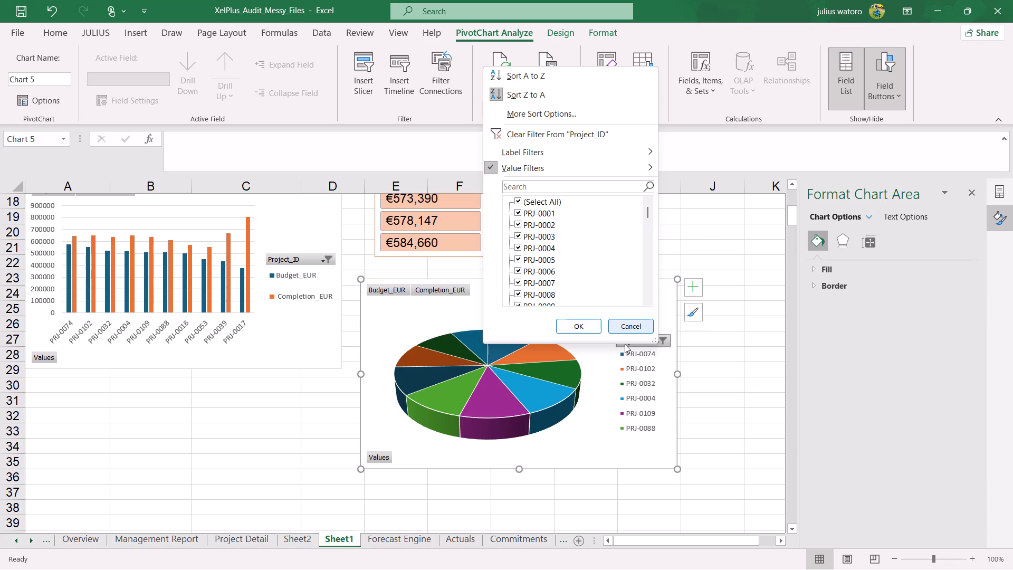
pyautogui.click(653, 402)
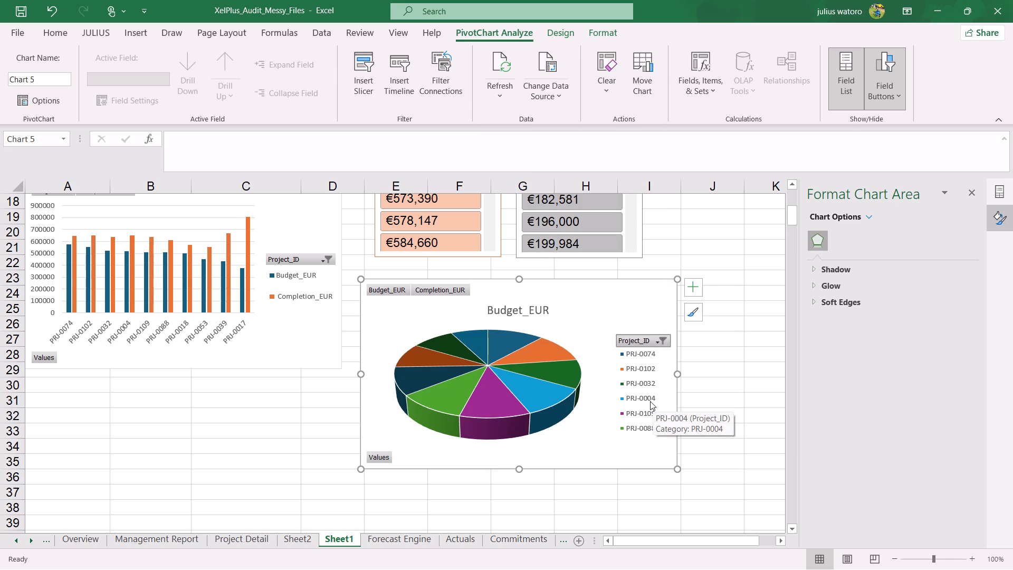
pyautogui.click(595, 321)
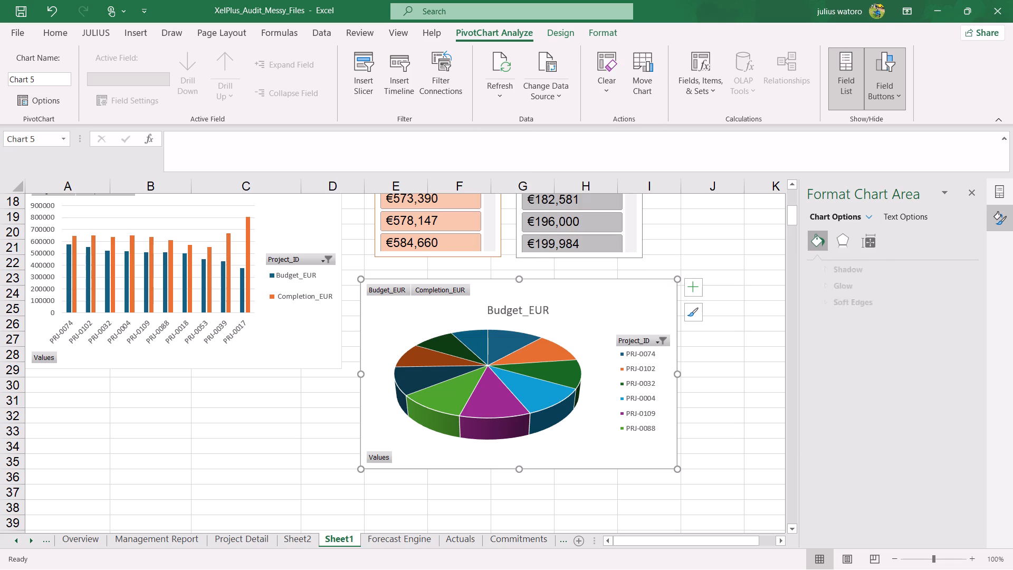
# Remove the legend from the 3-D pie PivotChart, keeping its chart title above the chart.
pyautogui.click(689, 285)
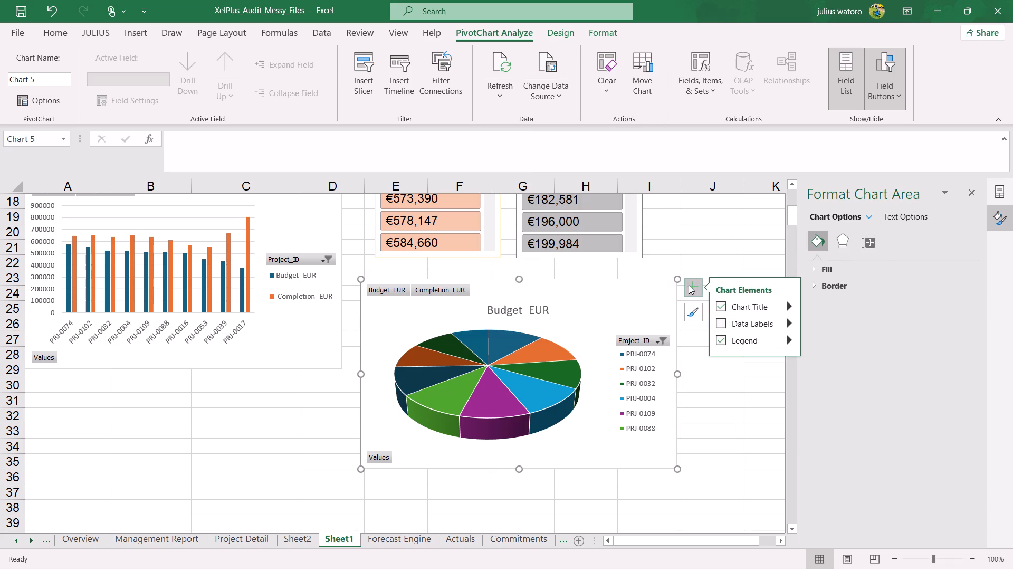
pyautogui.click(785, 305)
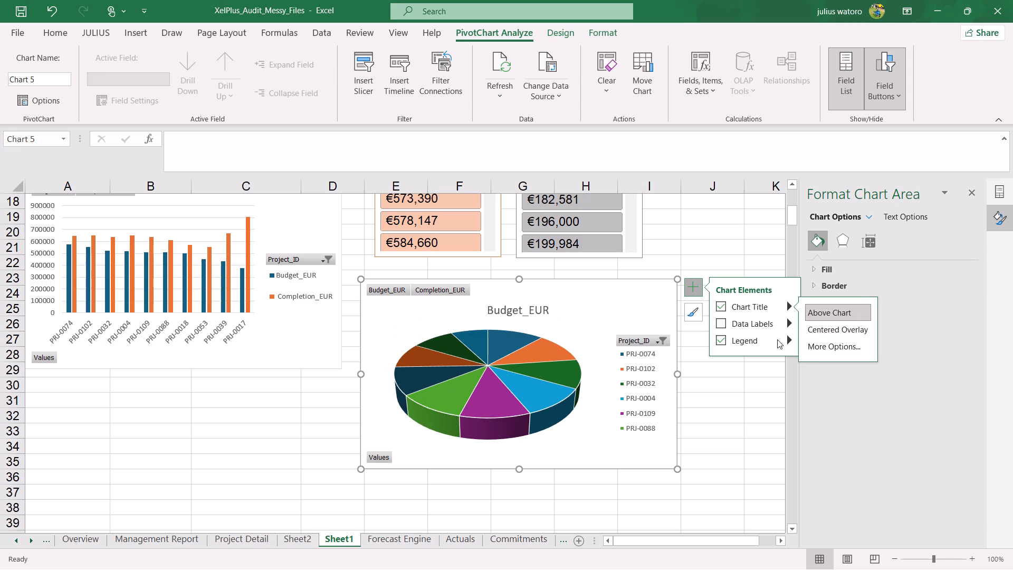
pyautogui.click(720, 336)
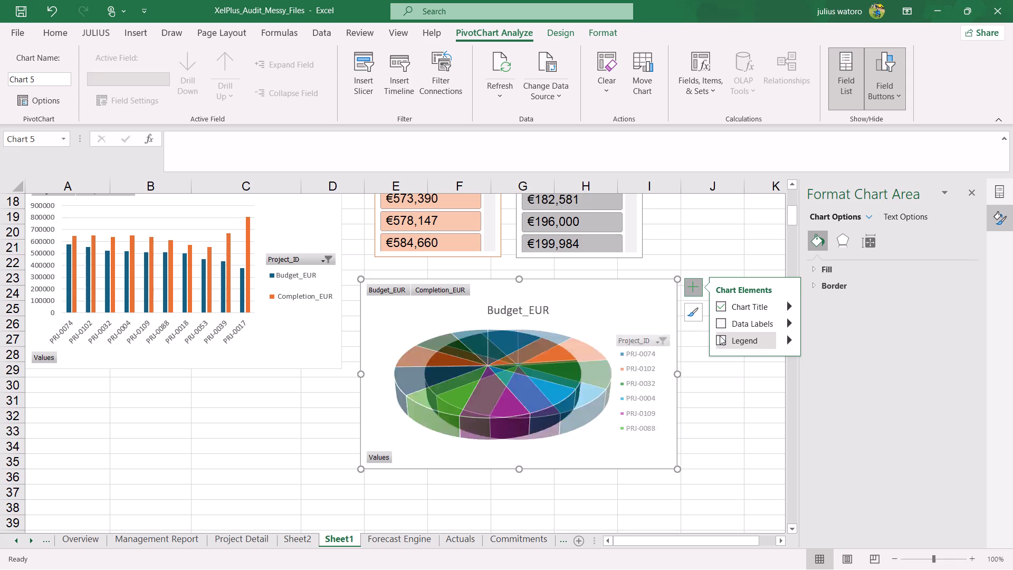
pyautogui.click(720, 336)
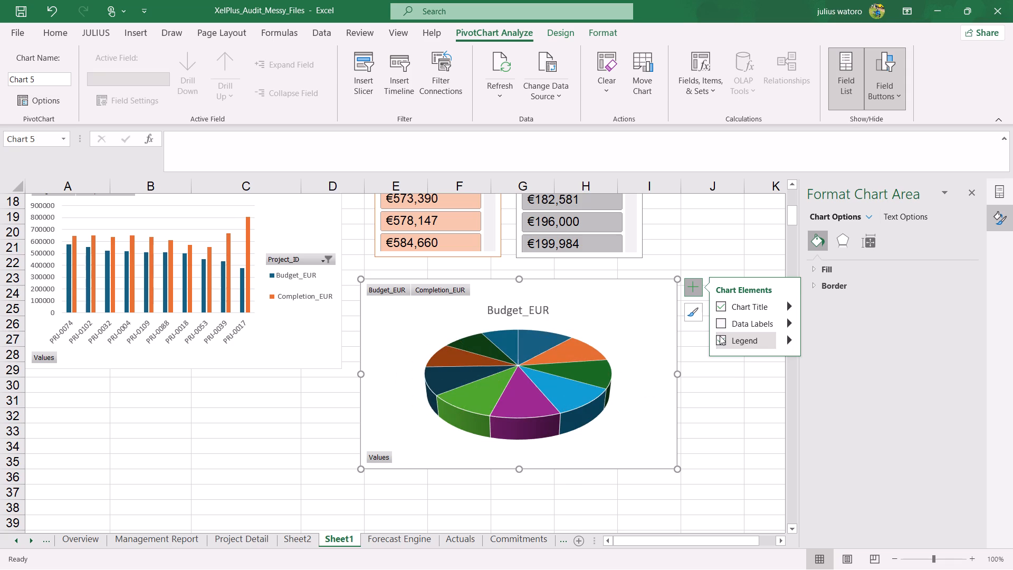
pyautogui.click(720, 336)
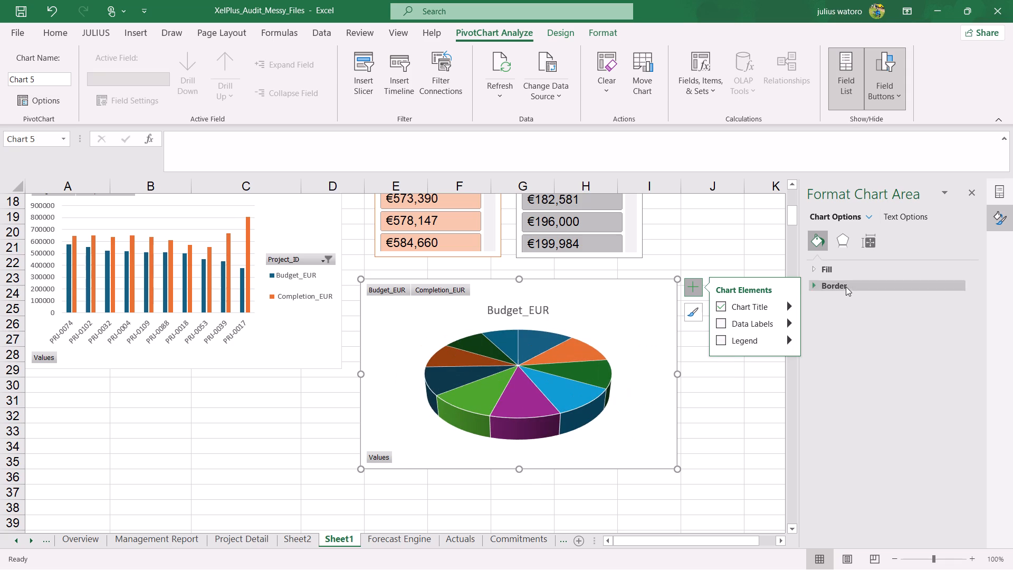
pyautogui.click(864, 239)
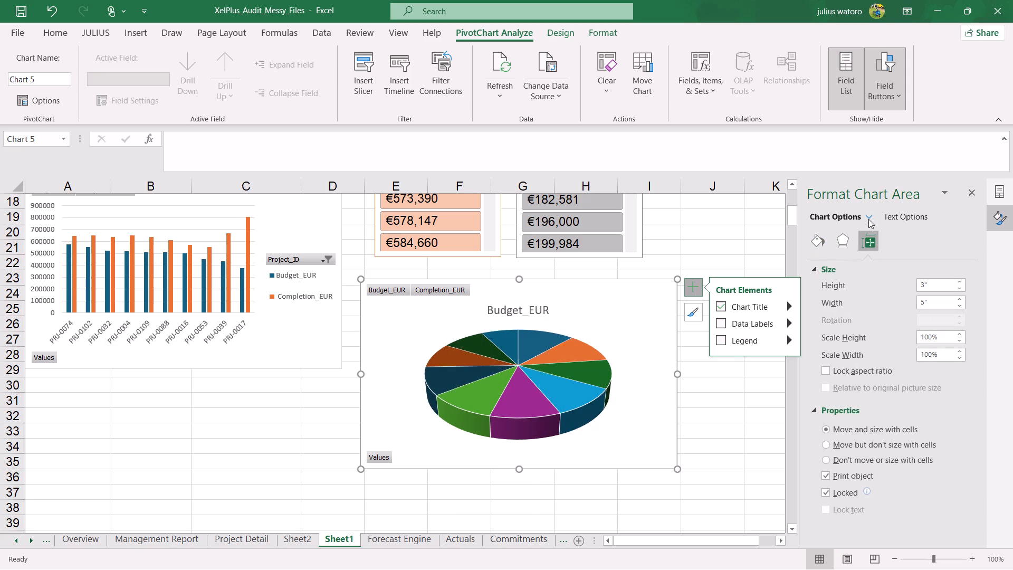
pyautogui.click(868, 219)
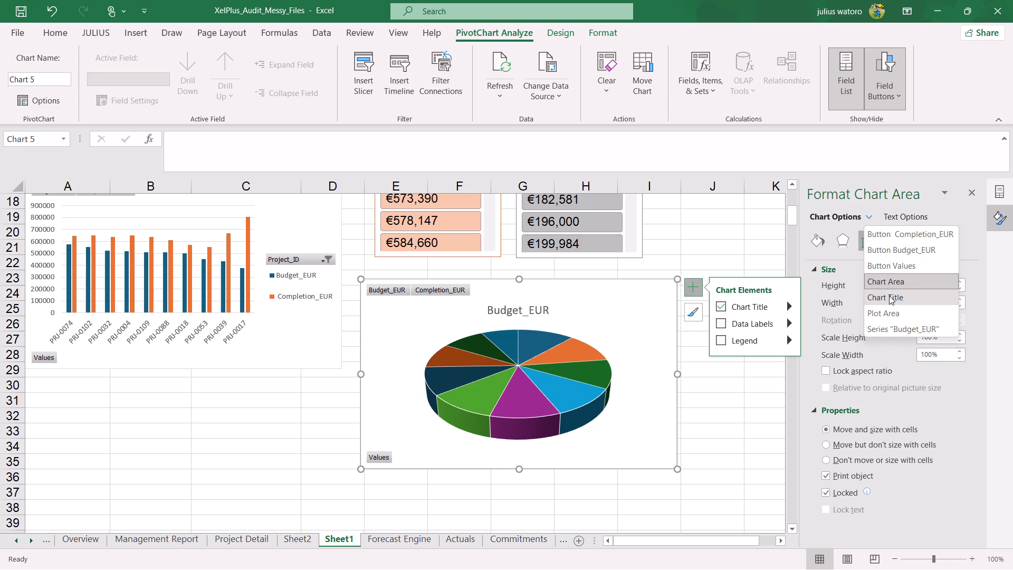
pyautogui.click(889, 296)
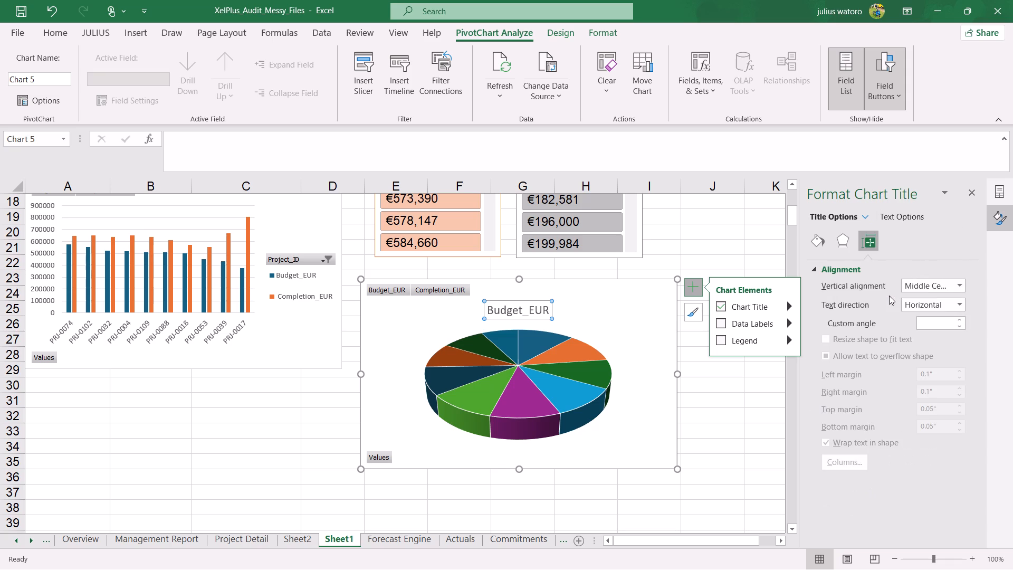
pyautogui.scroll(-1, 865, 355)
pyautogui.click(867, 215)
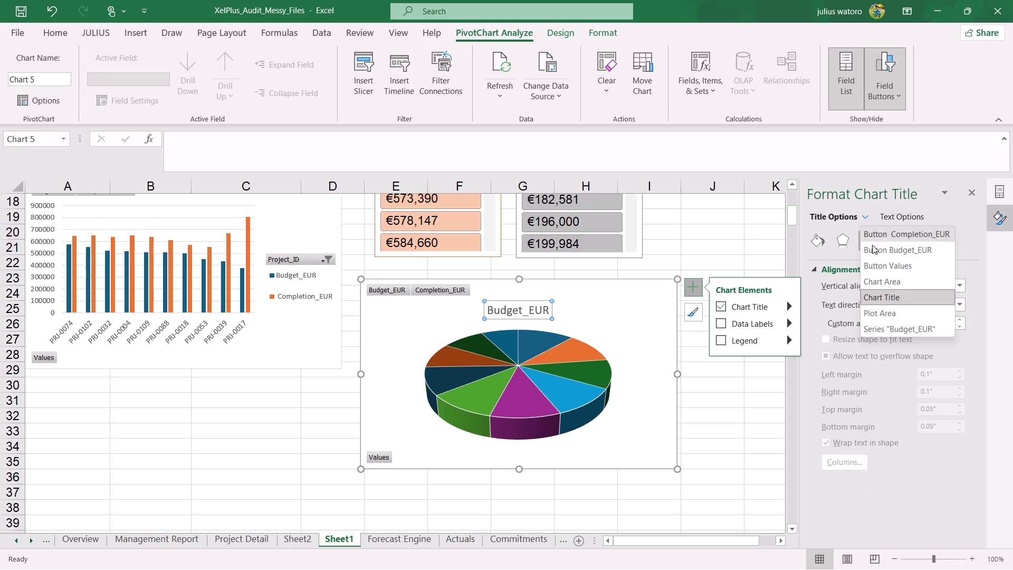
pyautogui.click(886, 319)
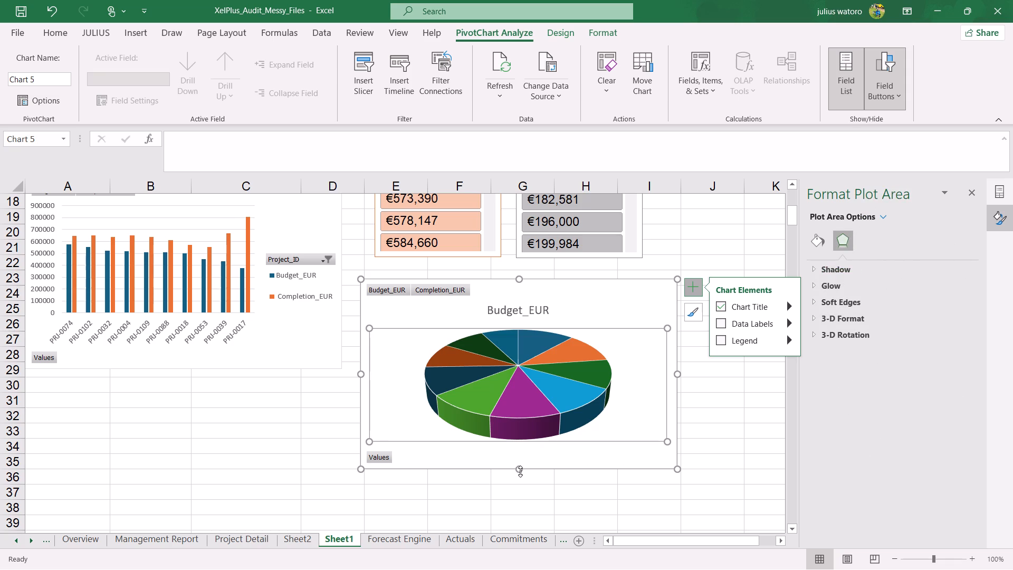
# Stretch the 3-D pie PivotChart down to about row 37 and set its scale height to 115%.
pyautogui.moveTo(520, 471); pyautogui.dragTo(514, 495)
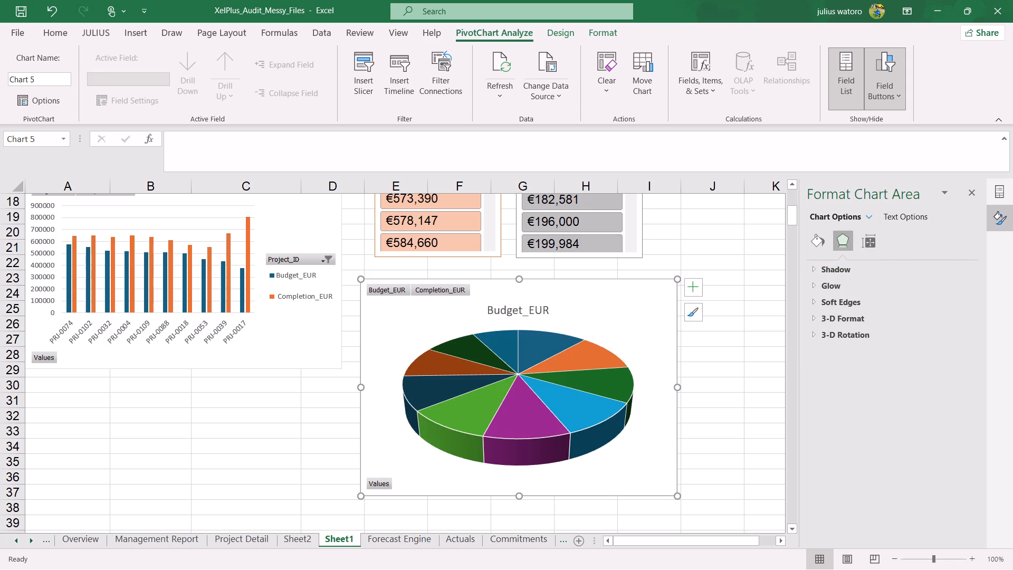
pyautogui.click(866, 246)
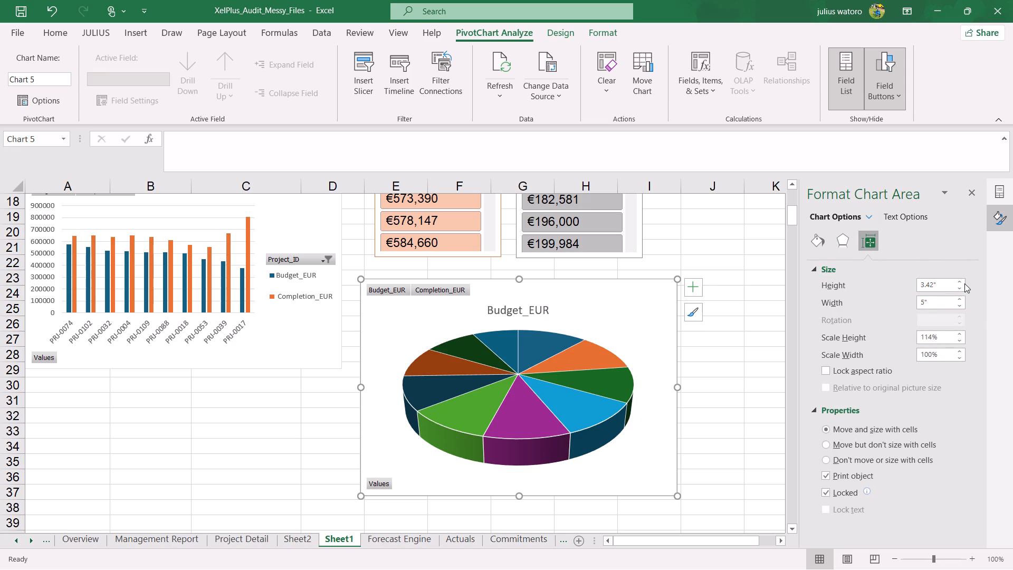
pyautogui.click(957, 332)
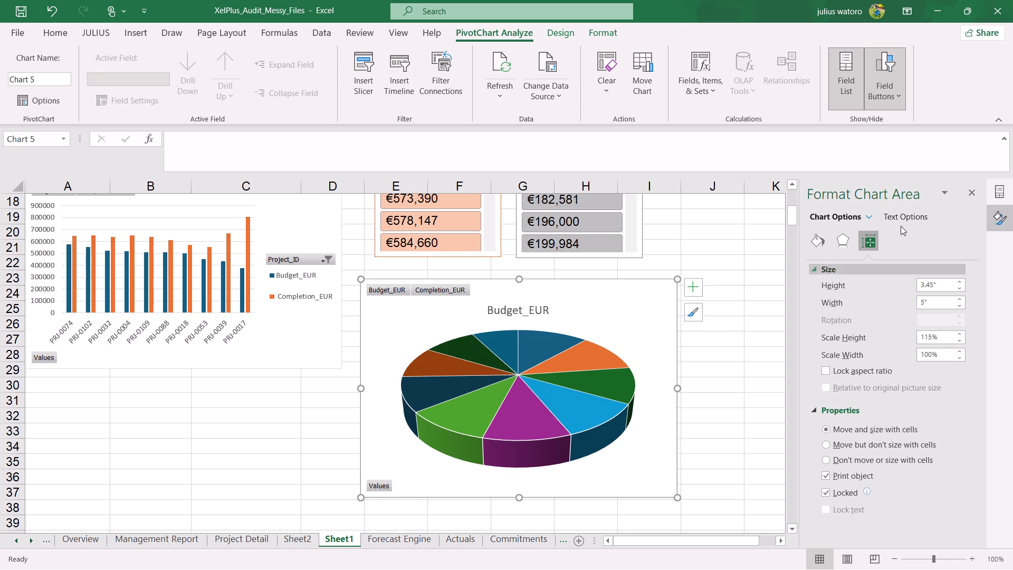
# Examine the formatting options for the 3-D pie chart's plot area and chart title, including fill, effects and alignment.
pyautogui.click(867, 218)
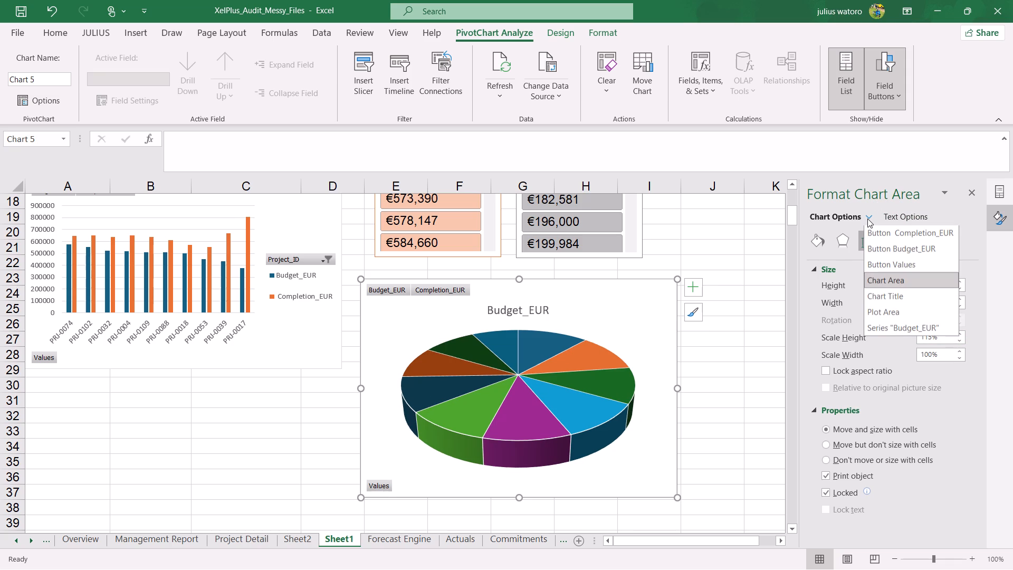
pyautogui.click(888, 319)
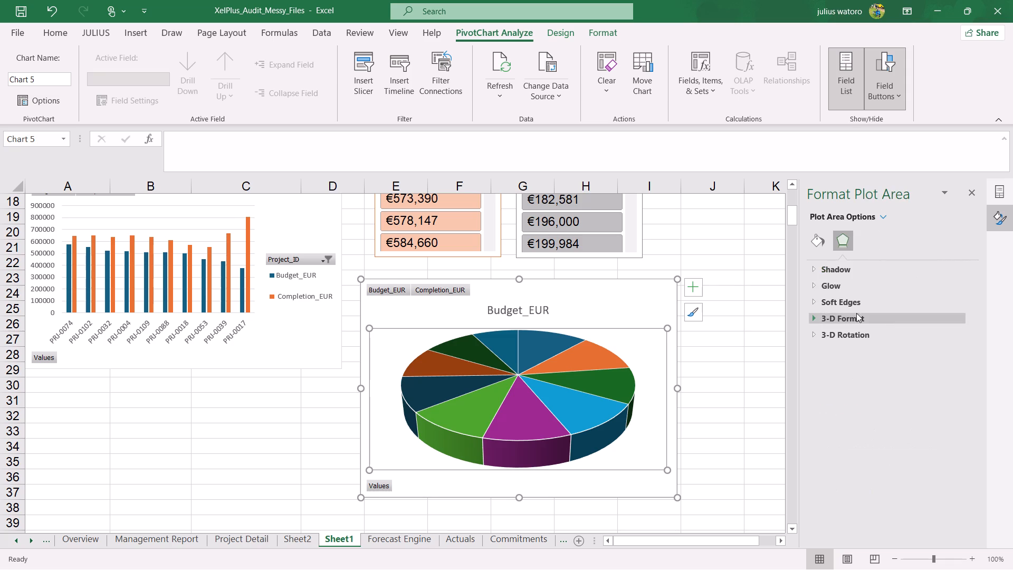
pyautogui.click(826, 239)
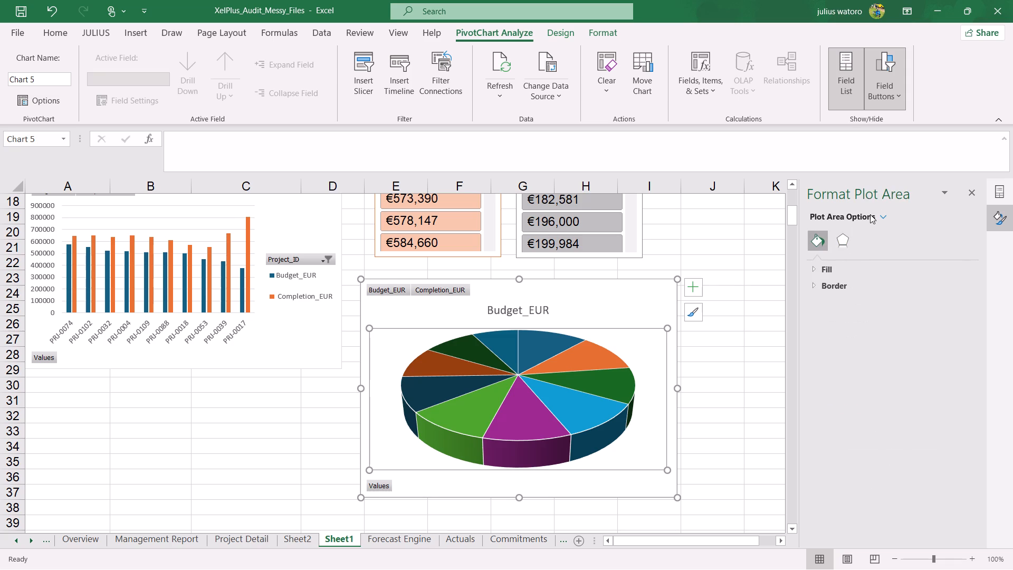
pyautogui.click(871, 214)
pyautogui.click(877, 214)
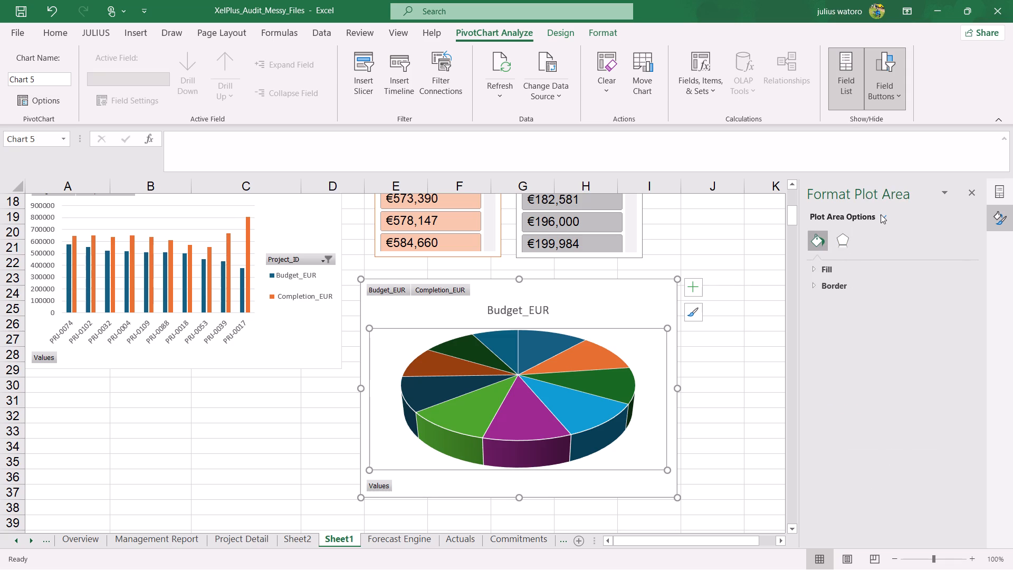
pyautogui.click(881, 214)
pyautogui.click(904, 292)
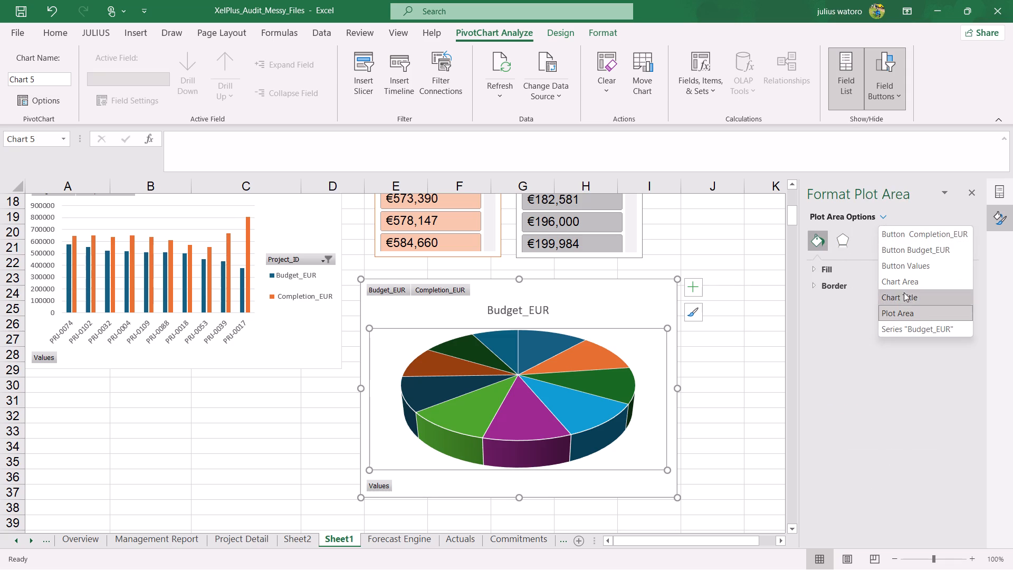
pyautogui.click(841, 245)
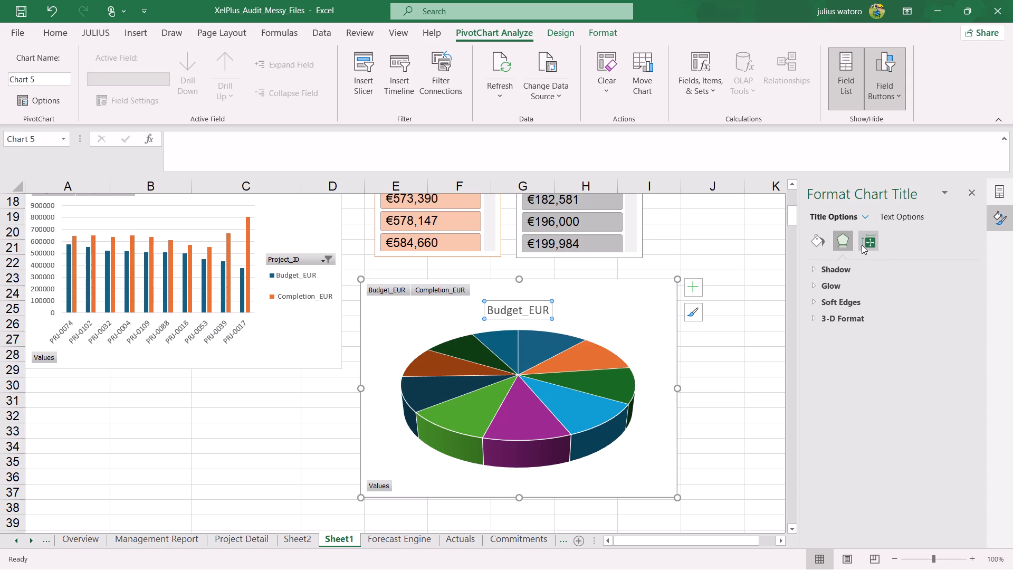
pyautogui.click(862, 245)
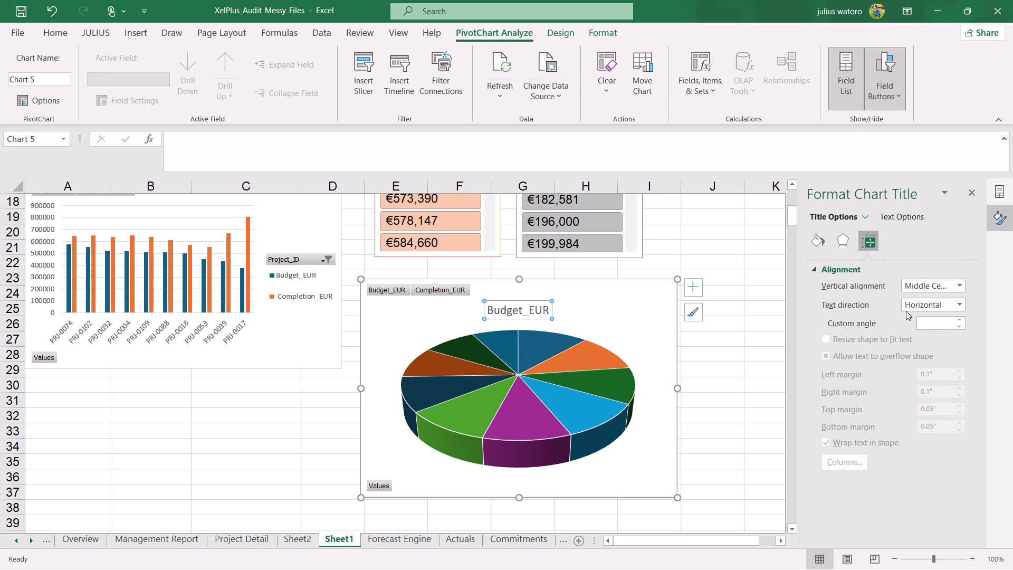
pyautogui.click(864, 216)
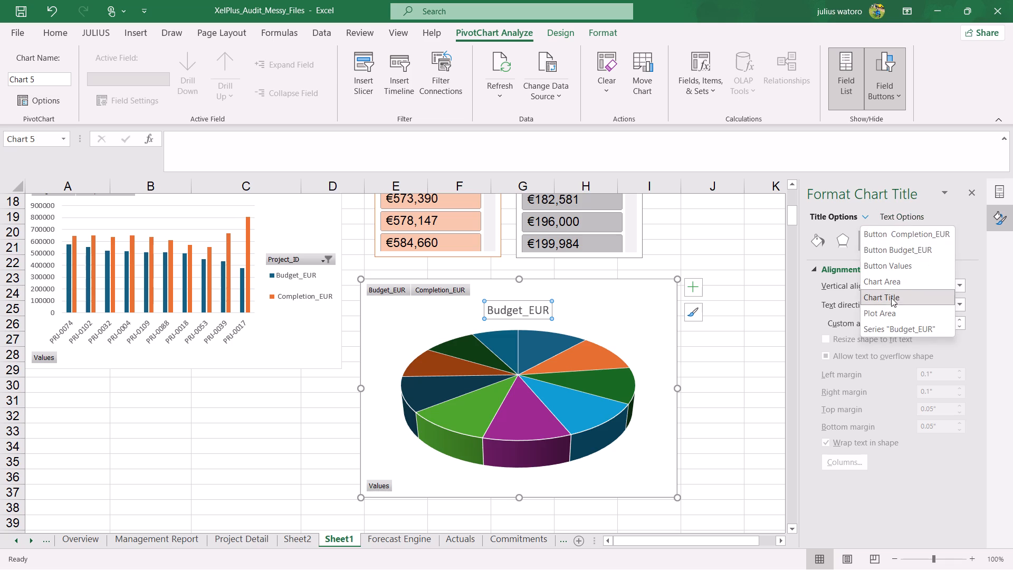
pyautogui.click(890, 312)
pyautogui.moveTo(890, 312); pyautogui.dragTo(825, 277)
pyautogui.click(825, 277)
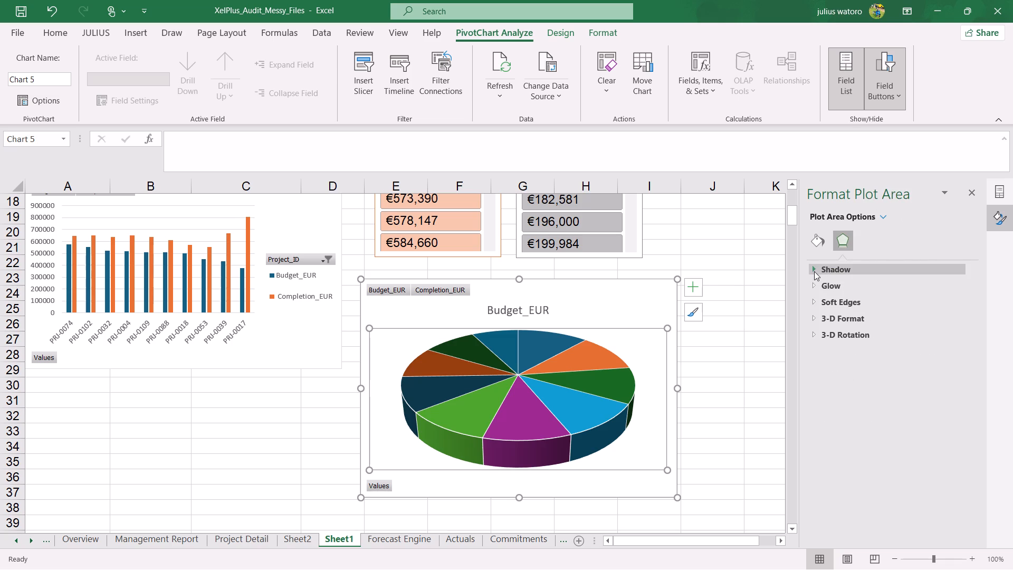
pyautogui.click(814, 271)
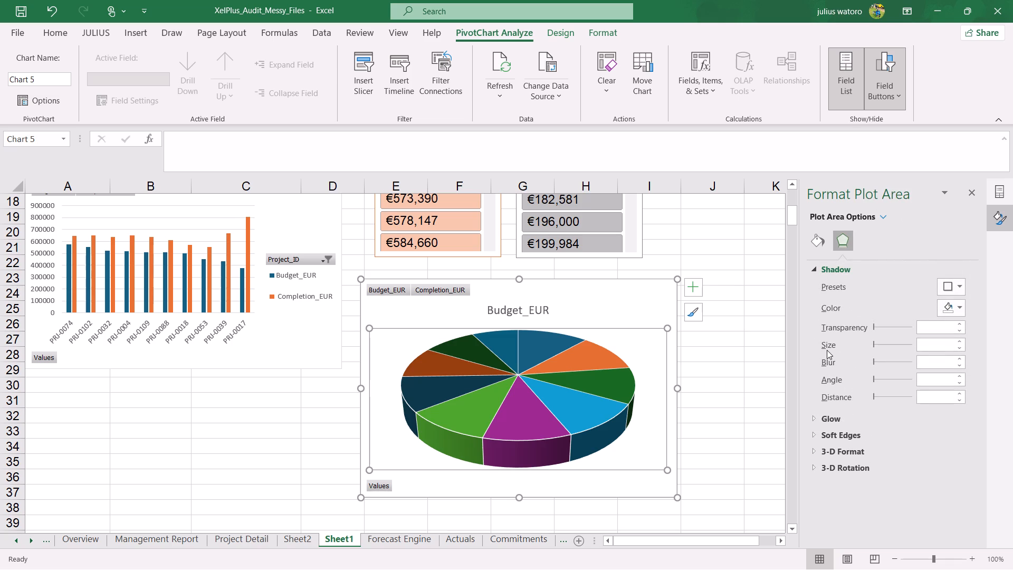
pyautogui.click(820, 420)
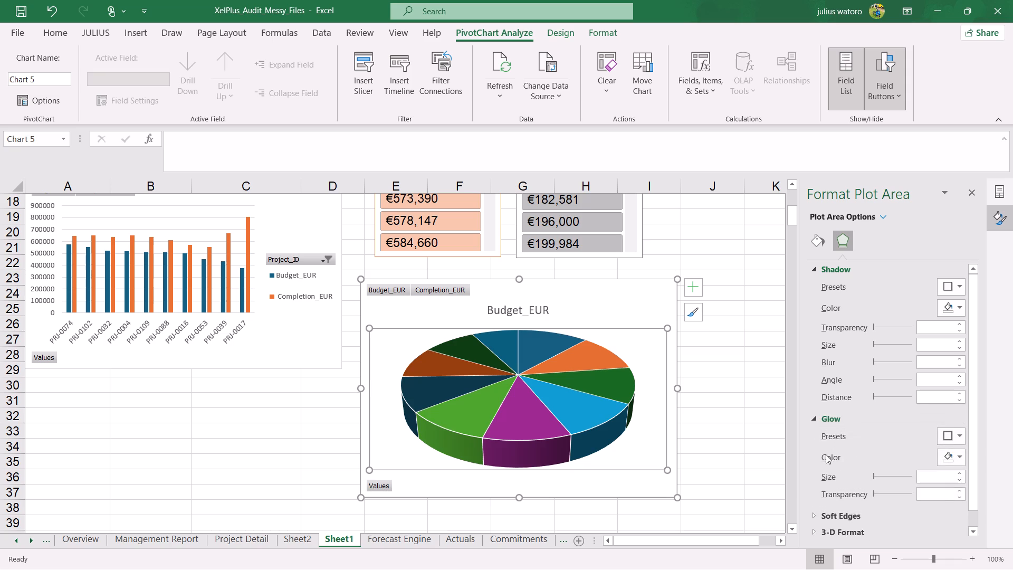
pyautogui.scroll(-2, 827, 455)
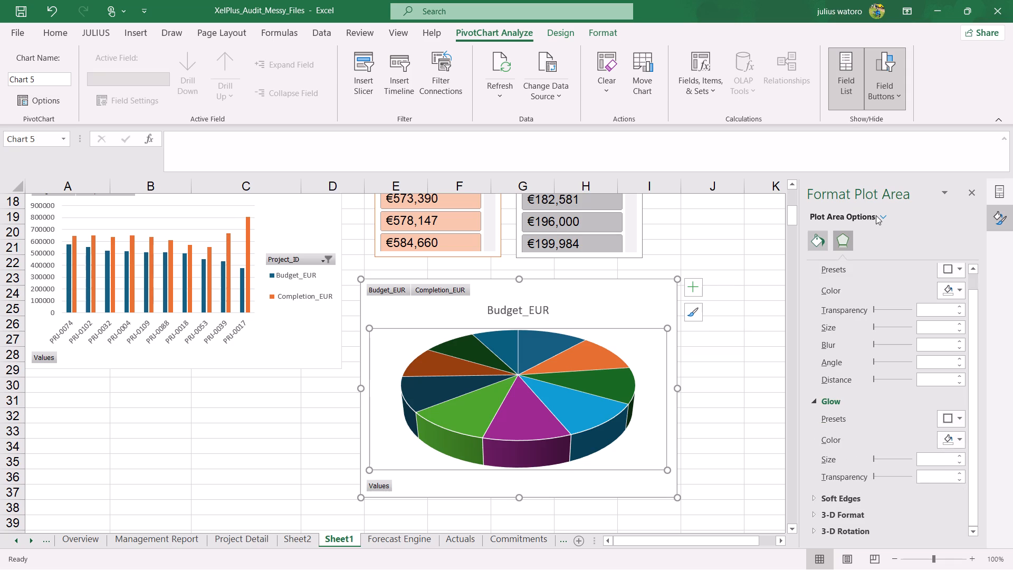
# Examine the 3-D pie chart's chart area formatting options, covering effects, size, properties, fill and border.
pyautogui.click(876, 215)
pyautogui.click(883, 215)
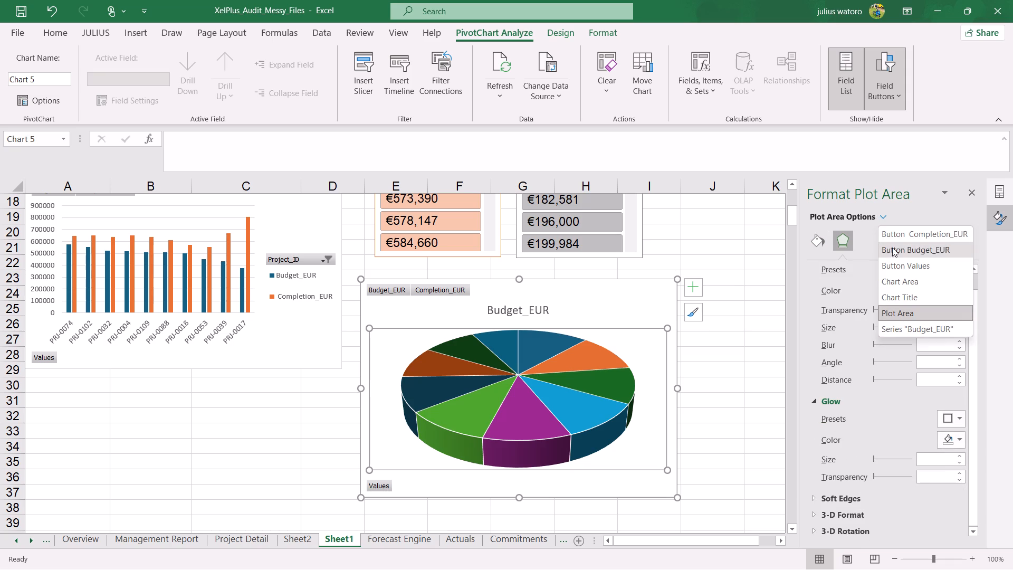
pyautogui.click(900, 278)
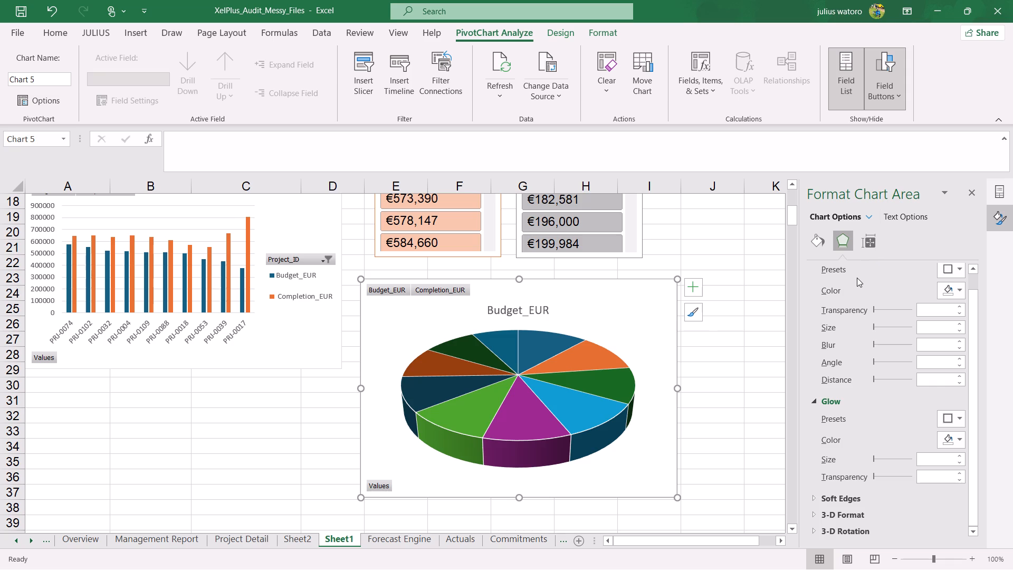
pyautogui.scroll(-2, 874, 398)
pyautogui.click(880, 242)
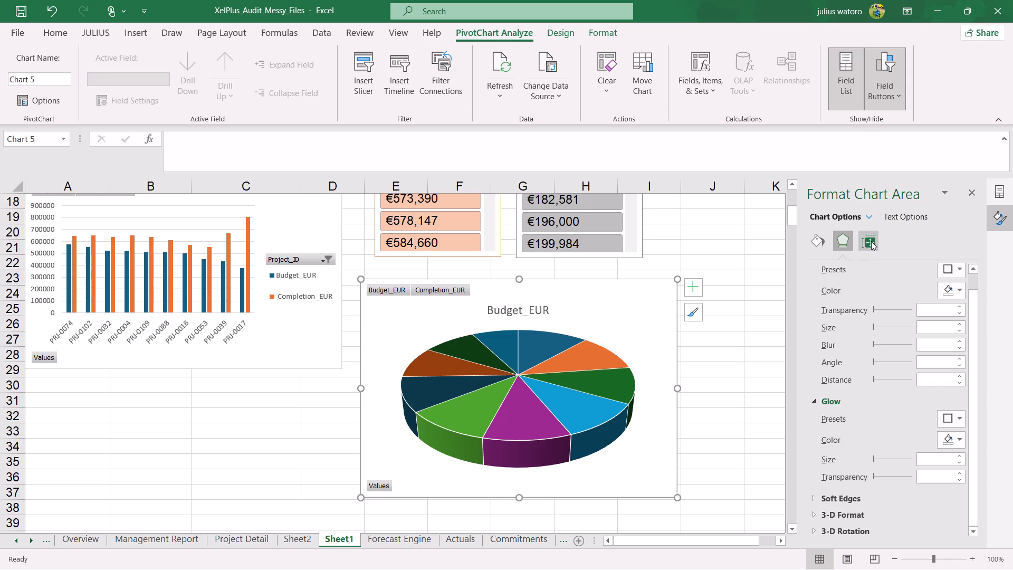
pyautogui.click(871, 241)
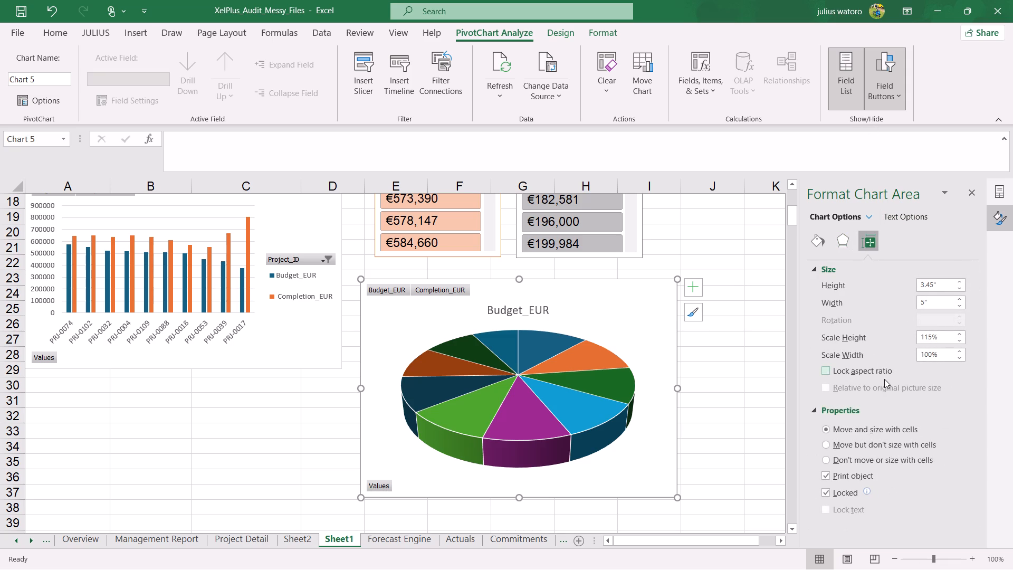
pyautogui.scroll(-2, 886, 410)
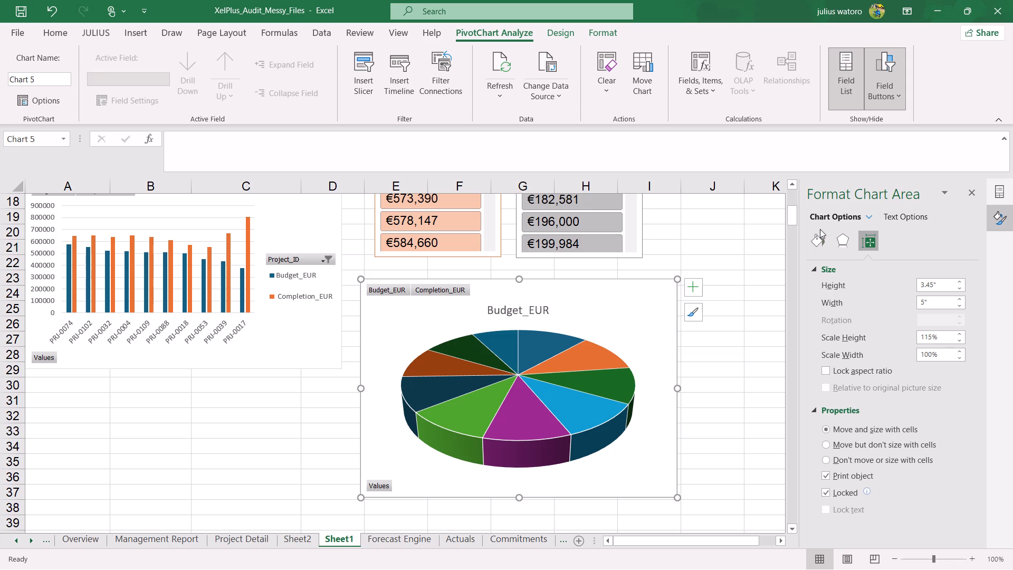
pyautogui.click(818, 239)
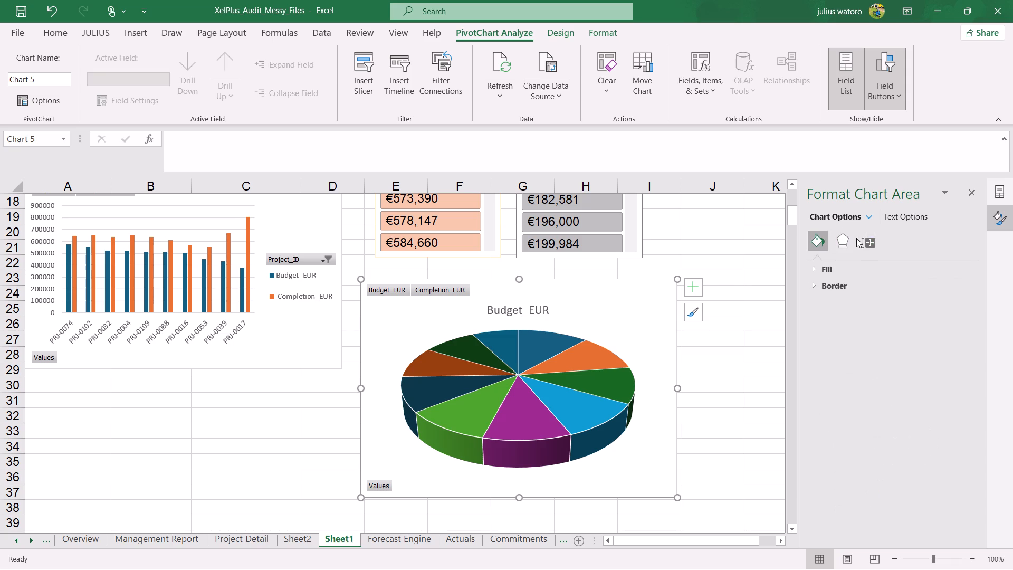
pyautogui.click(871, 239)
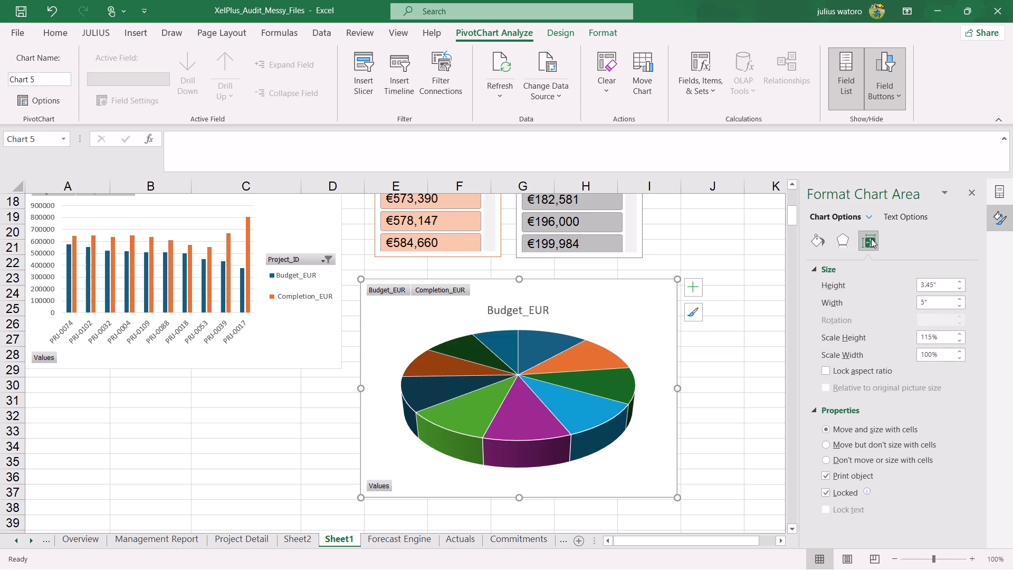
# Examine the text formatting options for the 3-D pie chart area, including text fill, outline, effects and text box settings.
pyautogui.click(886, 211)
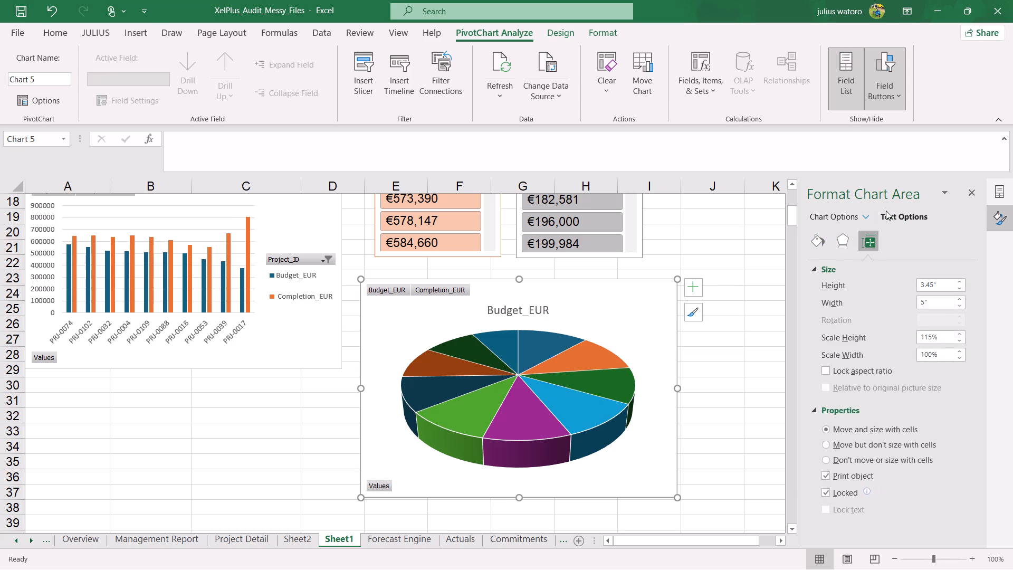
pyautogui.click(886, 211)
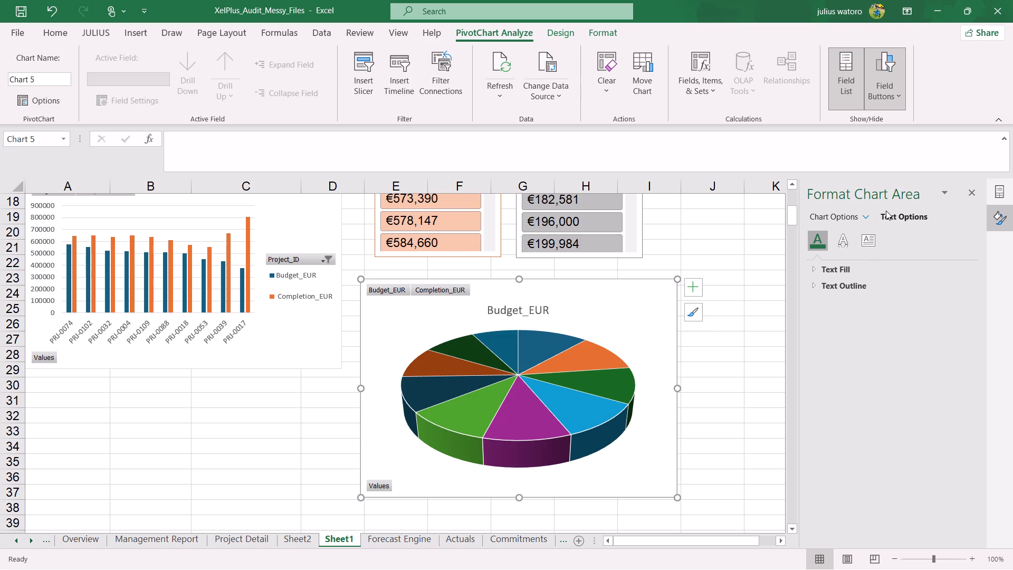
pyautogui.click(896, 217)
pyautogui.click(839, 246)
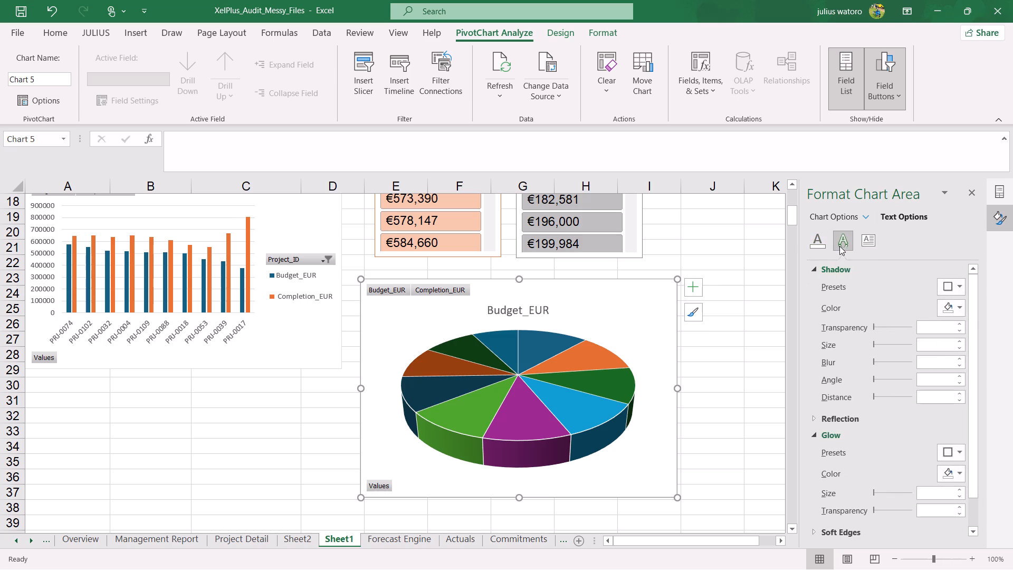
pyautogui.click(861, 243)
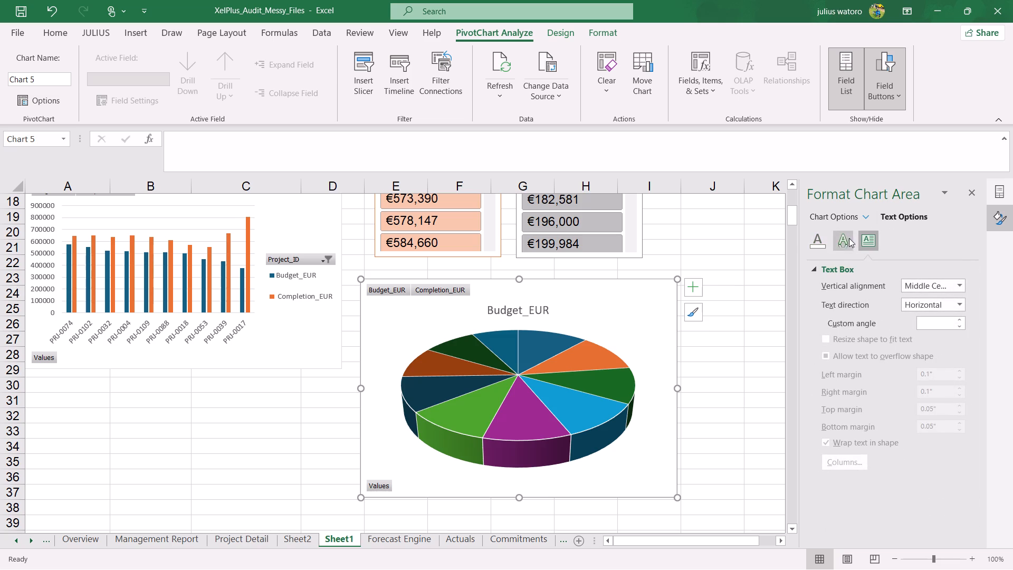
pyautogui.click(846, 242)
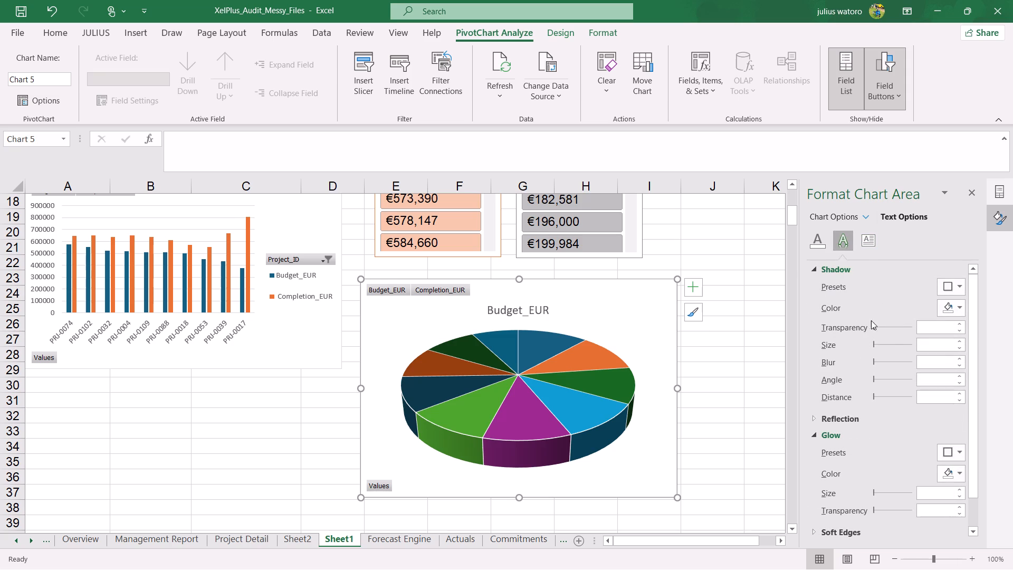
pyautogui.click(822, 245)
pyautogui.click(862, 275)
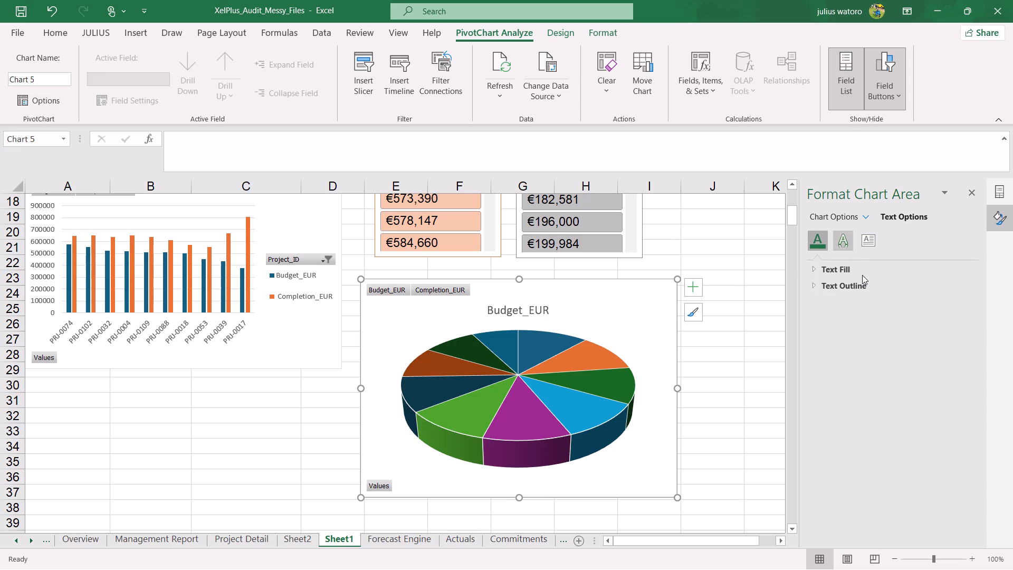
# Try a 13% text fill transparency on the 3-D pie chart's text and bring it down to 0%, keeping the solid fill.
pyautogui.click(835, 265)
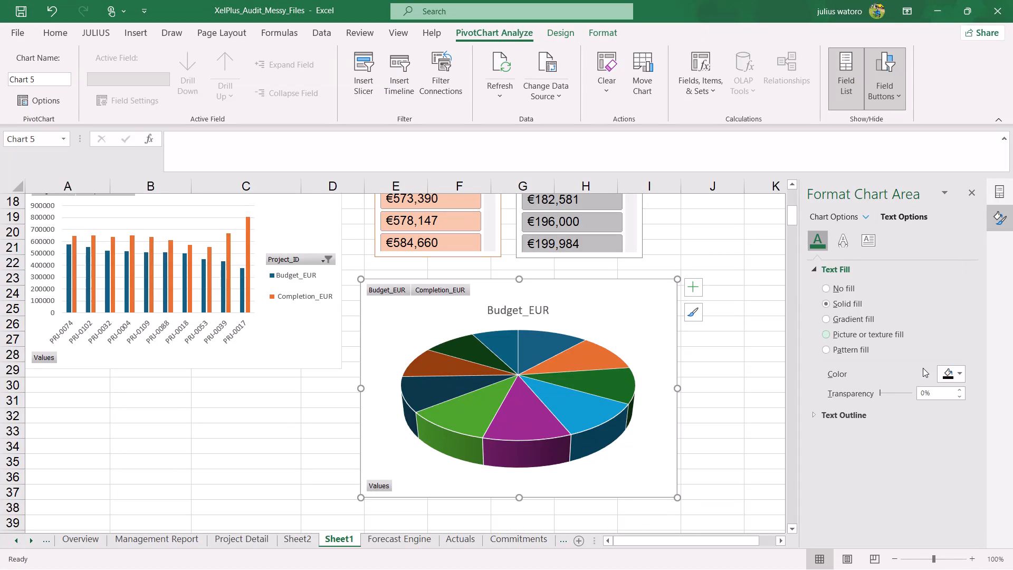
pyautogui.click(959, 391)
pyautogui.tripleClick(959, 391)
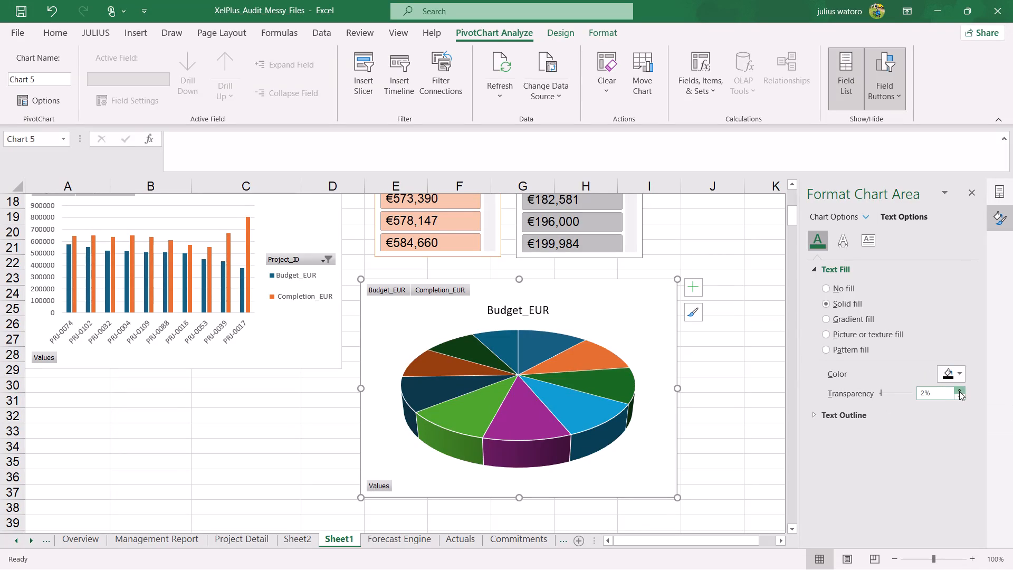
pyautogui.doubleClick(959, 391)
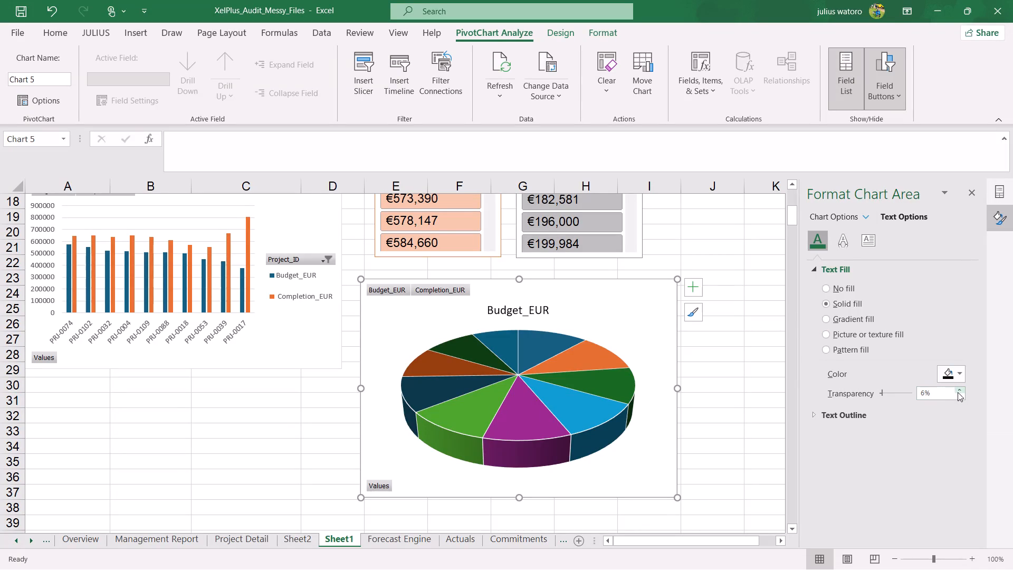
pyautogui.tripleClick(958, 392)
pyautogui.tripleClick(958, 392)
pyautogui.click(958, 392)
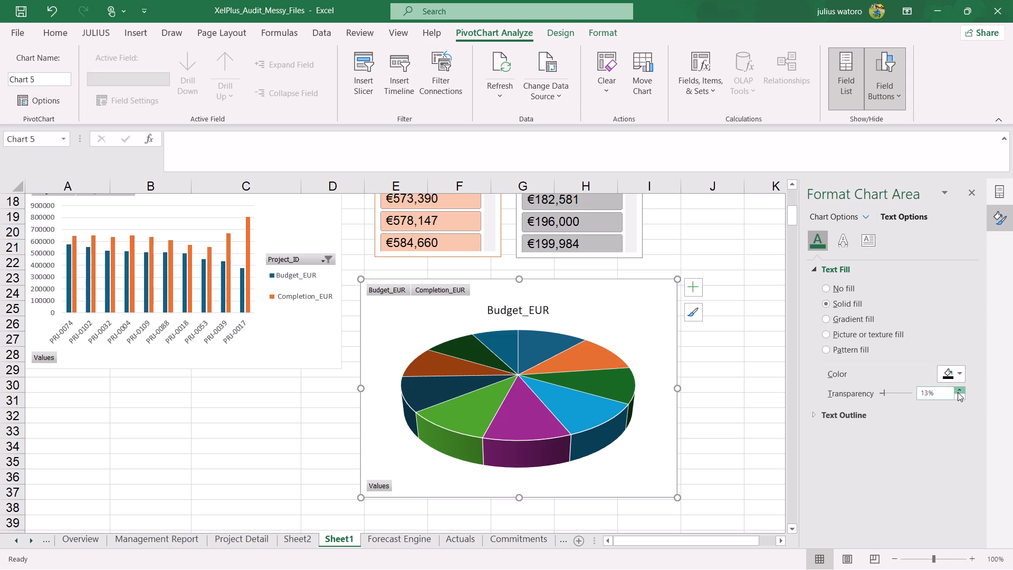
pyautogui.tripleClick(959, 395)
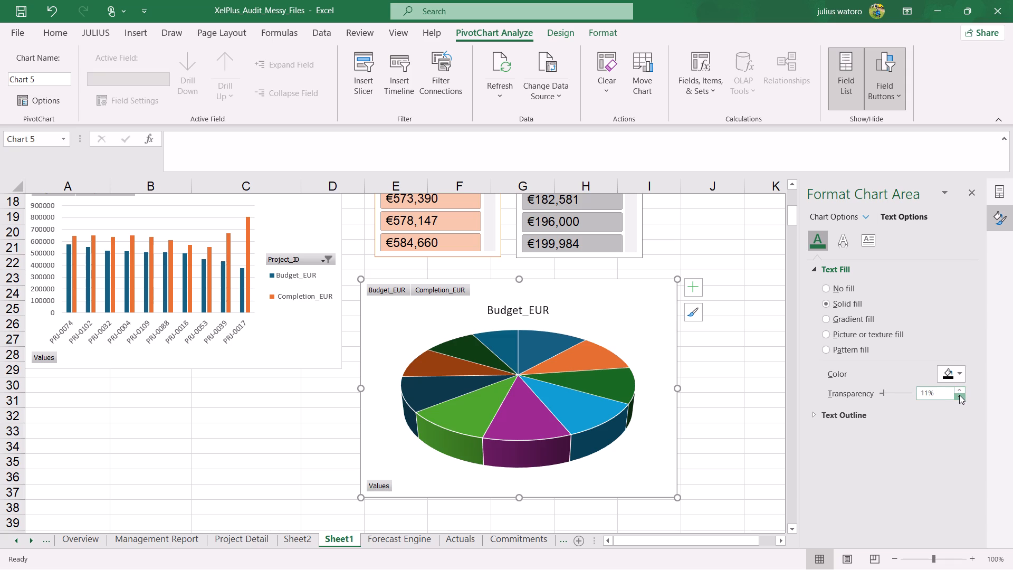
pyautogui.tripleClick(959, 395)
pyautogui.tripleClick(959, 395)
pyautogui.tripleClick(959, 395)
pyautogui.tripleClick(959, 395)
# Examine the 3-D pie chart title's fill, effects and alignment options and the chart area's size and properties settings.
pyautogui.click(864, 218)
pyautogui.click(880, 252)
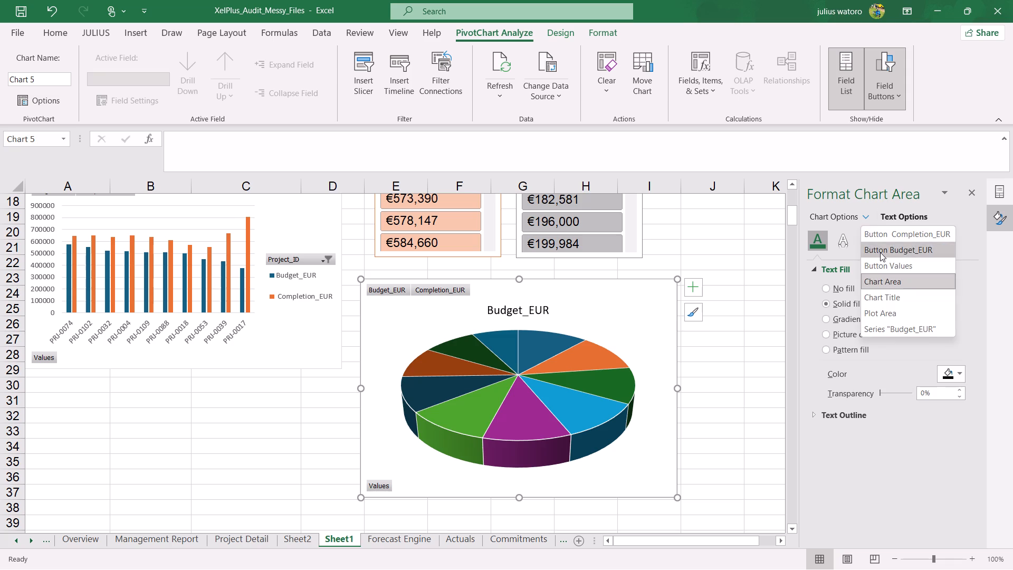
pyautogui.click(856, 216)
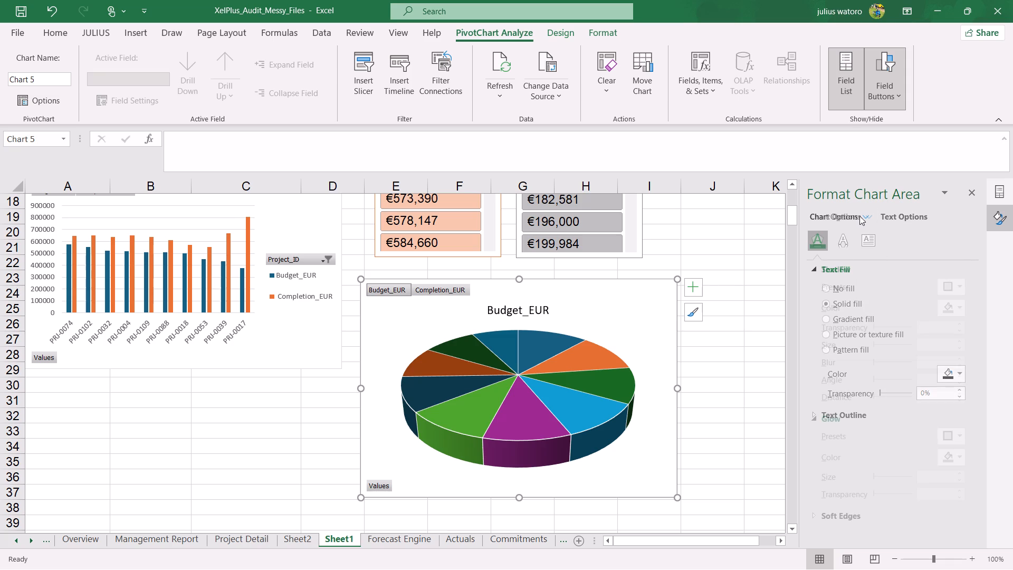
pyautogui.click(870, 216)
pyautogui.click(878, 234)
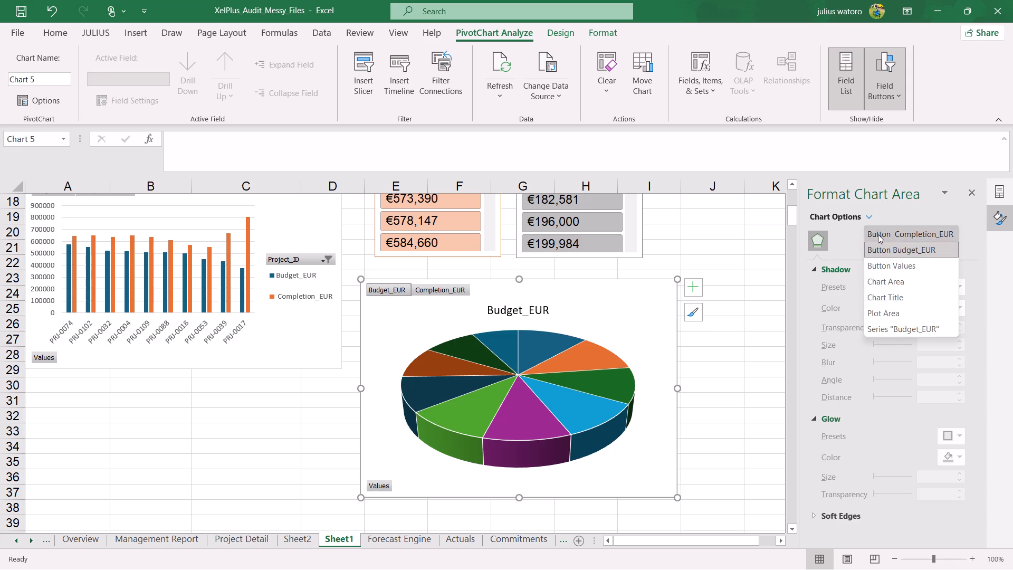
pyautogui.click(867, 218)
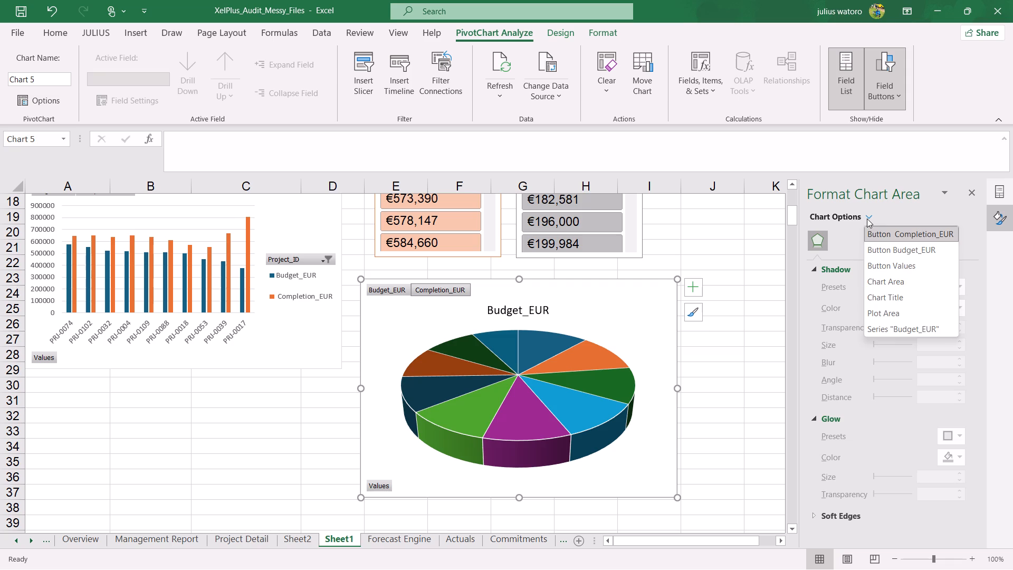
pyautogui.click(891, 296)
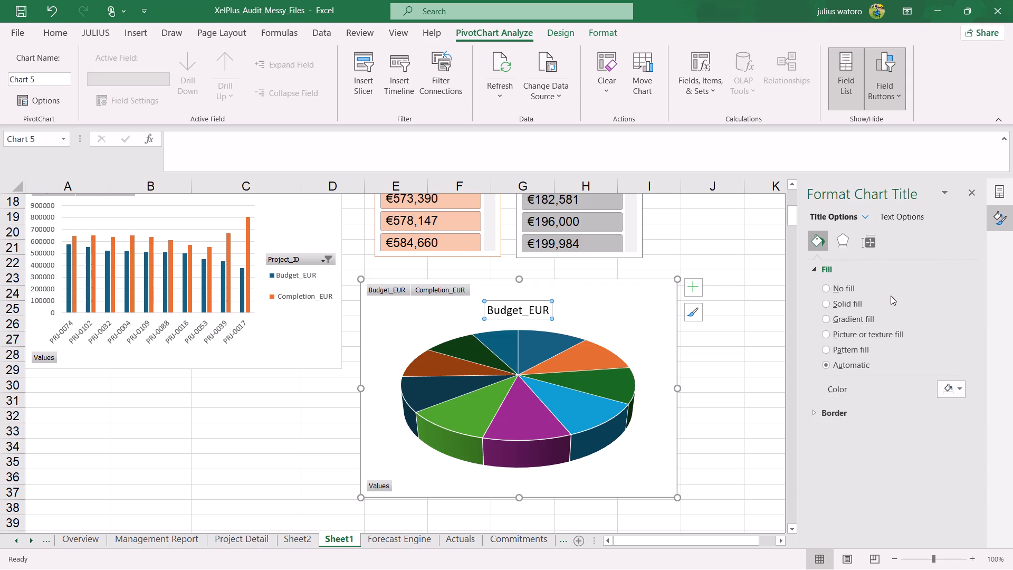
pyautogui.click(847, 245)
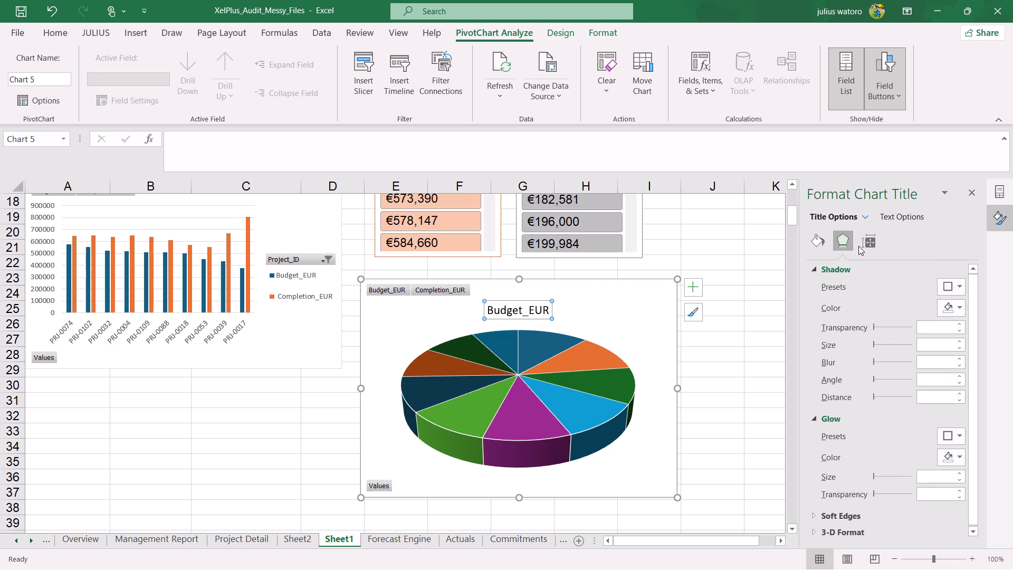
pyautogui.scroll(-3, 878, 373)
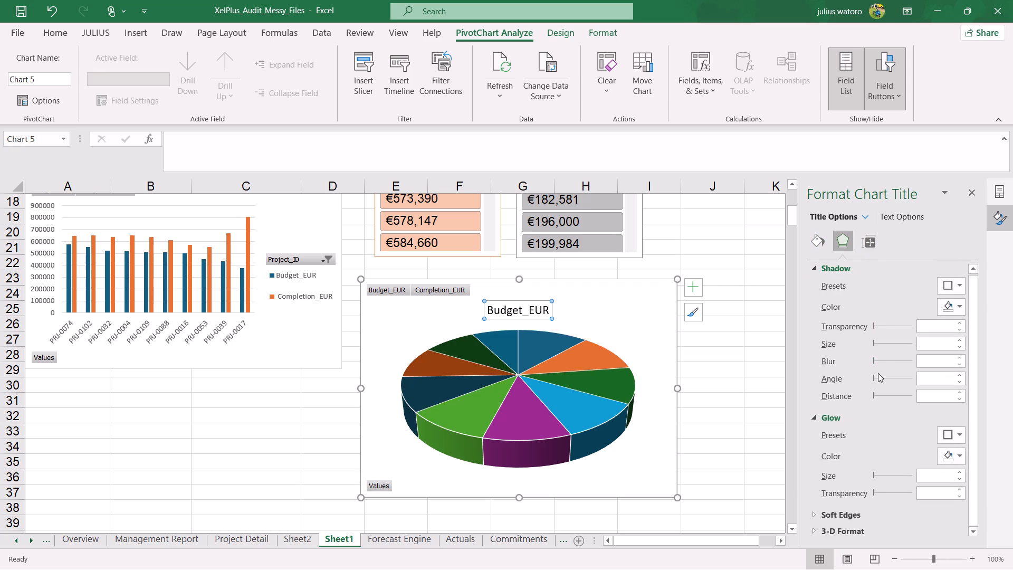
pyautogui.scroll(2, 878, 373)
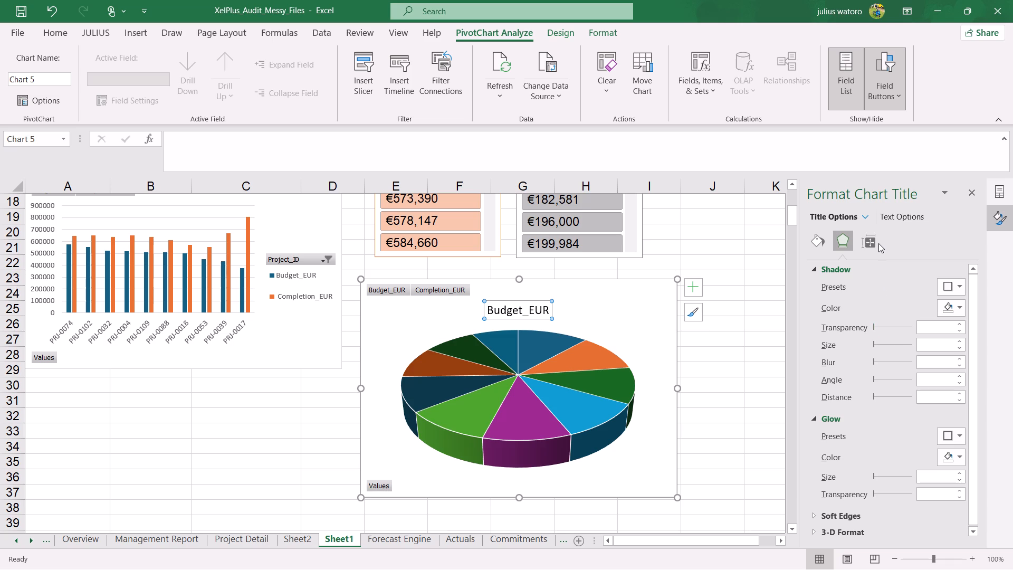
pyautogui.click(878, 243)
pyautogui.click(875, 243)
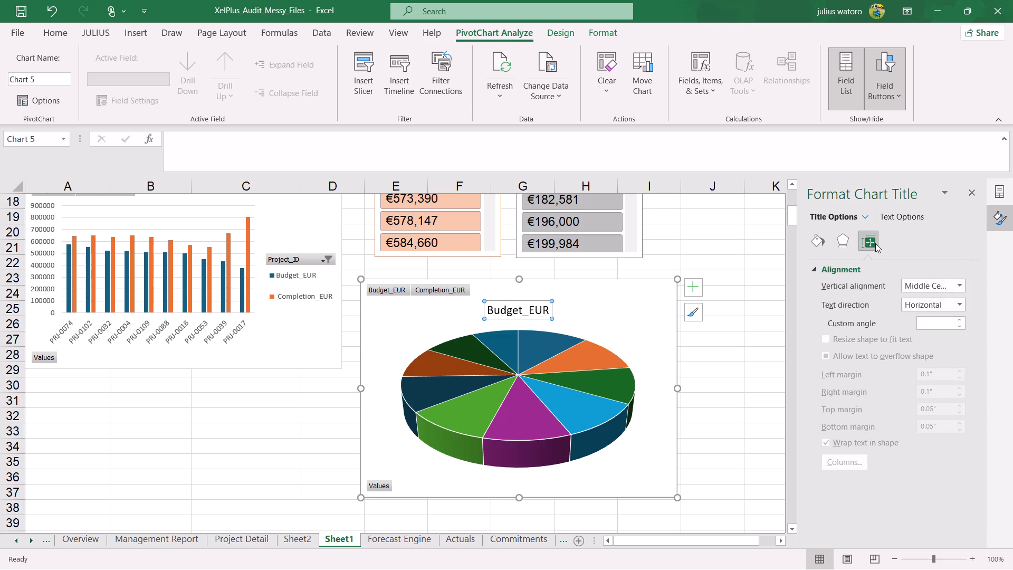
pyautogui.click(863, 220)
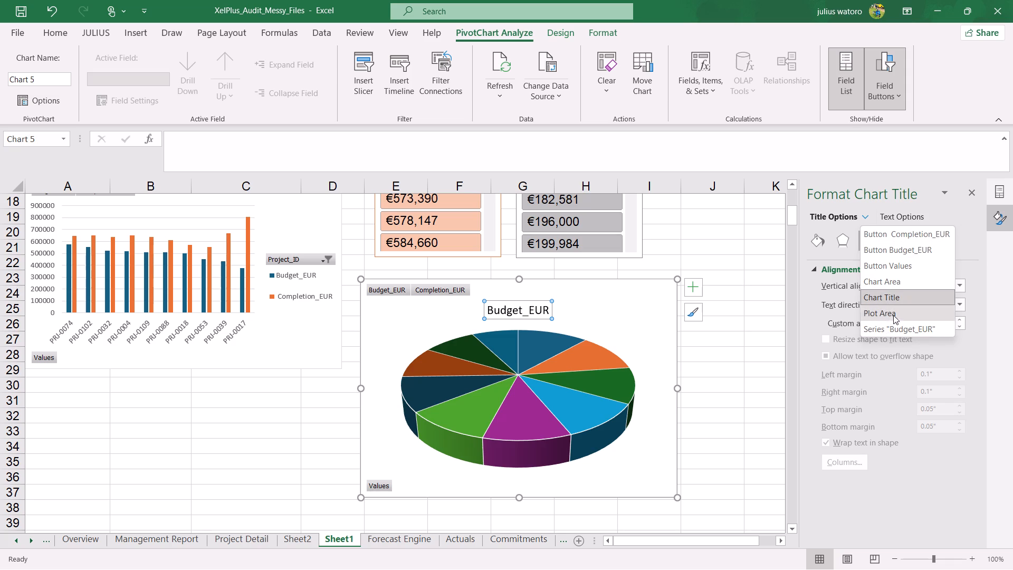
pyautogui.click(902, 278)
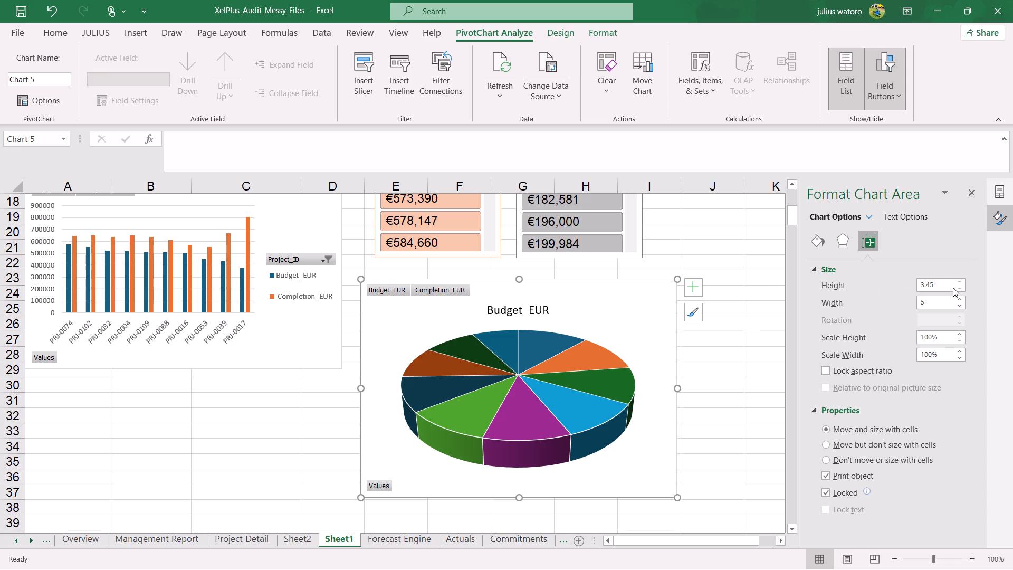
pyautogui.click(1001, 193)
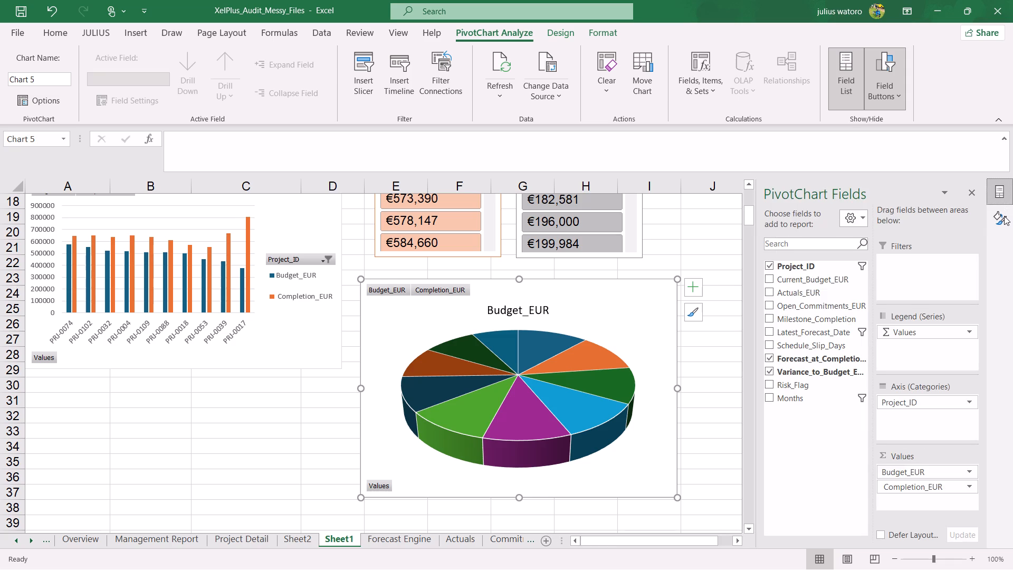
pyautogui.click(1004, 216)
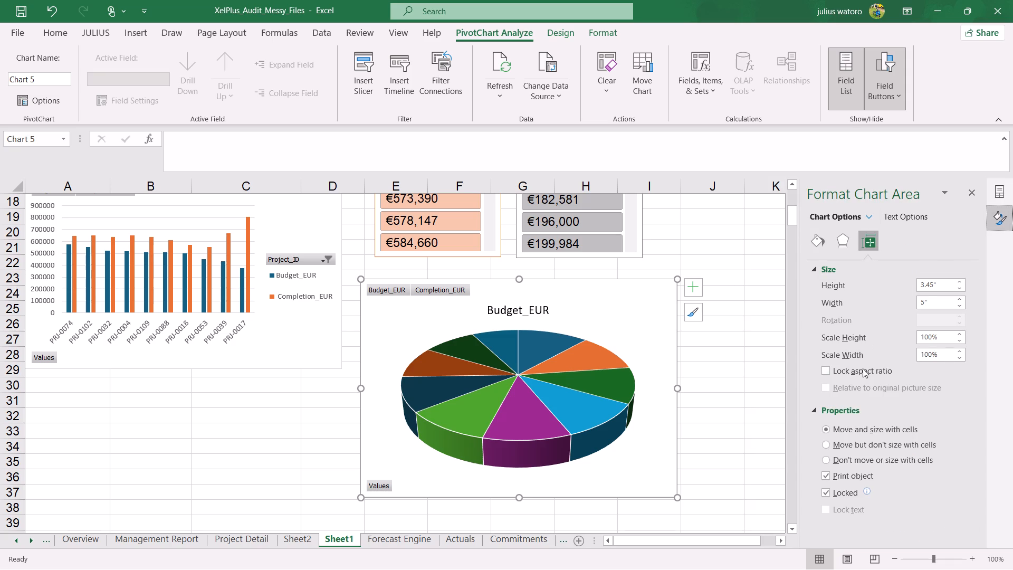
pyautogui.scroll(-2, 889, 464)
# Examine the 3-D pie chart's effects and fill options for the chart area, the Values field button and the Budget_EUR series.
pyautogui.click(846, 244)
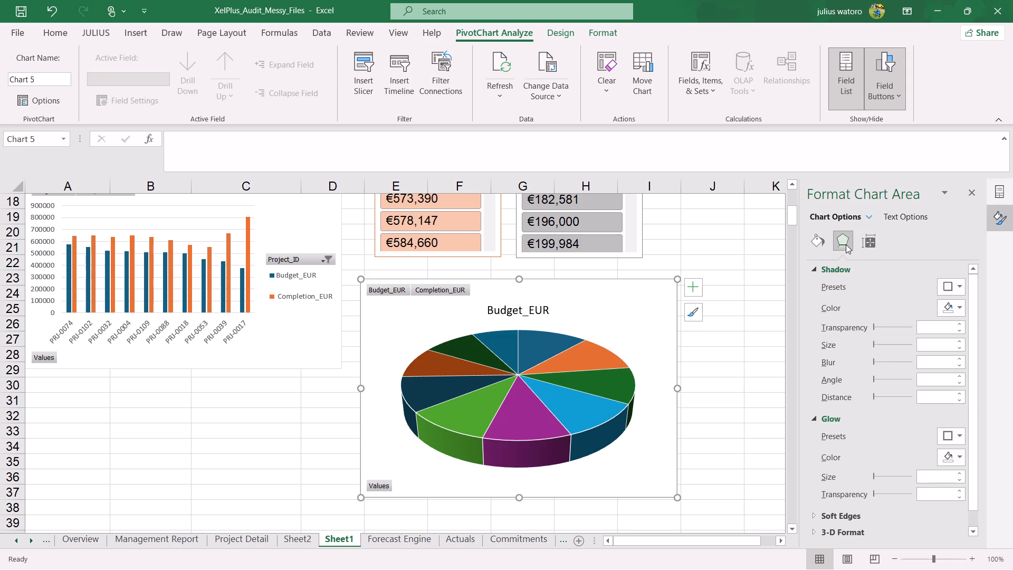
pyautogui.scroll(-3, 882, 353)
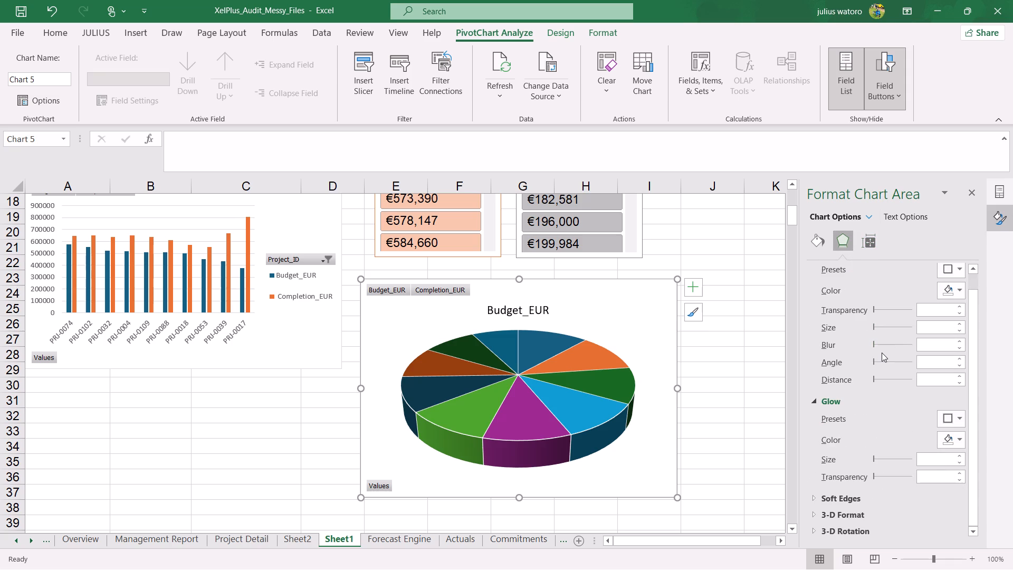
pyautogui.scroll(-1, 882, 353)
pyautogui.scroll(1, 882, 353)
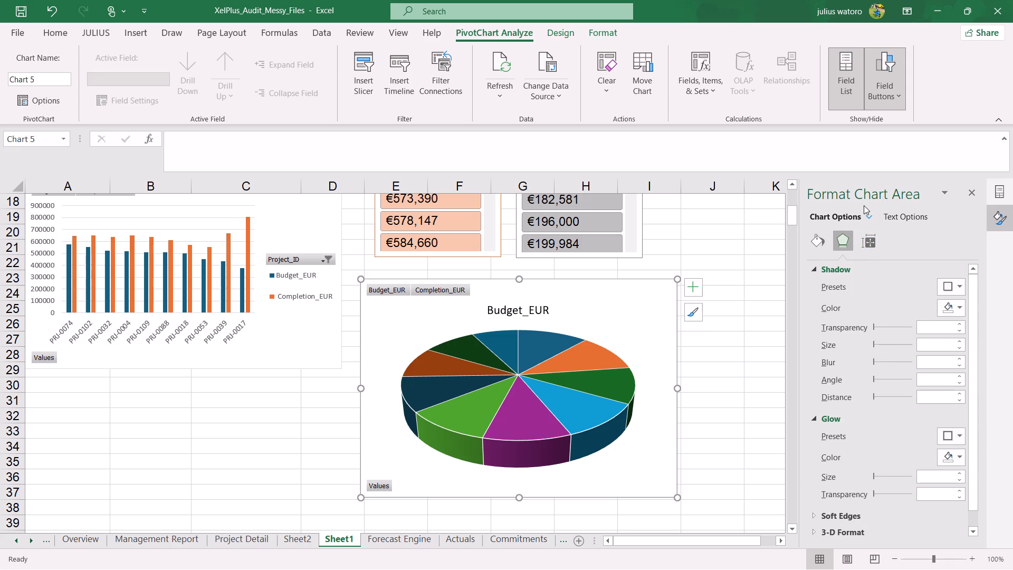
pyautogui.click(823, 237)
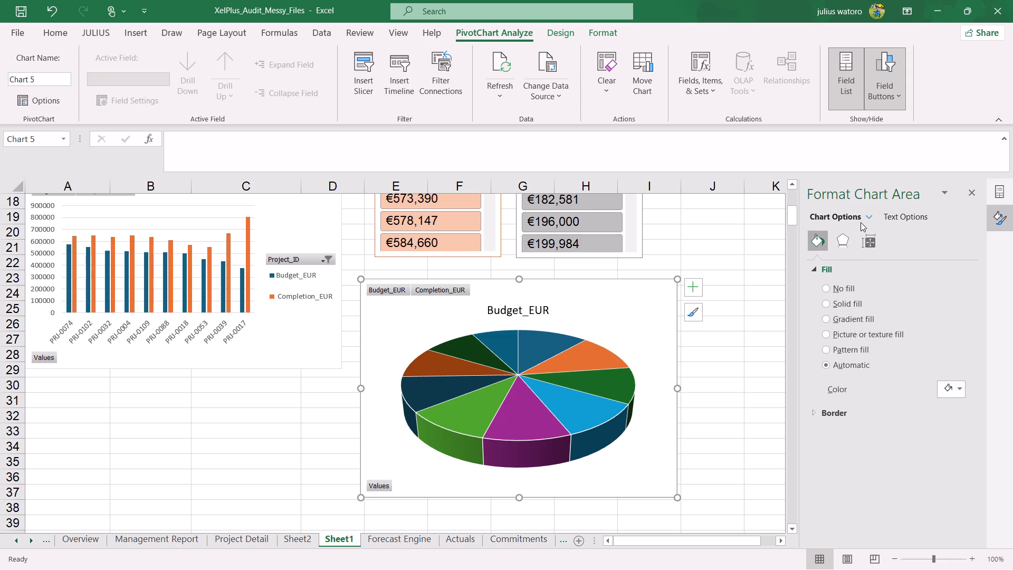
pyautogui.click(868, 212)
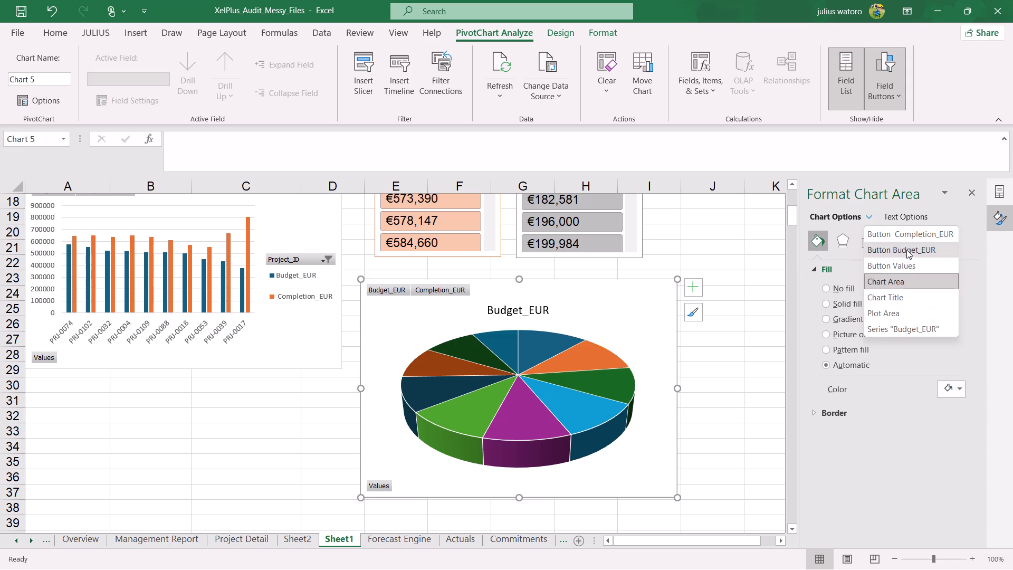
pyautogui.click(901, 268)
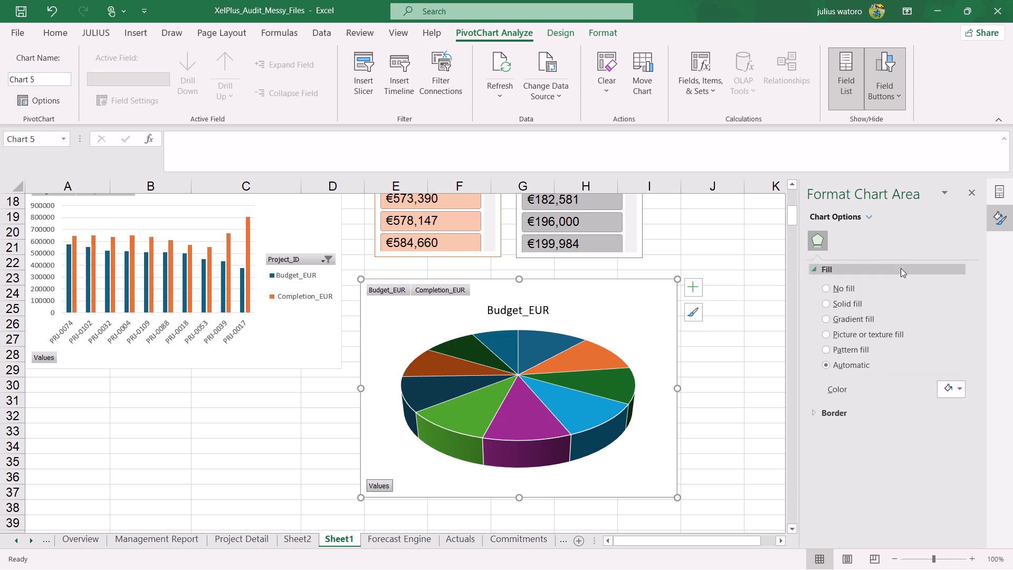
pyautogui.click(869, 215)
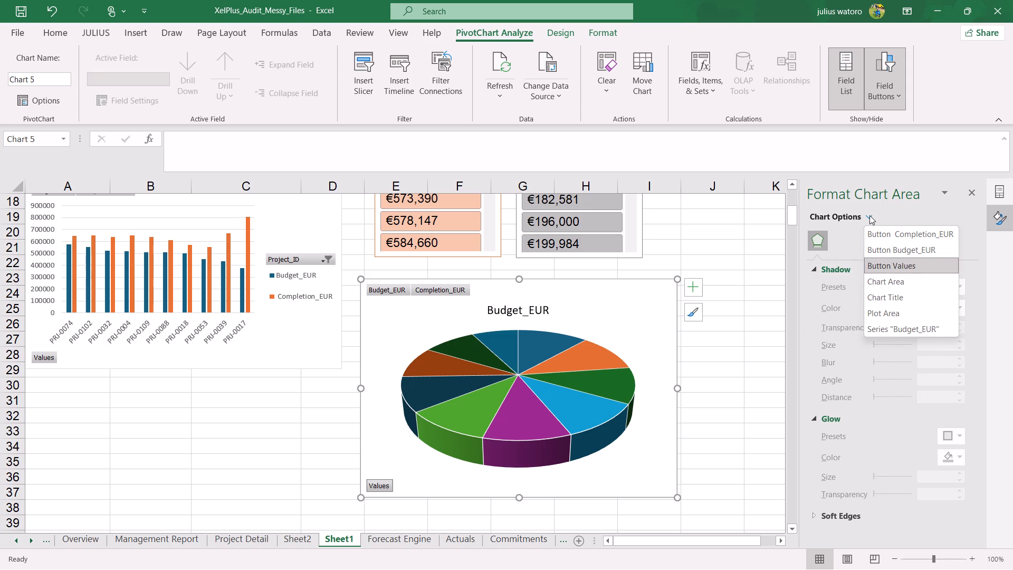
pyautogui.click(911, 336)
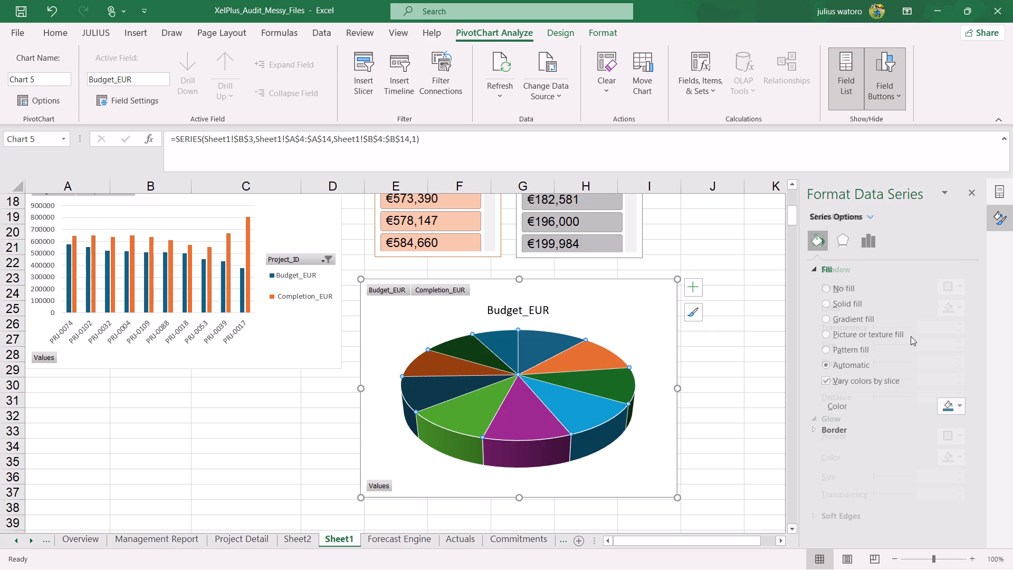
pyautogui.click(866, 216)
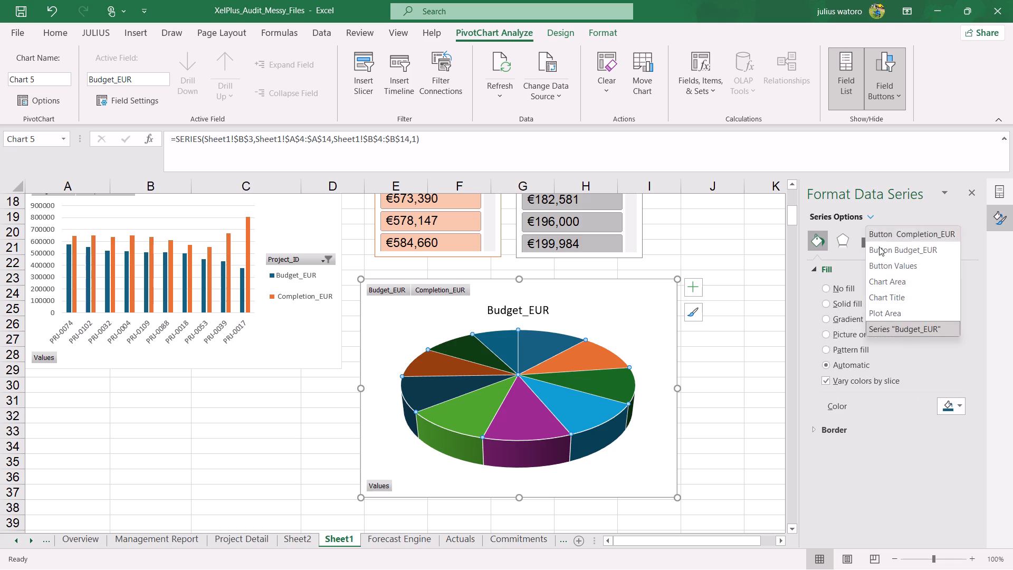
pyautogui.click(893, 277)
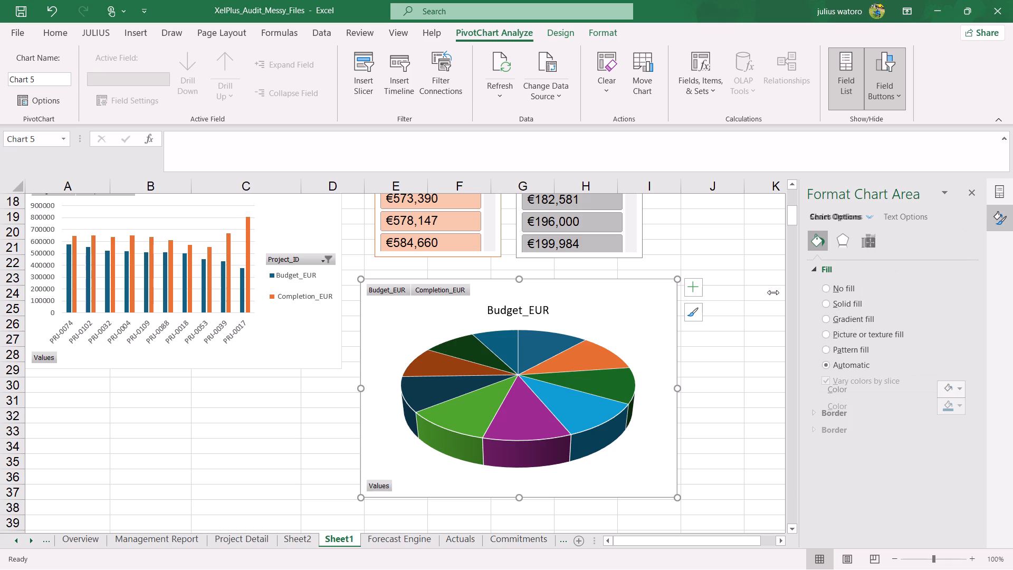
# Apply chart Style 8 to the 3-D pie chart.
pyautogui.click(699, 318)
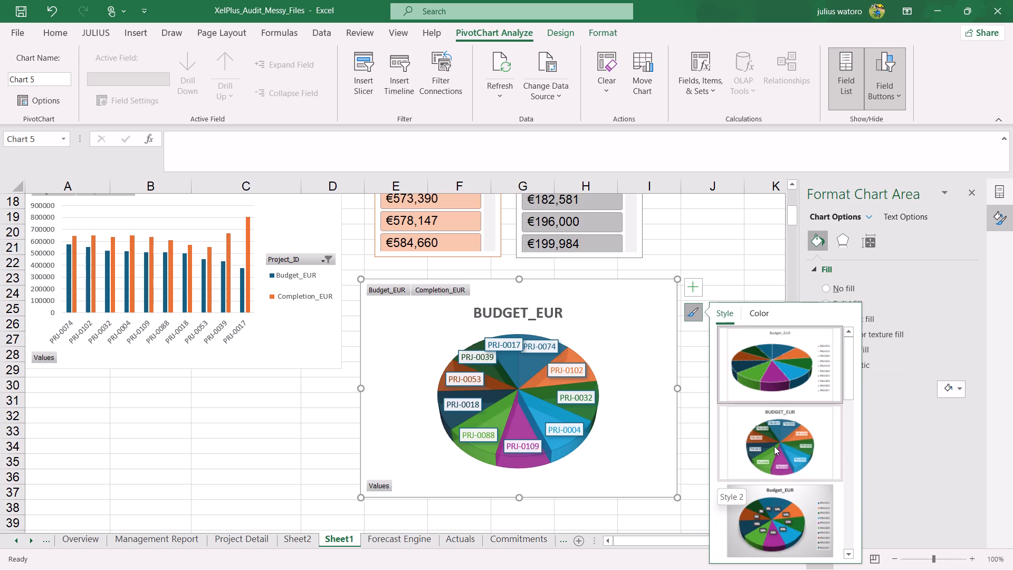
pyautogui.scroll(-4, 784, 521)
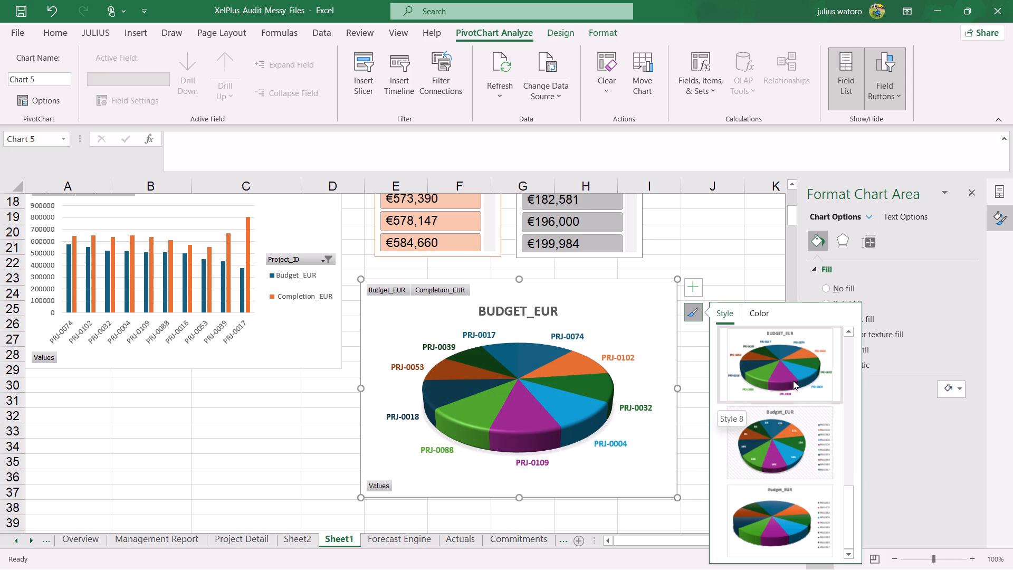
pyautogui.click(794, 382)
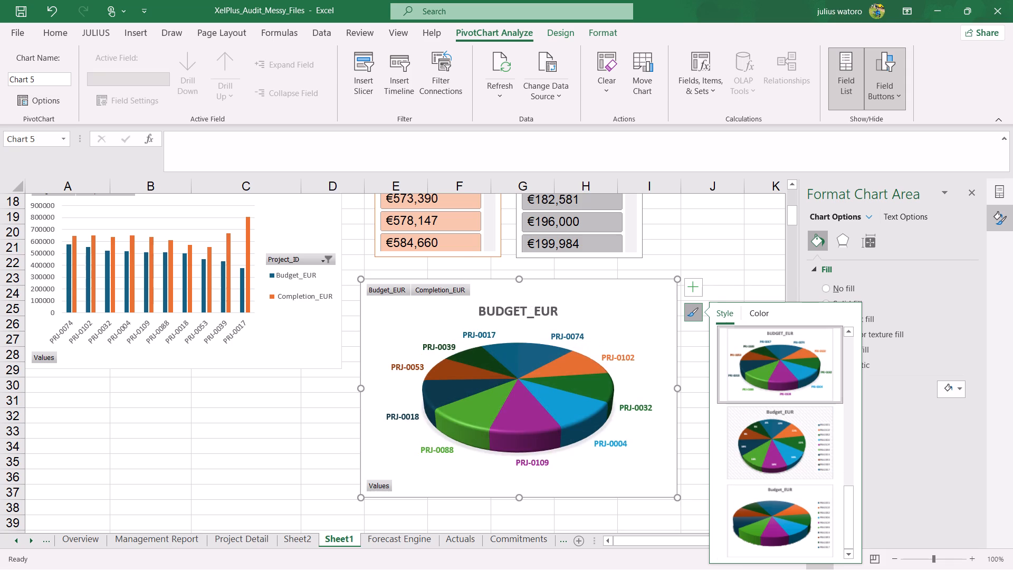
pyautogui.click(658, 367)
# Examine the 3-D pie chart's size and properties settings and the available data label positions.
pyautogui.click(703, 292)
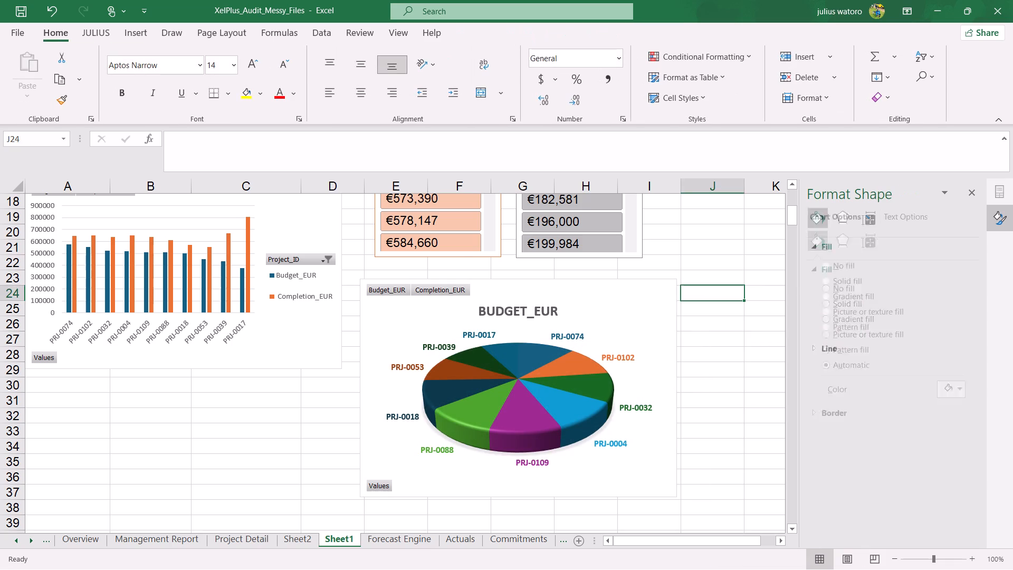
pyautogui.click(614, 334)
pyautogui.click(690, 285)
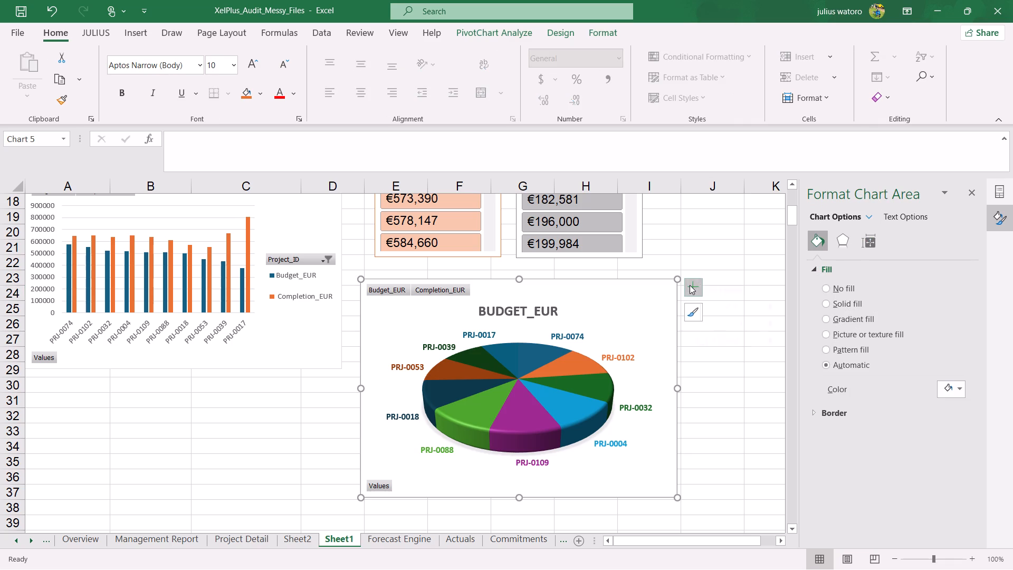
pyautogui.click(859, 235)
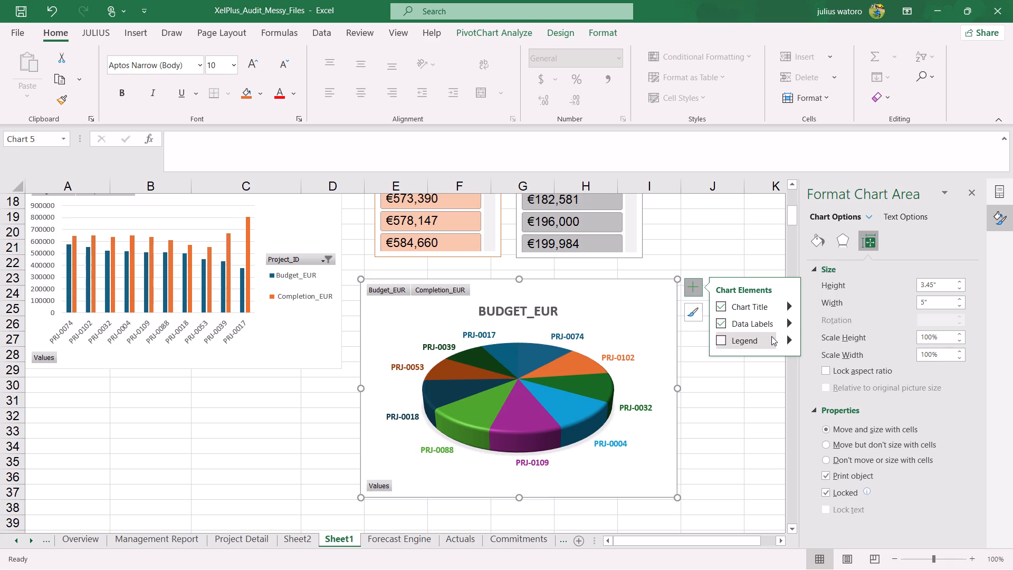
pyautogui.click(789, 321)
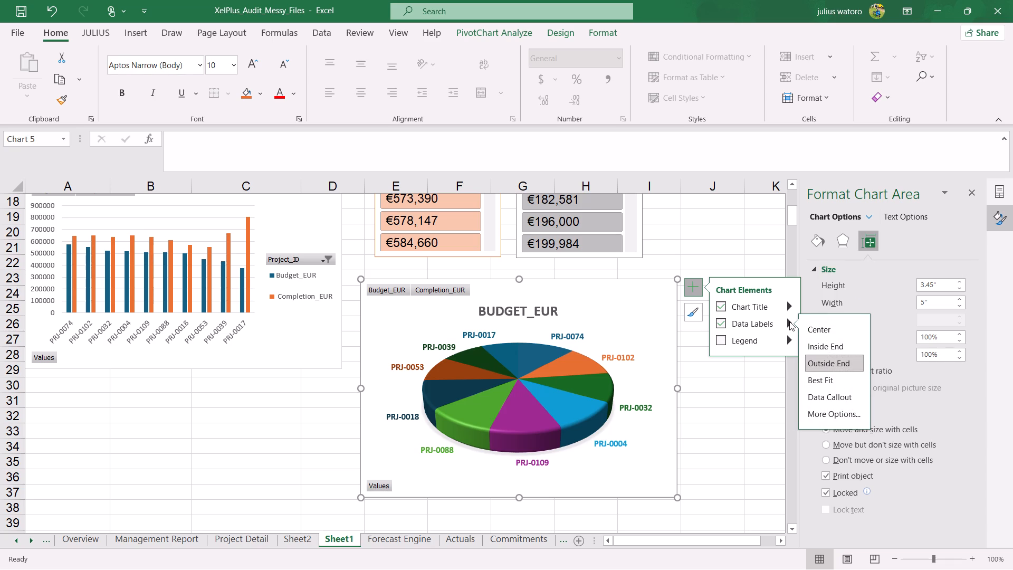
pyautogui.click(903, 405)
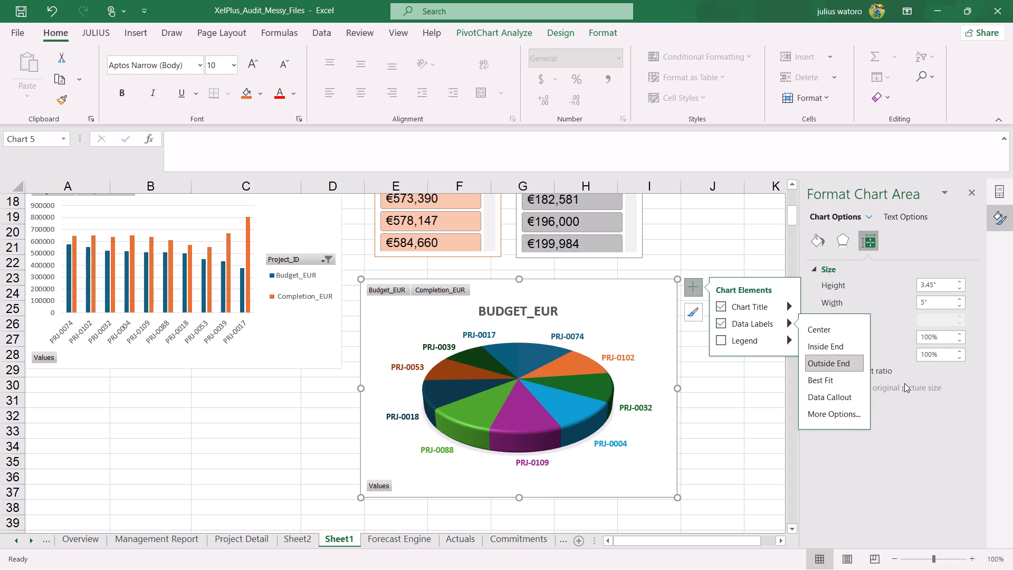
pyautogui.click(886, 293)
pyautogui.moveTo(839, 279); pyautogui.dragTo(832, 282)
# Remove the chart title from the 3-D pie chart, keeping the data labels.
pyautogui.moveTo(832, 282); pyautogui.dragTo(731, 302)
pyautogui.click(731, 302)
pyautogui.click(731, 302)
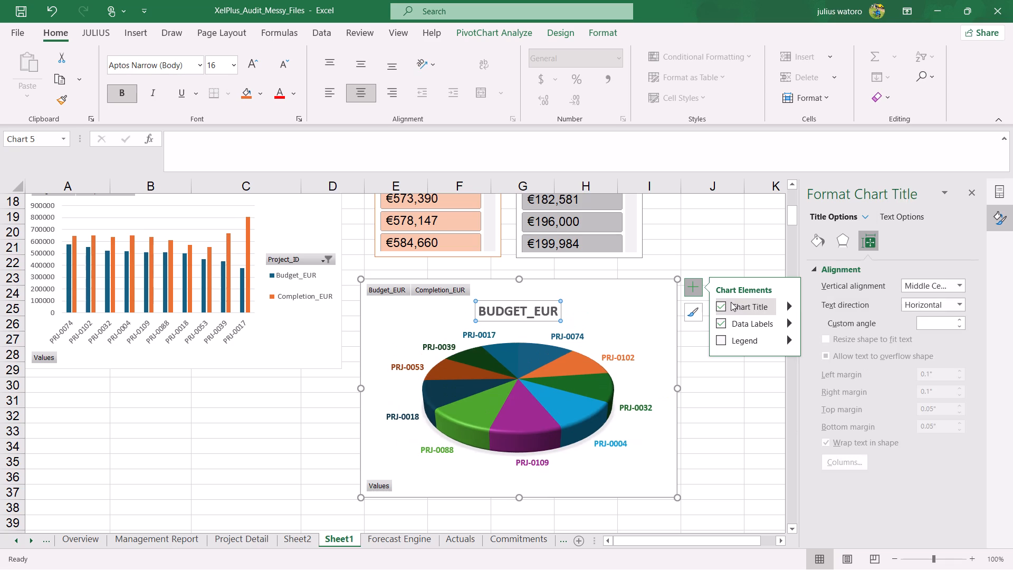
pyautogui.click(731, 302)
pyautogui.click(731, 302)
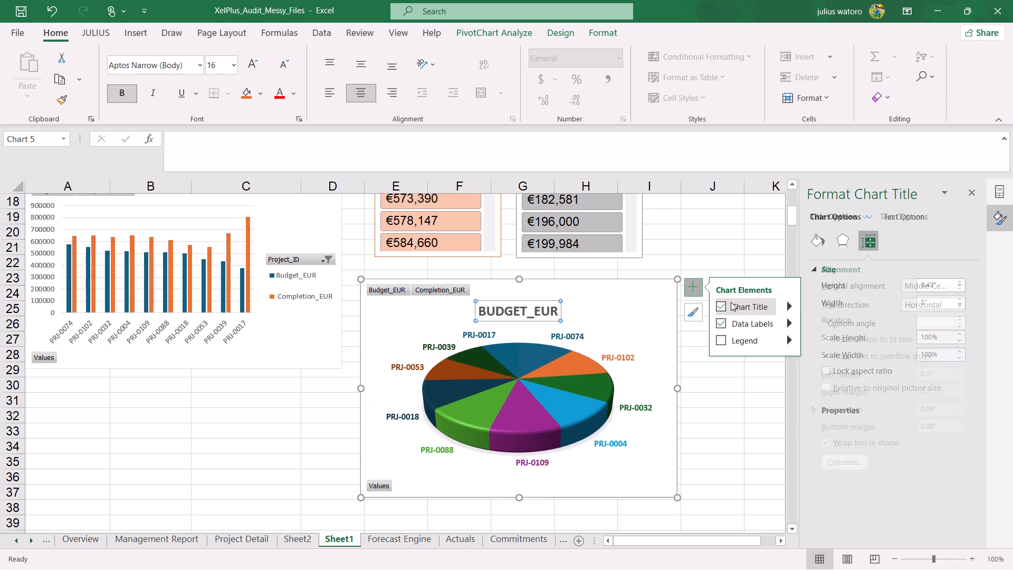
pyautogui.click(731, 302)
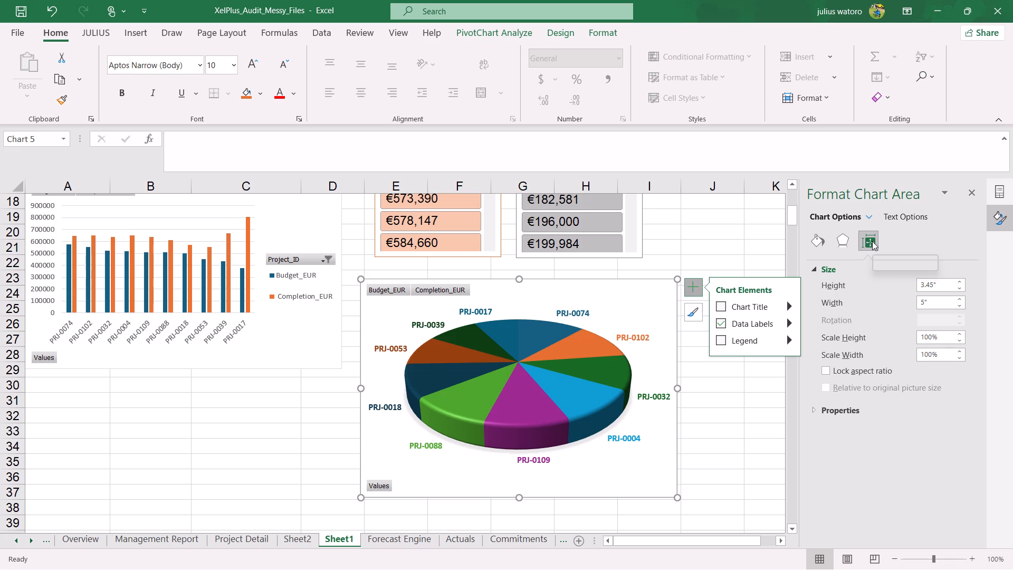
# Examine the pie chart area's properties and its shadow, glow and soft edges effect options.
pyautogui.click(821, 412)
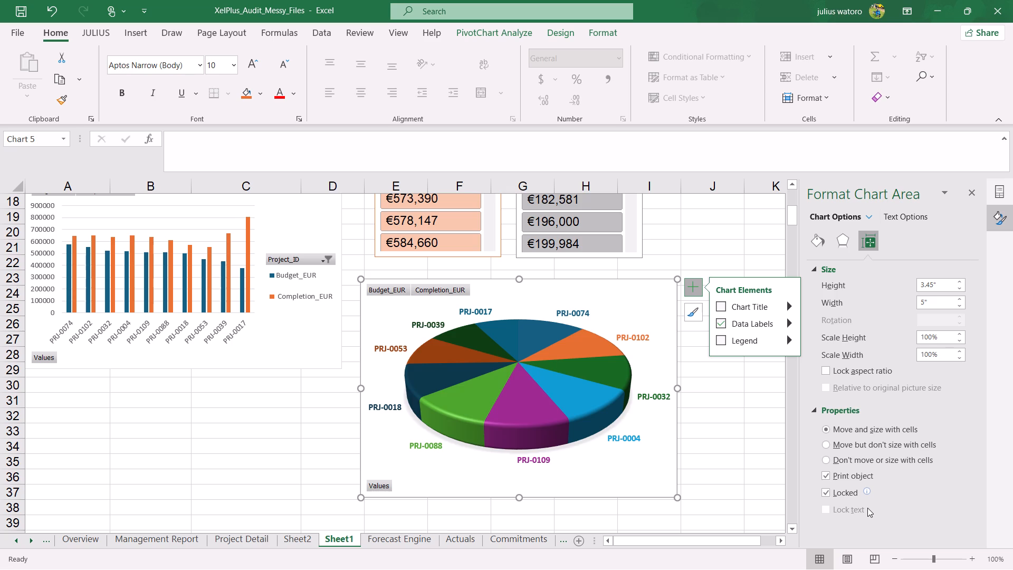
pyautogui.click(843, 242)
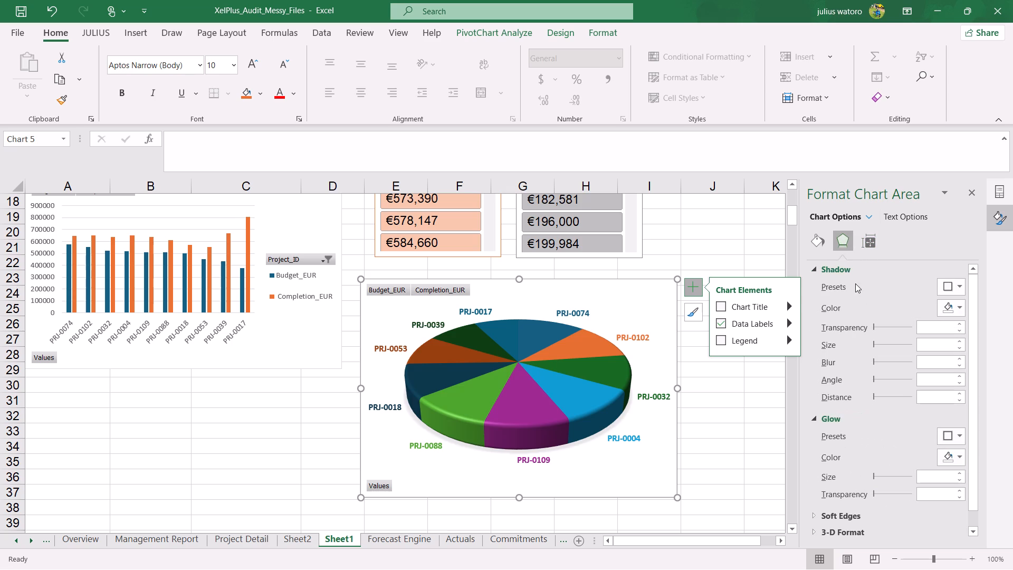
pyautogui.scroll(-1, 826, 403)
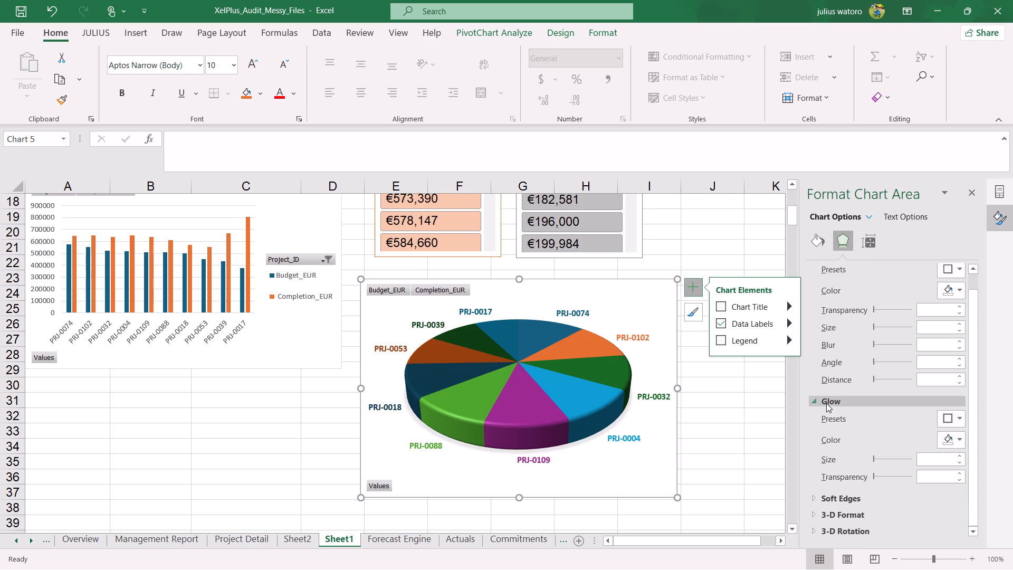
pyautogui.click(818, 498)
pyautogui.scroll(-1, 850, 490)
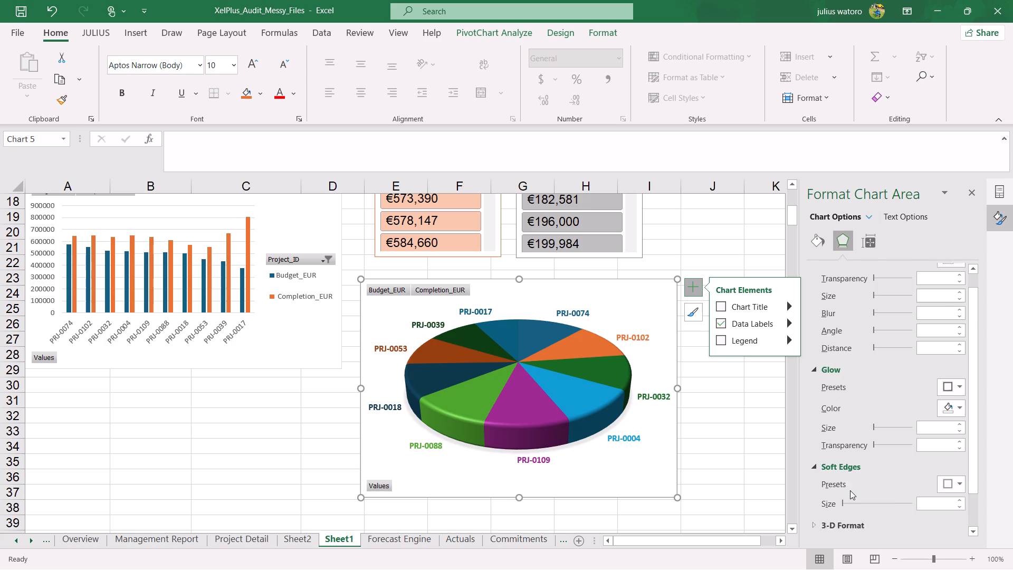
pyautogui.scroll(-1, 850, 490)
pyautogui.moveTo(819, 526); pyautogui.dragTo(829, 523)
pyautogui.click(829, 523)
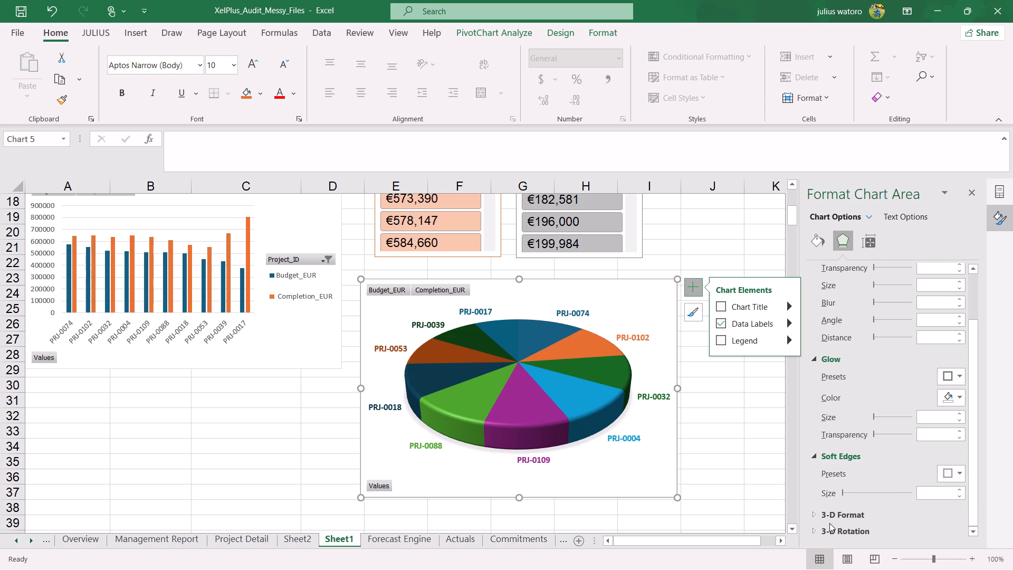
# Set the 3-D pie chart's X rotation to 40°.
pyautogui.click(827, 531)
pyautogui.scroll(-2, 863, 490)
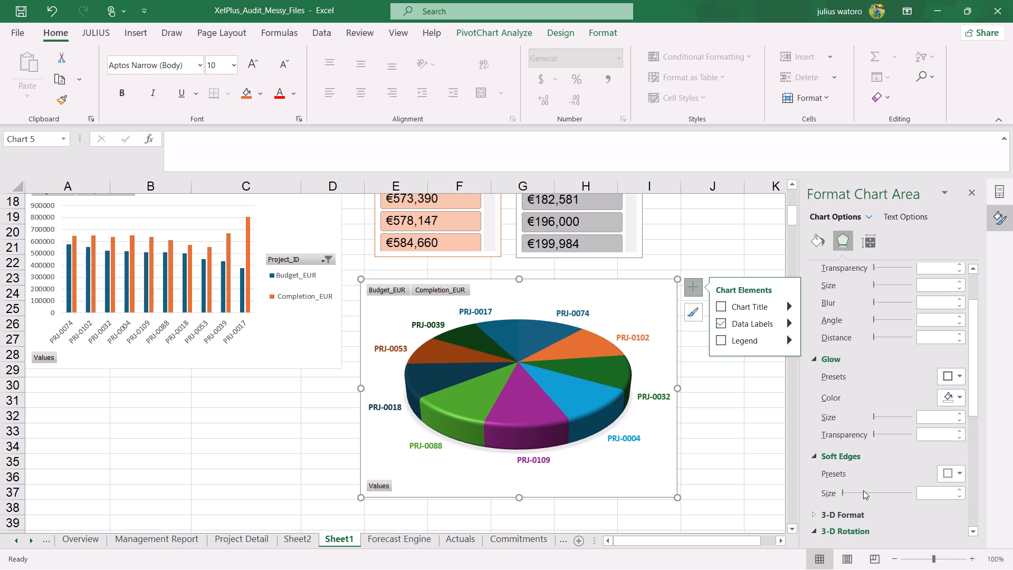
pyautogui.scroll(-1, 863, 490)
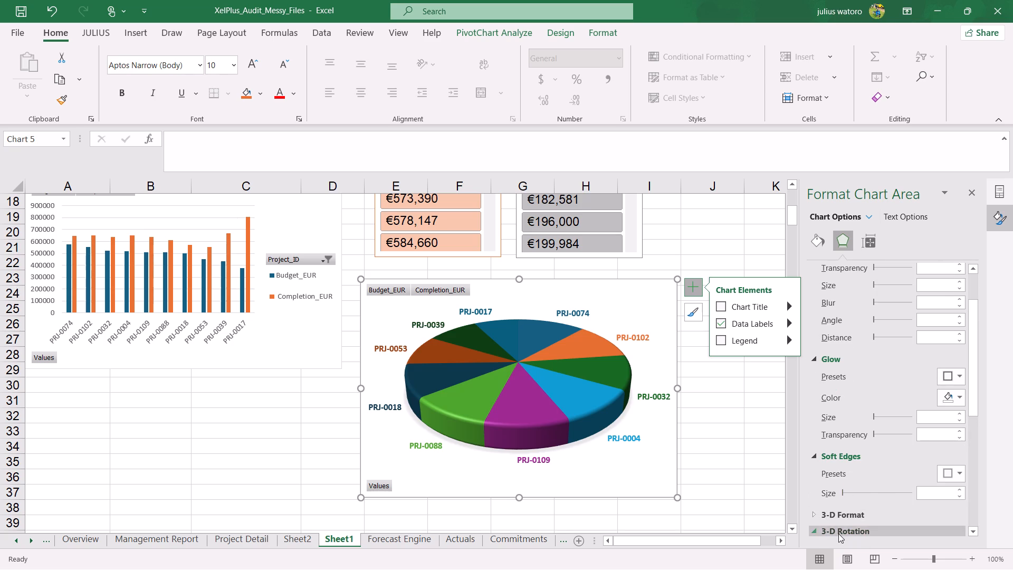
pyautogui.scroll(3, 843, 434)
pyautogui.scroll(-3, 843, 434)
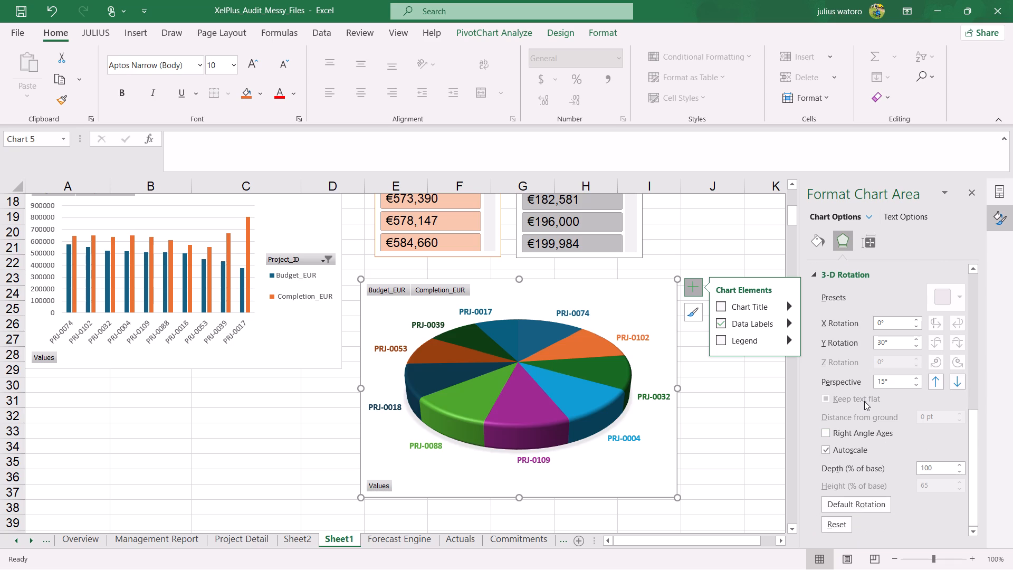
pyautogui.click(916, 321)
pyautogui.click(916, 321)
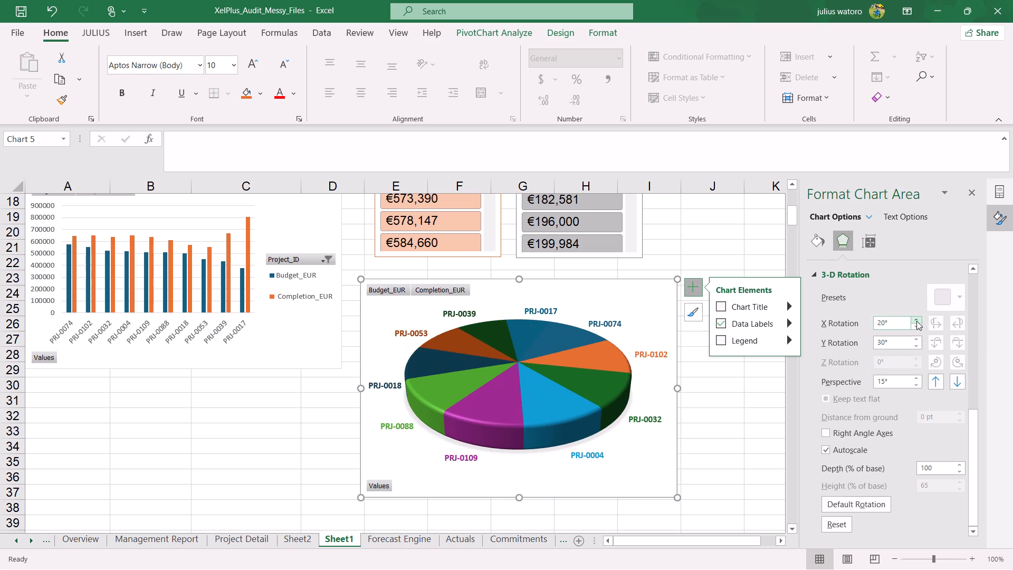
pyautogui.click(916, 321)
pyautogui.click(916, 321)
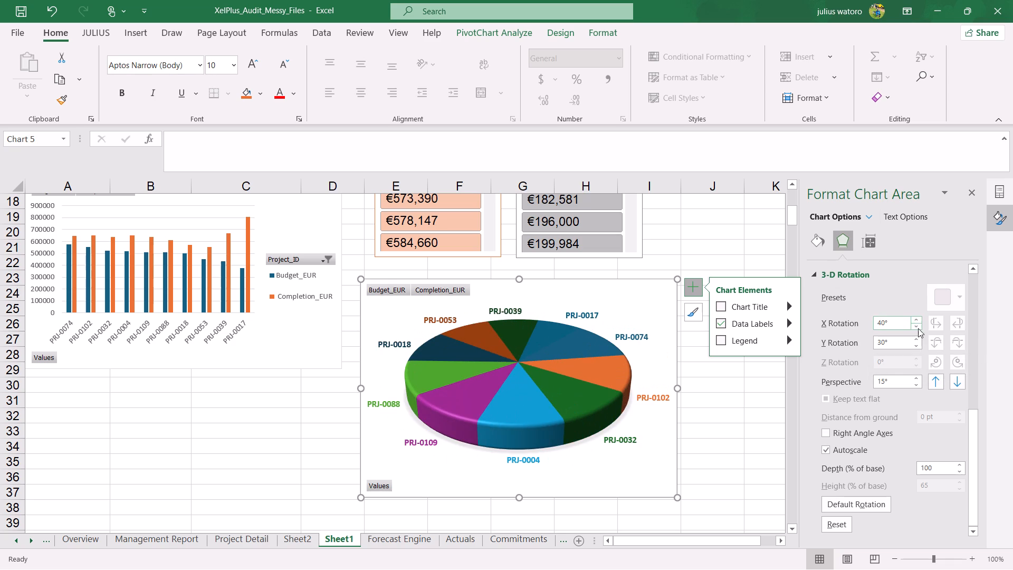
# Try a 40° Y rotation on the 3-D pie chart and bring it down to 20°.
pyautogui.click(921, 338)
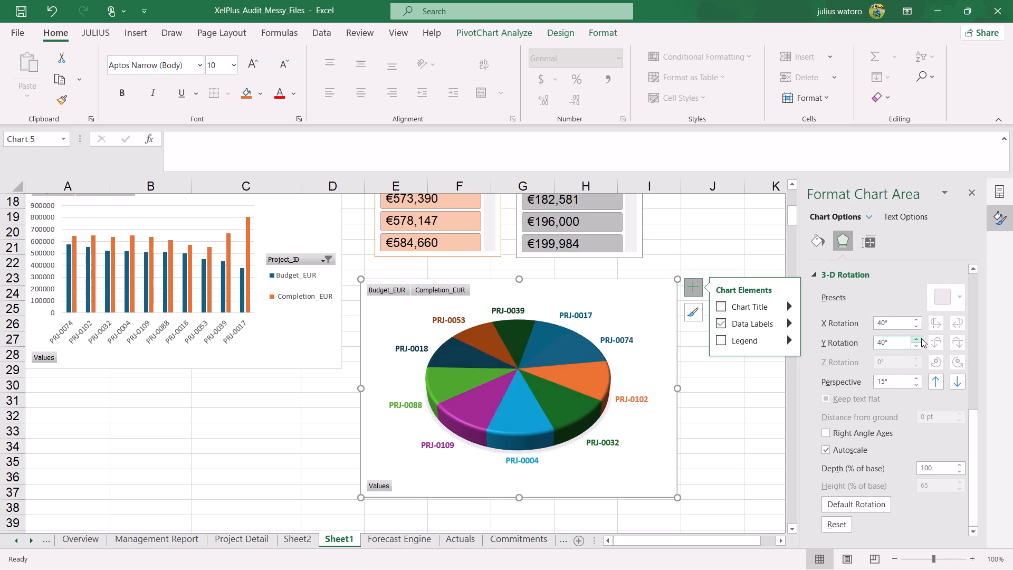
pyautogui.click(920, 346)
pyautogui.click(920, 346)
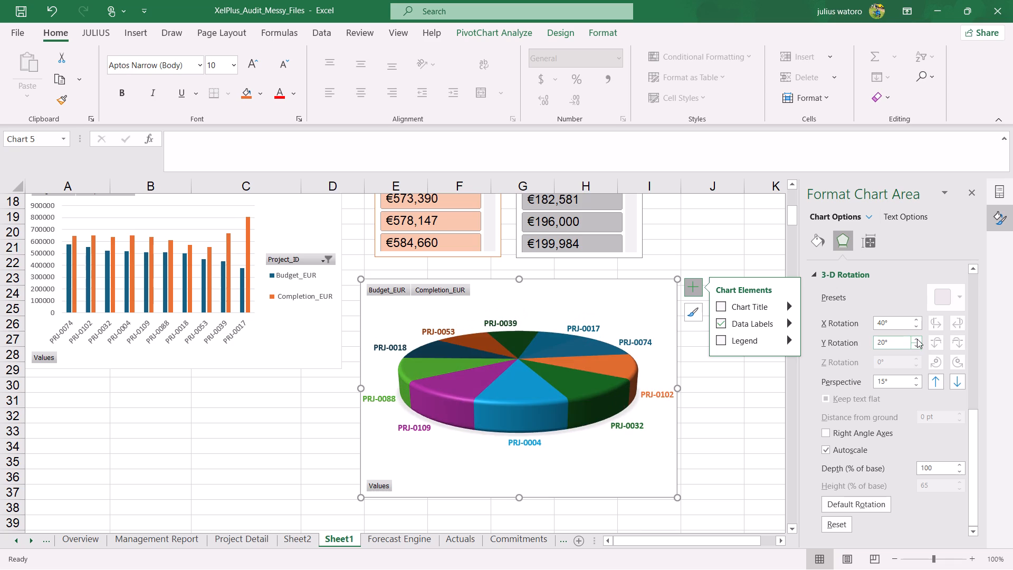
# Set the 3-D pie chart's Y rotation to 50°.
pyautogui.click(917, 339)
pyautogui.click(917, 339)
pyautogui.click(917, 339)
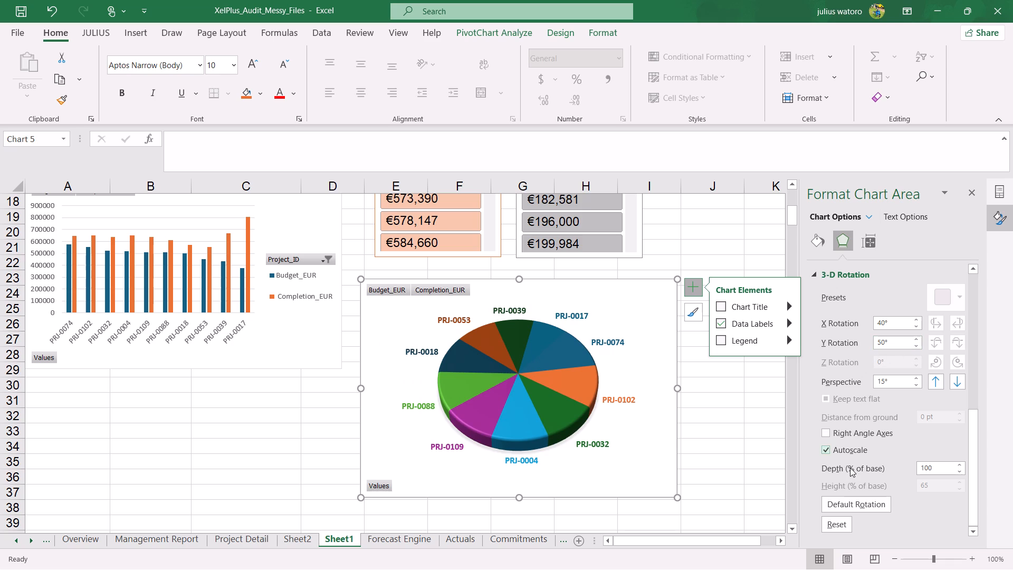
# Expand the 3-D format options and give the pie chart area a blue glow of 10 pt with 2% transparency.
pyautogui.scroll(-2, 919, 464)
pyautogui.scroll(2, 878, 381)
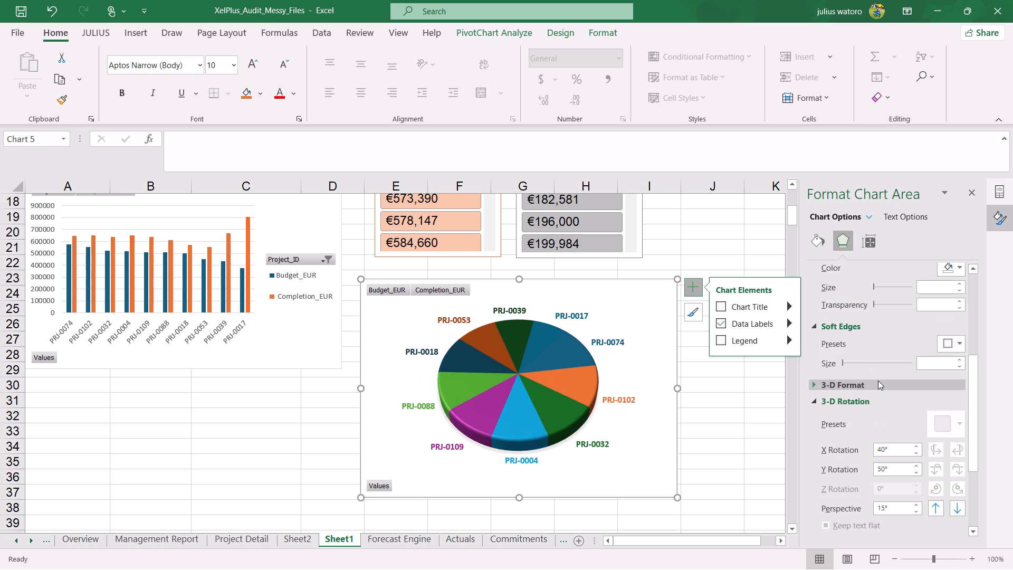
pyautogui.click(878, 381)
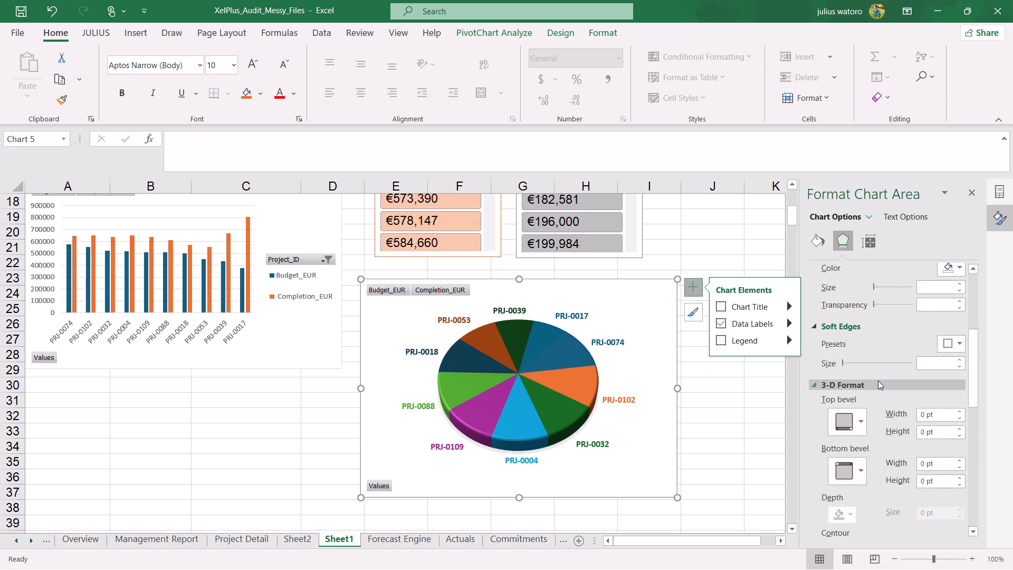
pyautogui.scroll(-2, 886, 434)
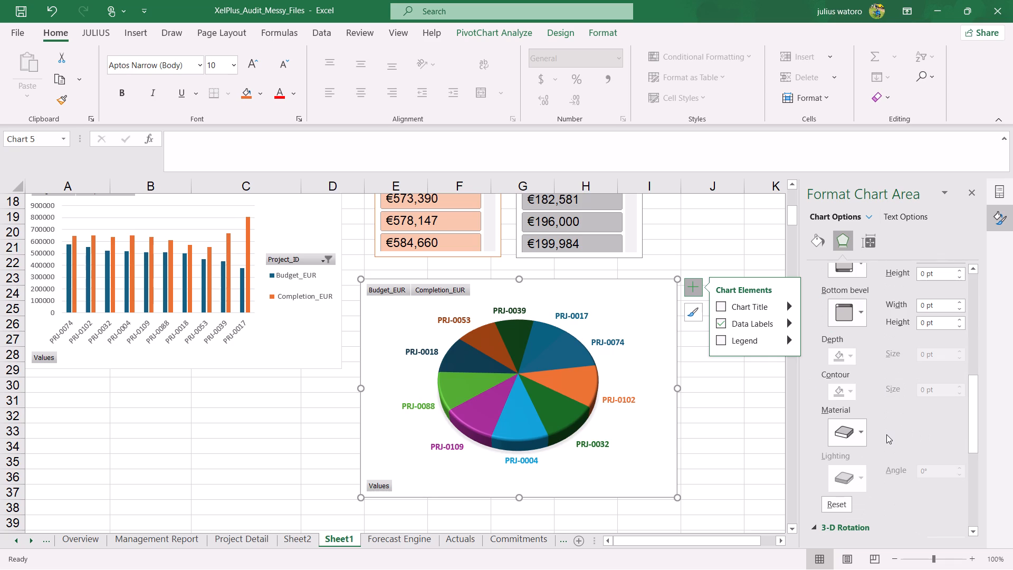
pyautogui.scroll(-1, 886, 434)
pyautogui.scroll(3, 886, 434)
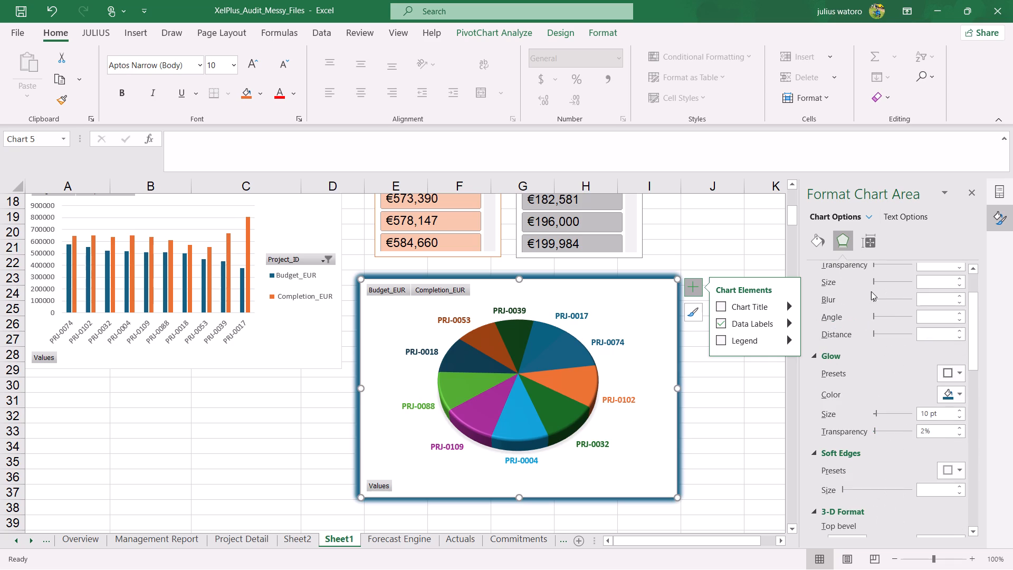
# Examine the pie chart's size and properties settings and the plot area's effect, 3-D format and 3-D rotation options.
pyautogui.click(869, 242)
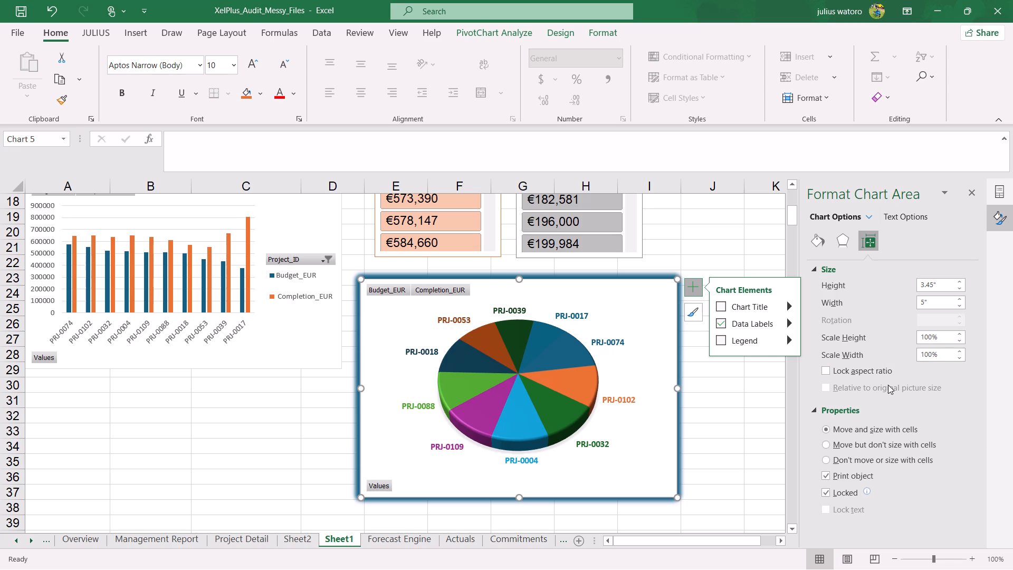
pyautogui.scroll(-1, 863, 430)
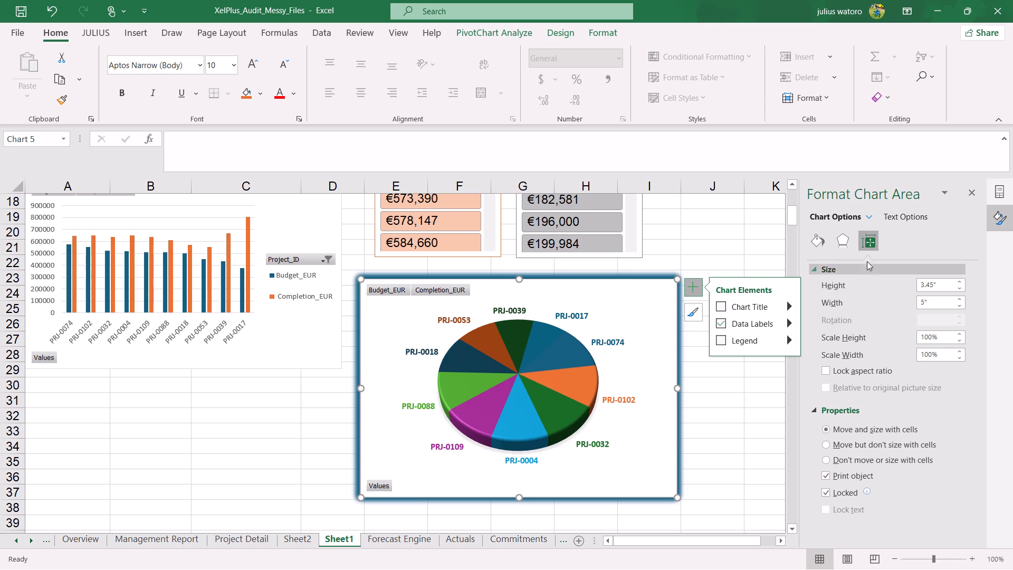
pyautogui.click(866, 216)
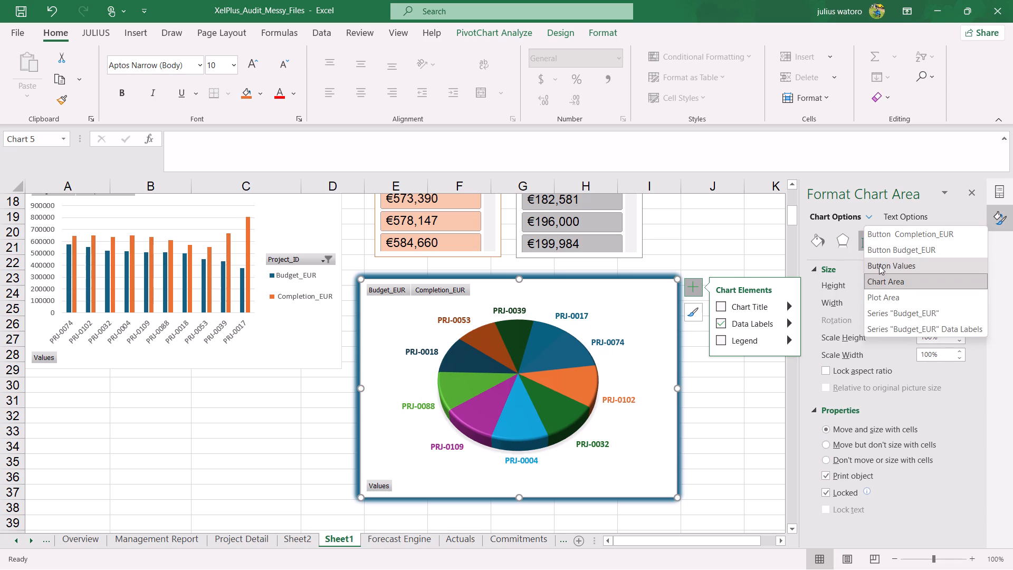
pyautogui.click(891, 290)
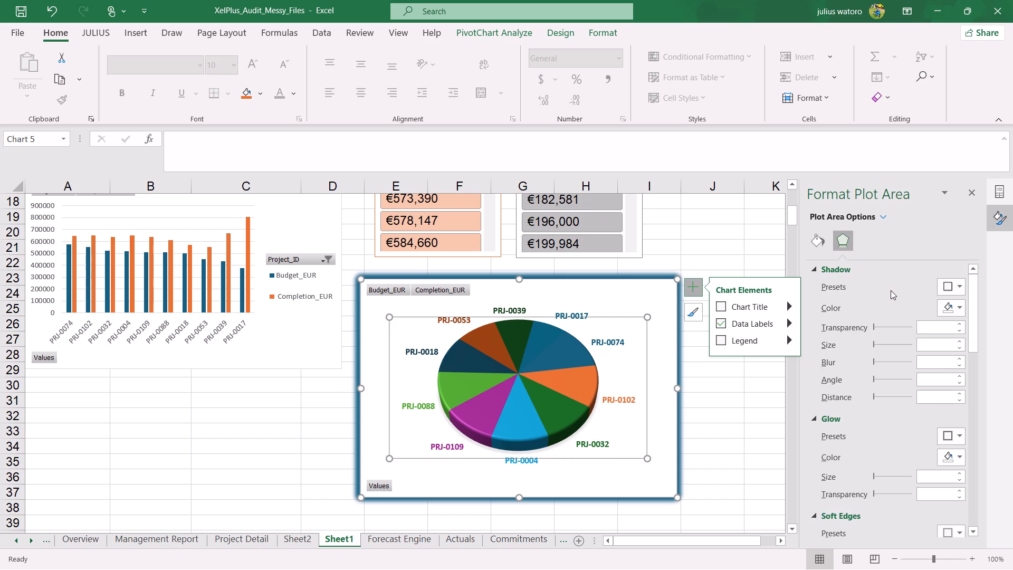
pyautogui.scroll(-2, 872, 386)
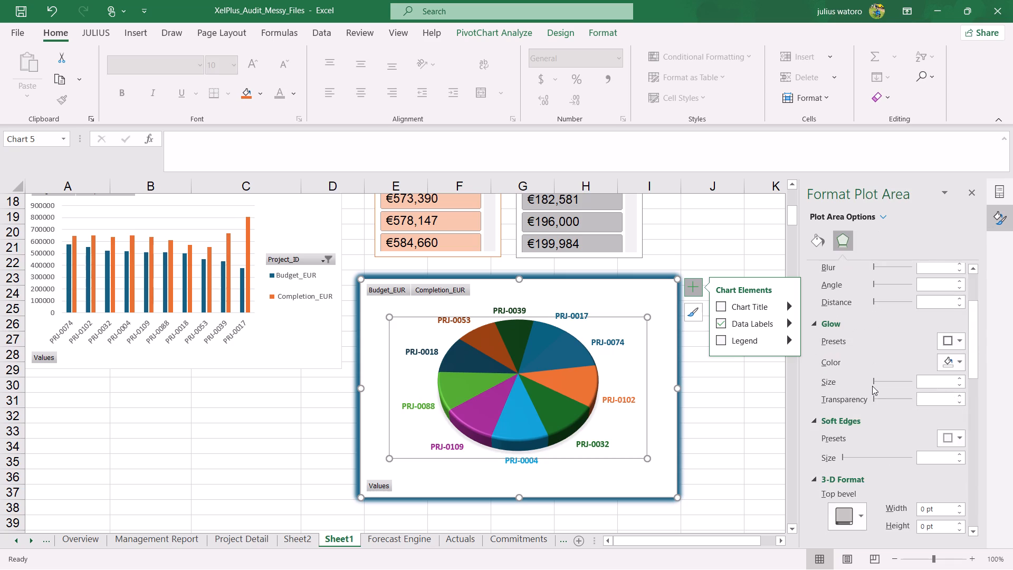
pyautogui.scroll(-4, 872, 386)
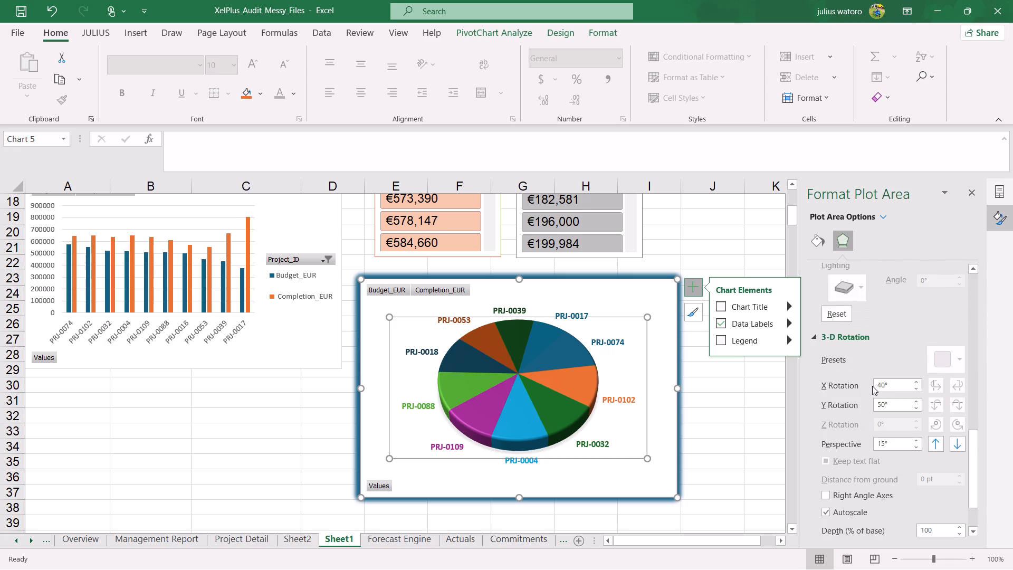
pyautogui.scroll(-4, 872, 386)
pyautogui.scroll(4, 872, 386)
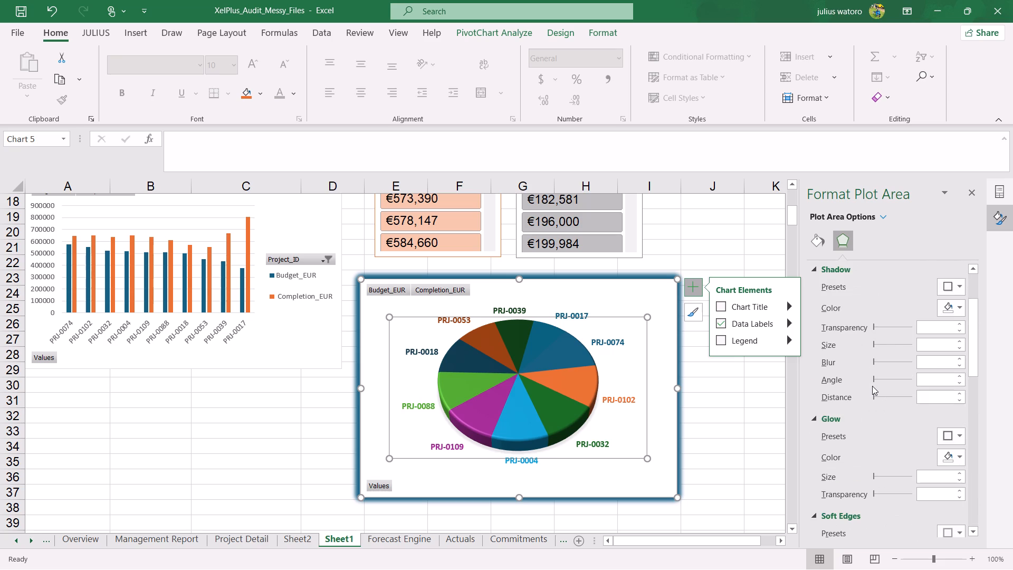
pyautogui.scroll(2, 872, 386)
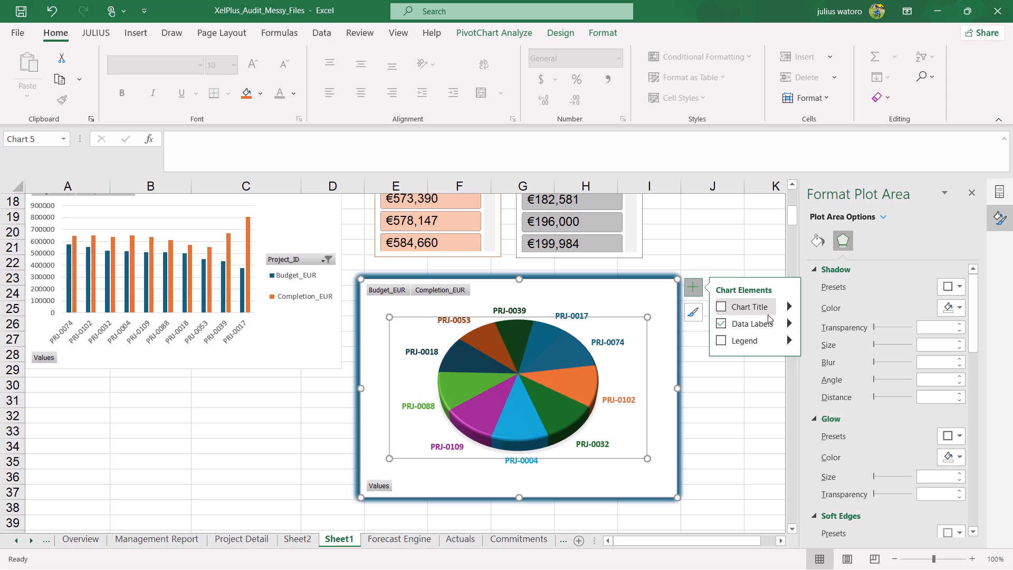
pyautogui.click(671, 359)
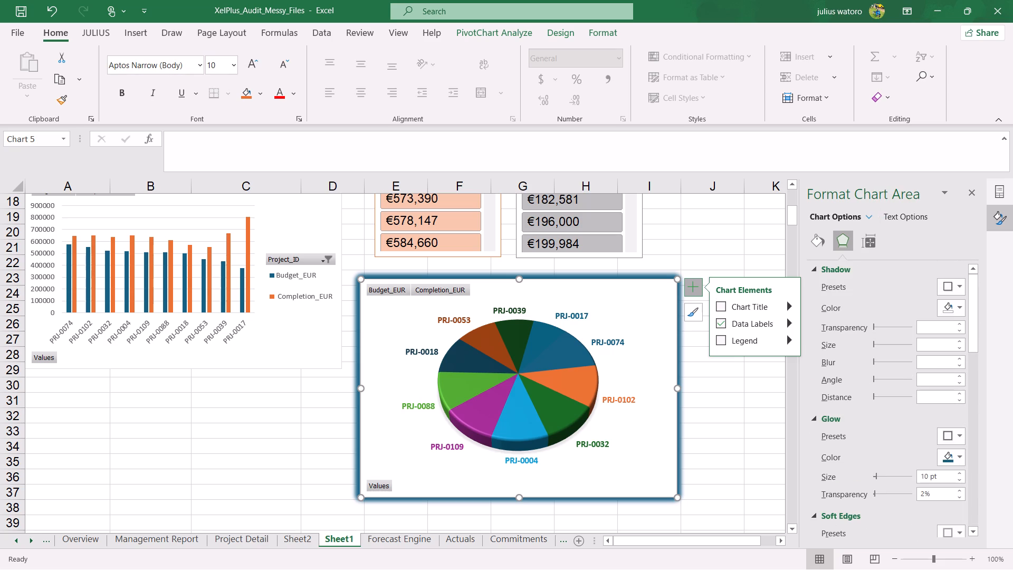
pyautogui.click(378, 485)
pyautogui.click(378, 485)
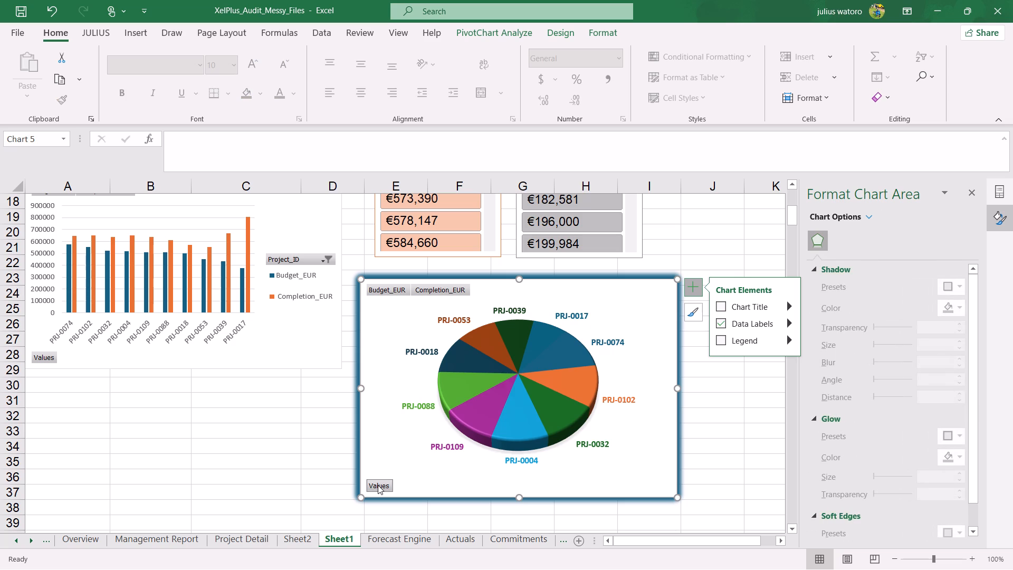
pyautogui.click(400, 426)
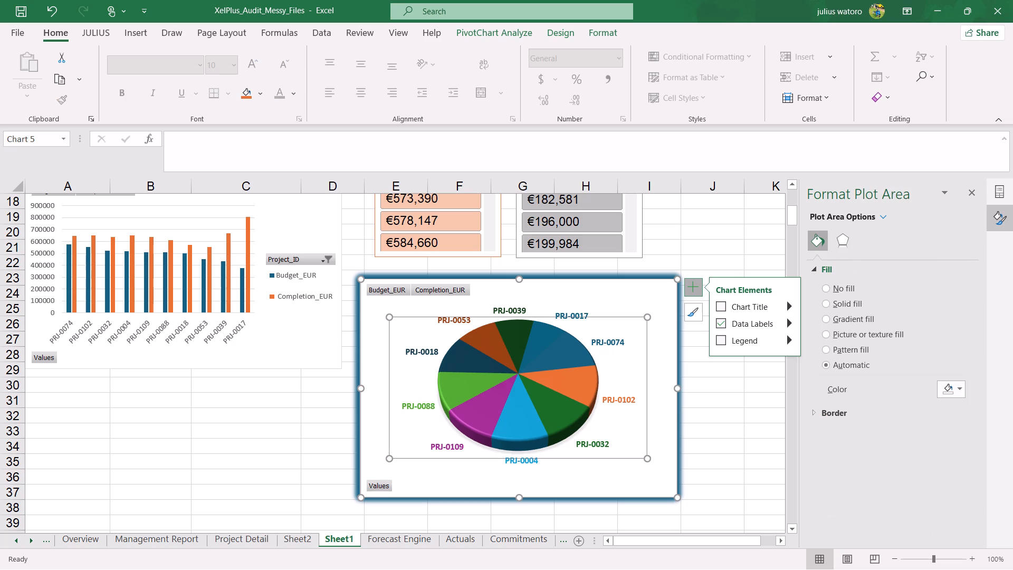
# Save the workbook.
pyautogui.click(19, 9)
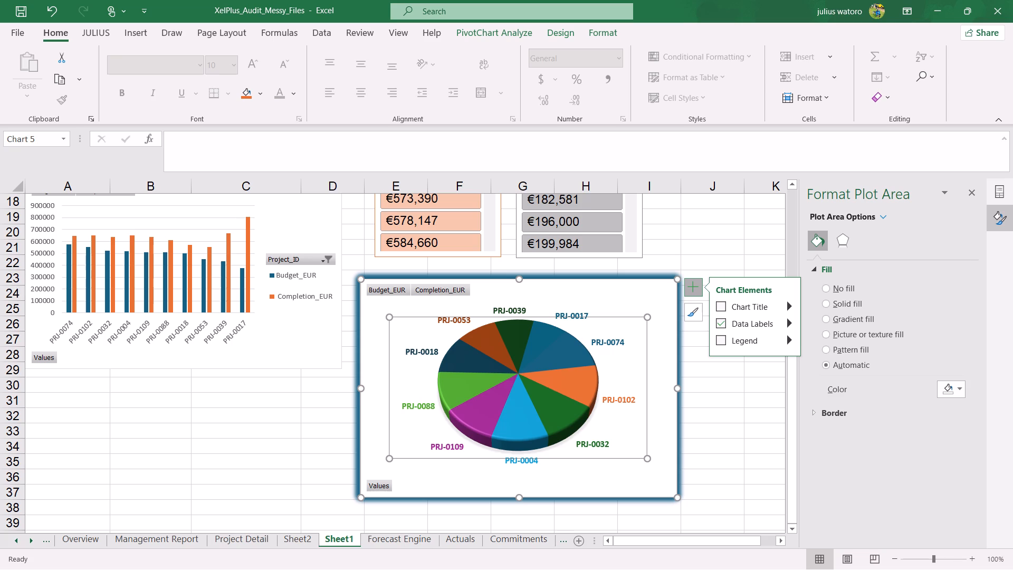
# Go to the Management Report sheet and close the shape formatting pane.
pyautogui.scroll(5, 309, 394)
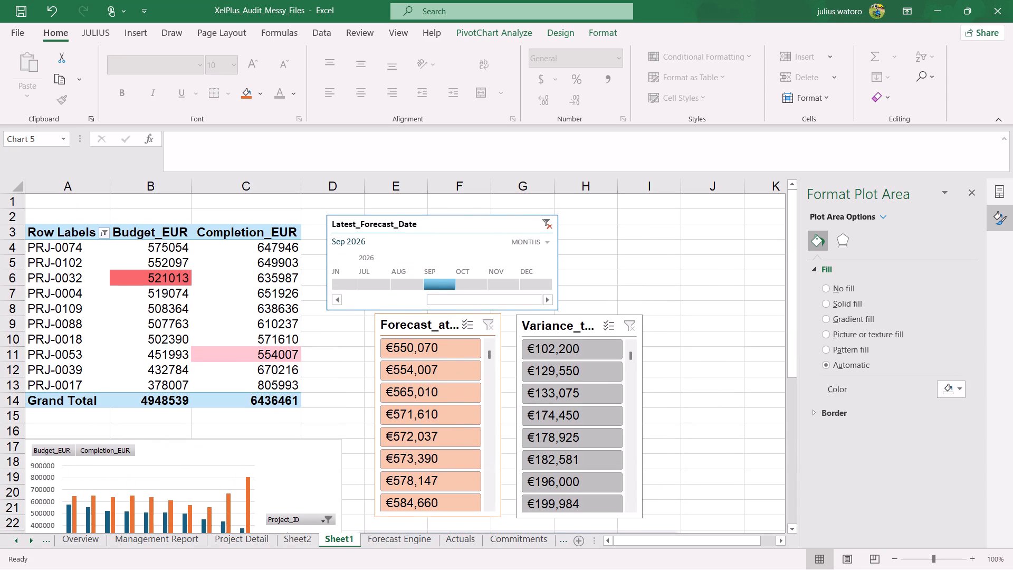
pyautogui.click(270, 318)
pyautogui.click(266, 253)
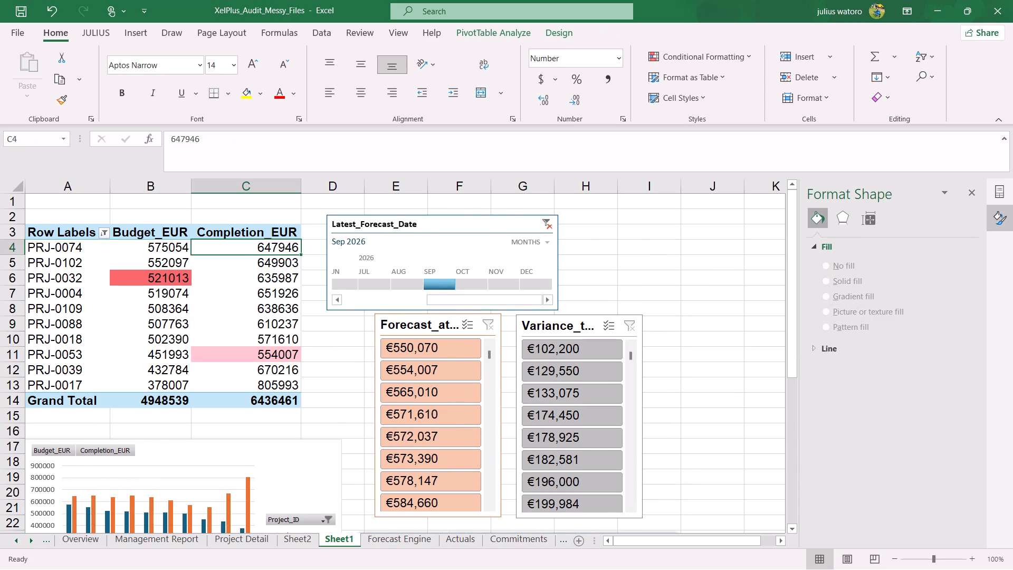
pyautogui.click(179, 542)
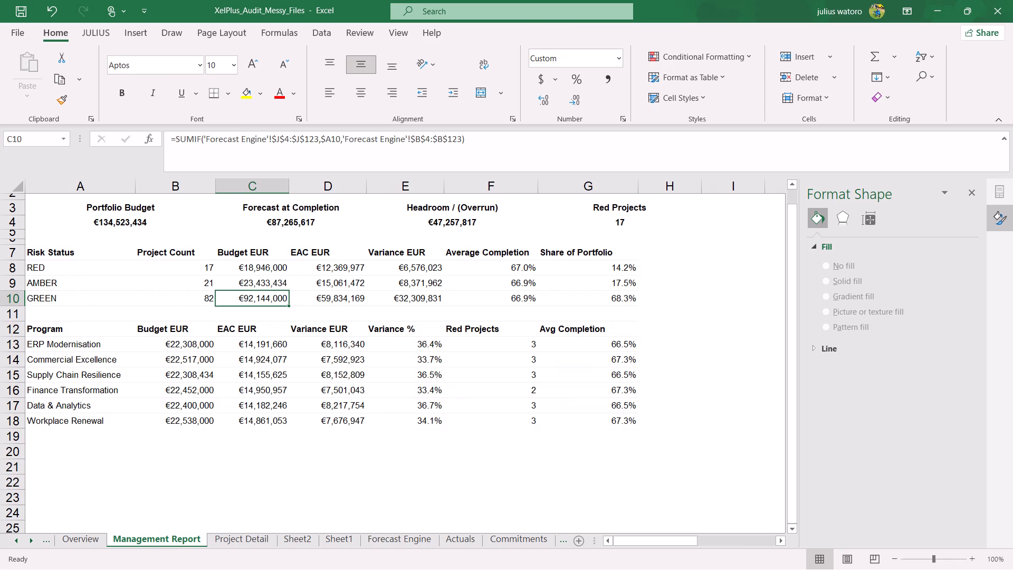
pyautogui.click(342, 391)
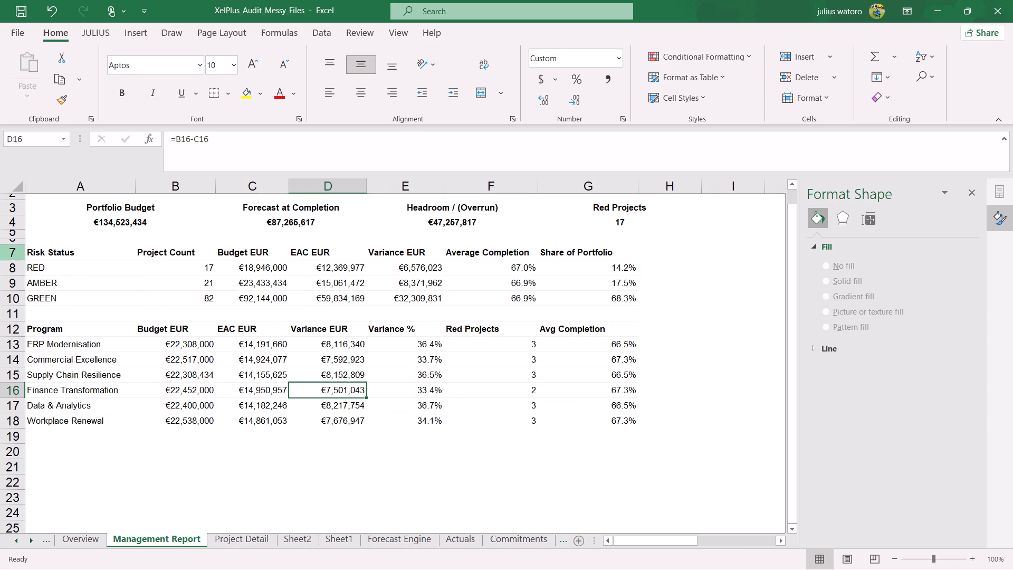
pyautogui.scroll(3, 107, 269)
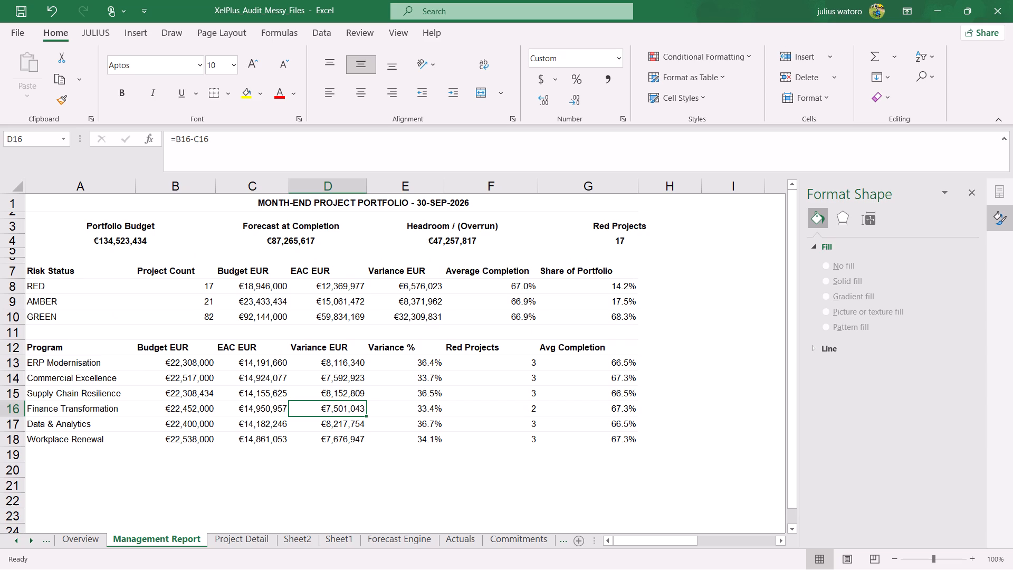
pyautogui.click(110, 271)
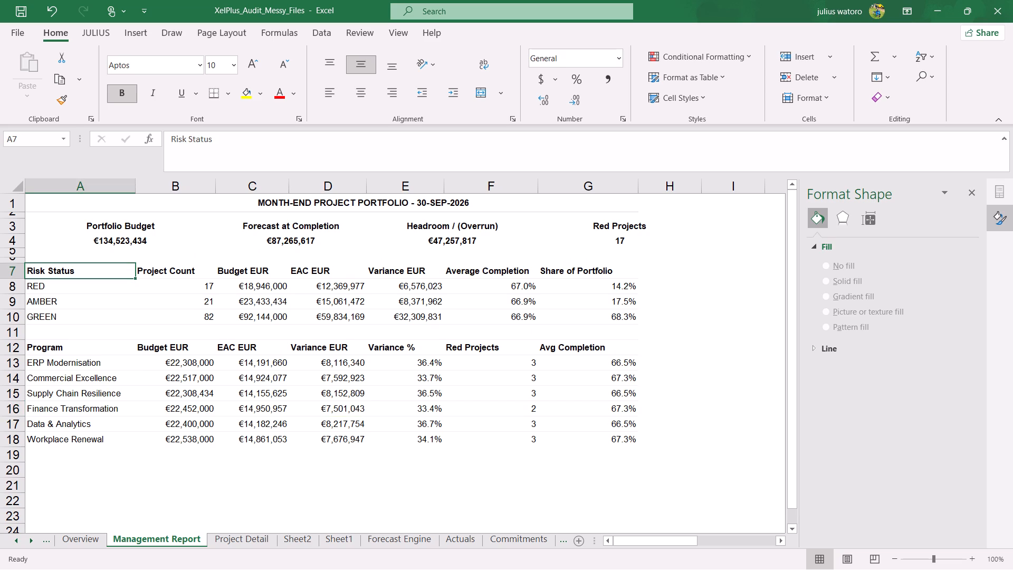
pyautogui.click(971, 192)
pyautogui.scroll(2, 696, 303)
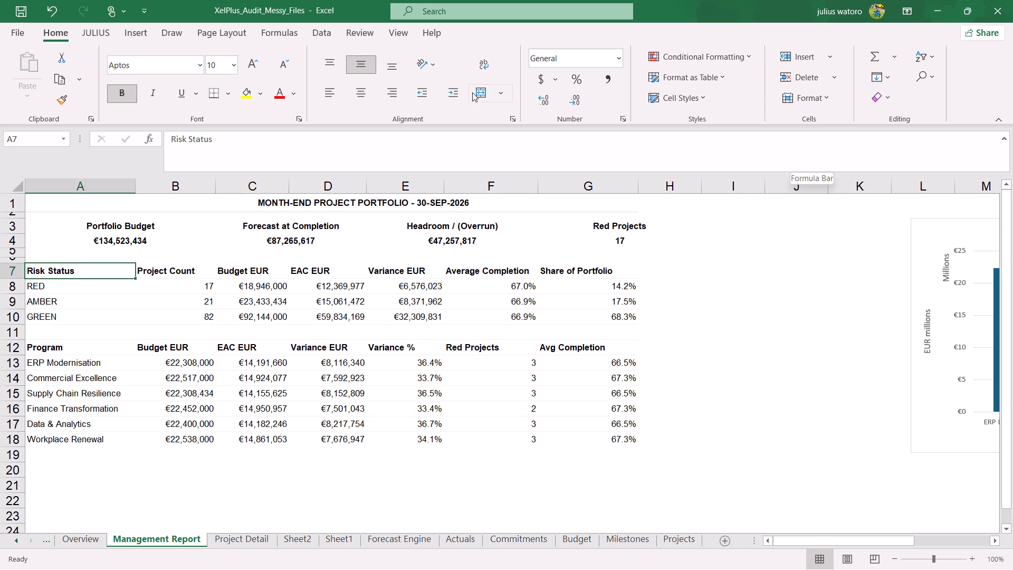
# AutoFit the row heights of the entire Management Report sheet.
pyautogui.click(823, 98)
pyautogui.click(704, 300)
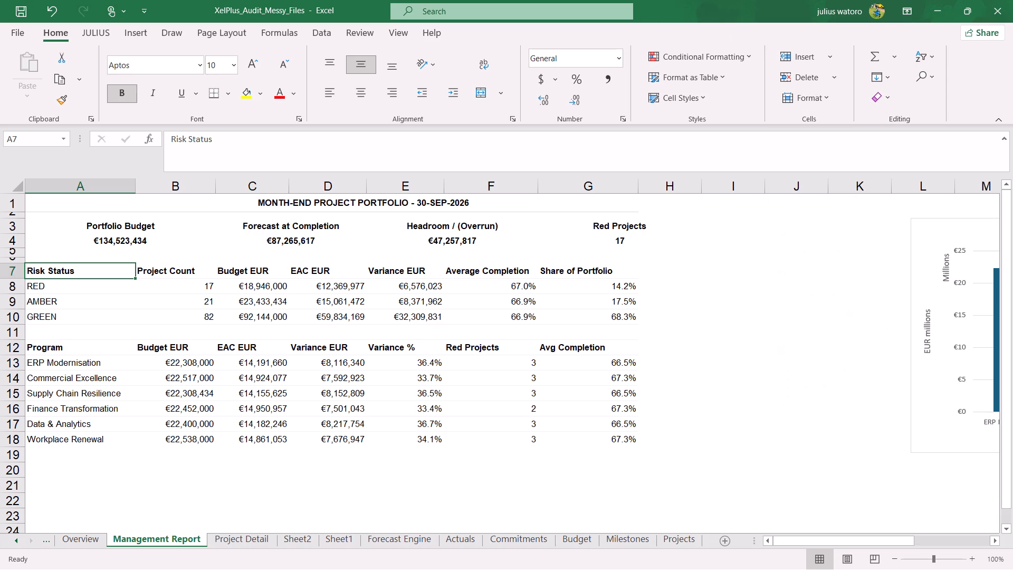
pyautogui.click(704, 300)
pyautogui.hotkey('ctrl', 'a')
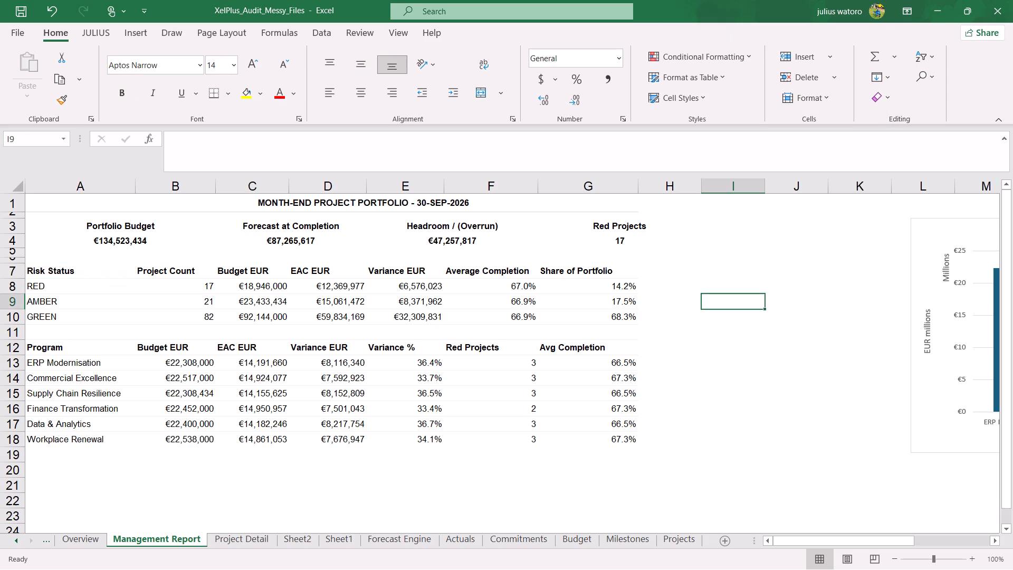
pyautogui.click(826, 93)
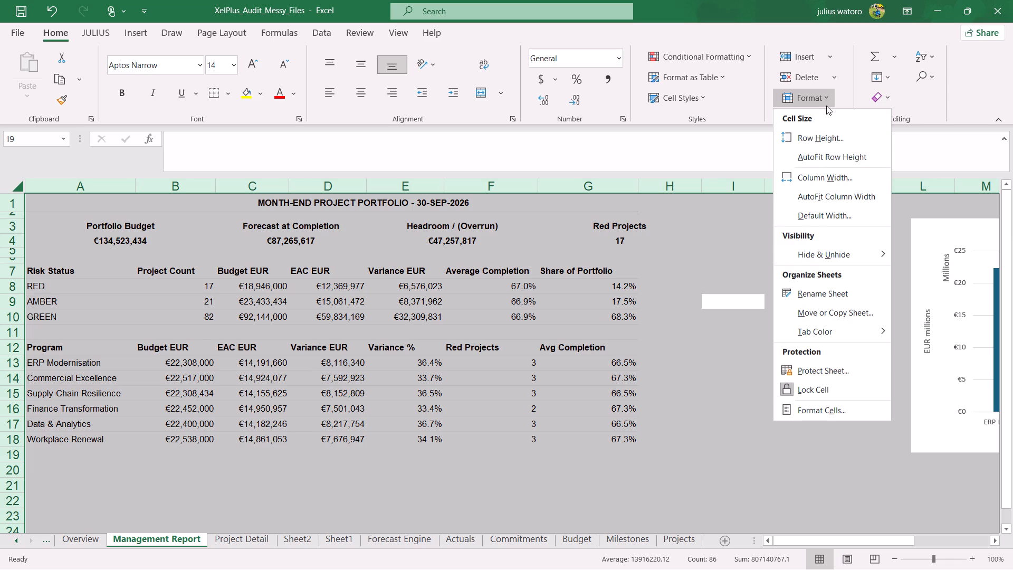
pyautogui.click(833, 164)
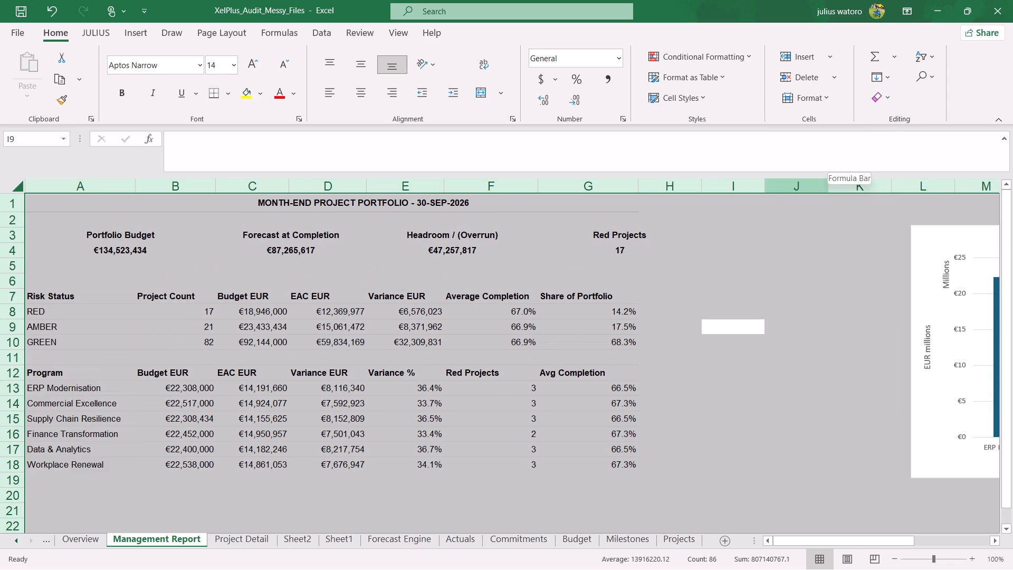
# Examine the Portfolio Budget heading and value cells in rows 1 to 4 of the Management Report.
pyautogui.click(143, 331)
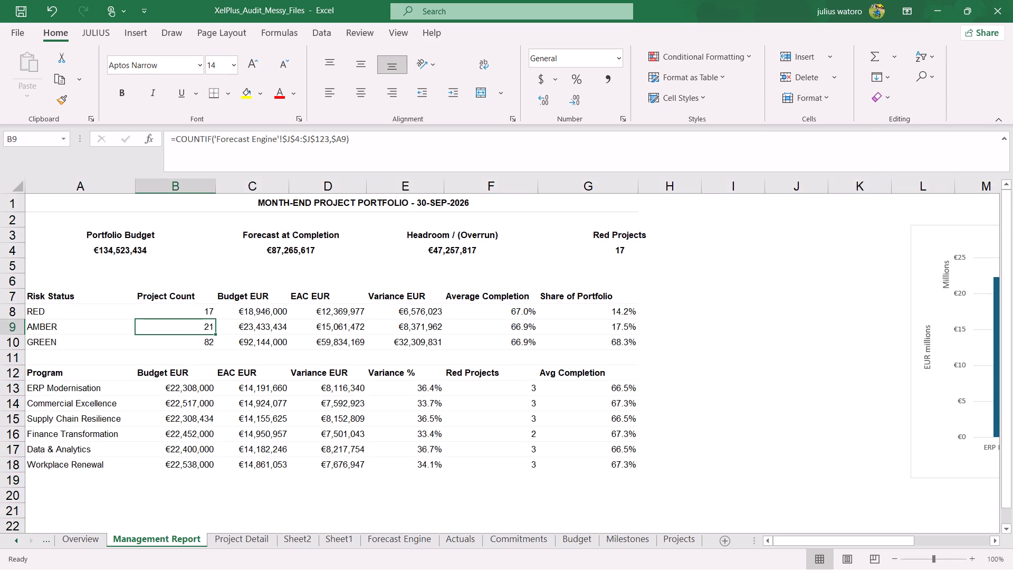
pyautogui.click(54, 256)
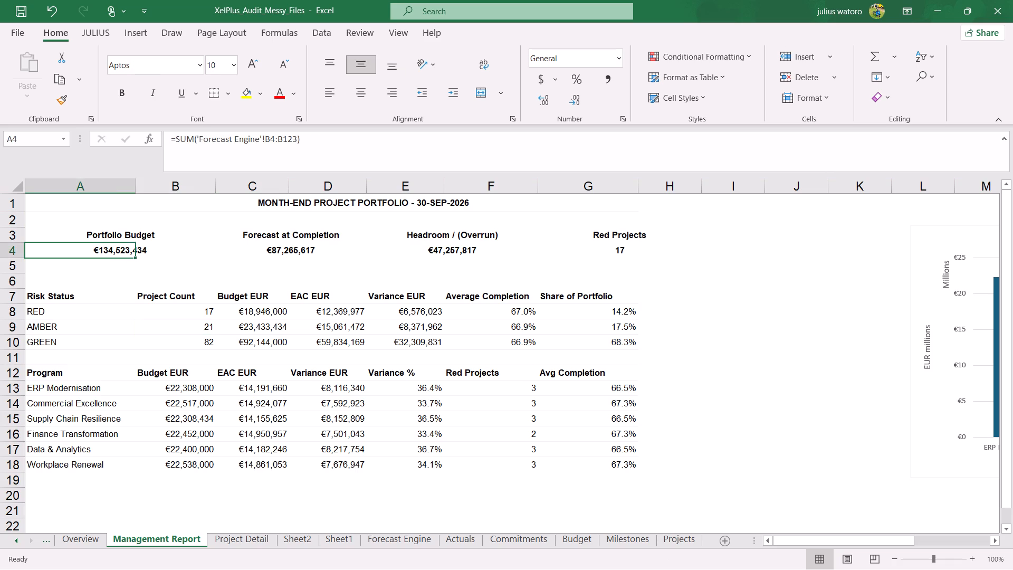
pyautogui.click(76, 228)
pyautogui.click(169, 246)
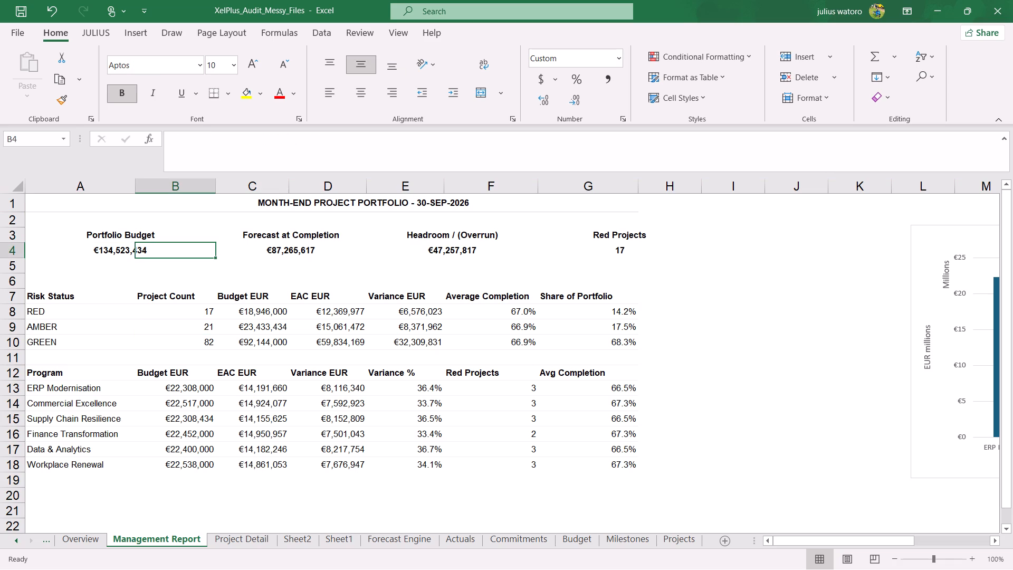
pyautogui.click(226, 235)
pyautogui.click(207, 212)
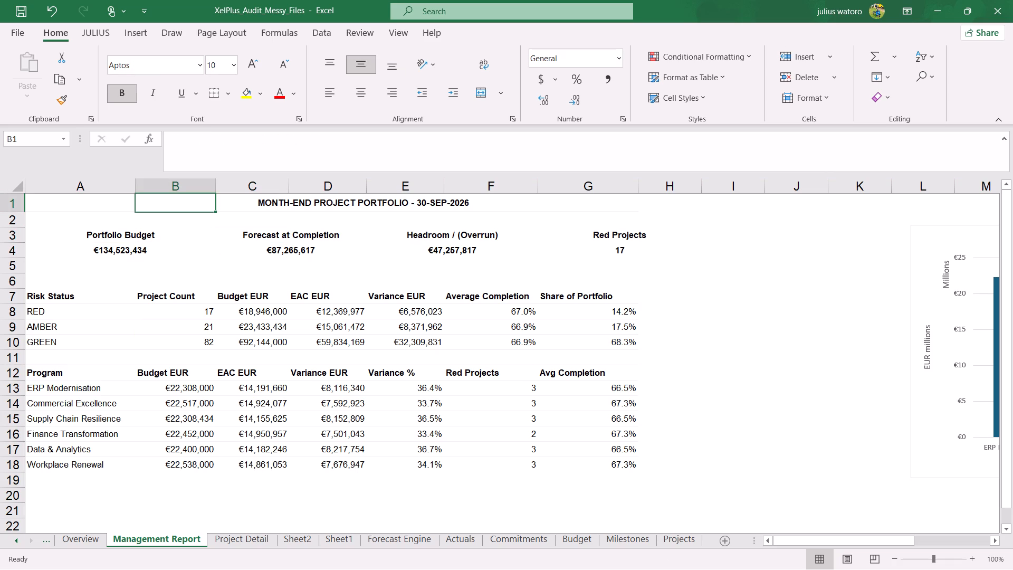
pyautogui.click(179, 231)
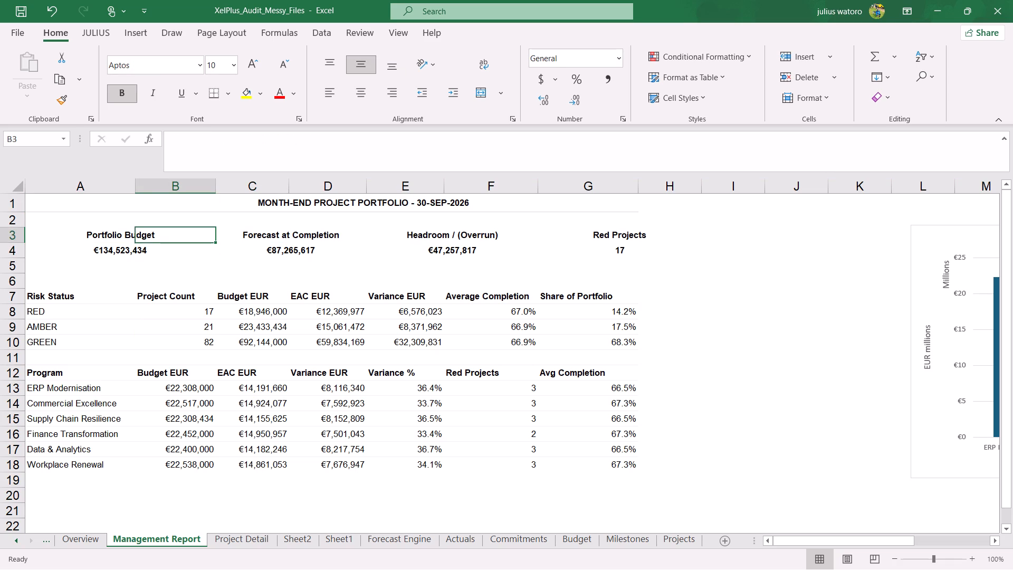
pyautogui.click(101, 233)
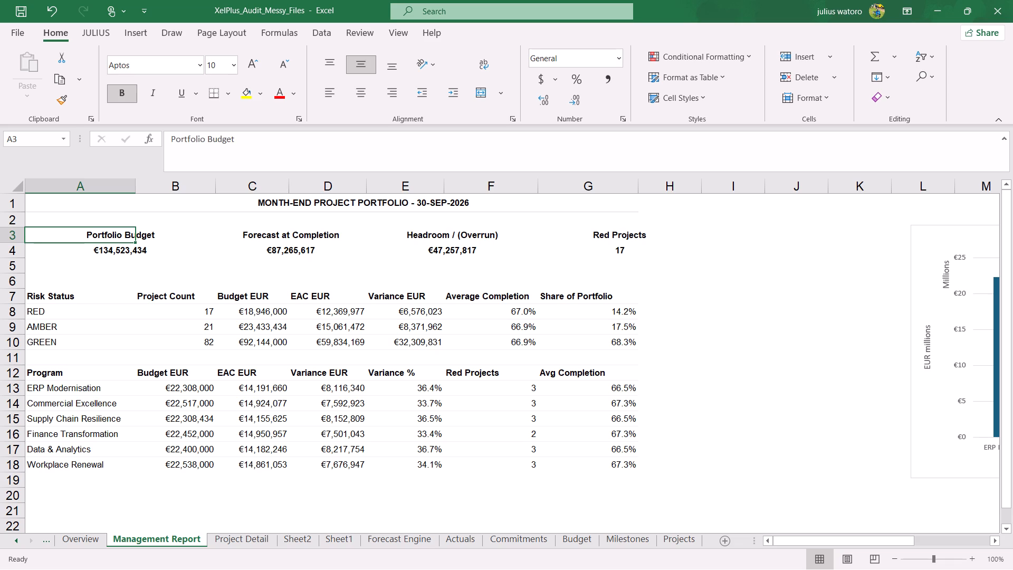
# Fill the portfolio summary block A3:H5 with a light orange theme colour, after trying yellow and dark grey.
pyautogui.moveTo(101, 232); pyautogui.dragTo(432, 255)
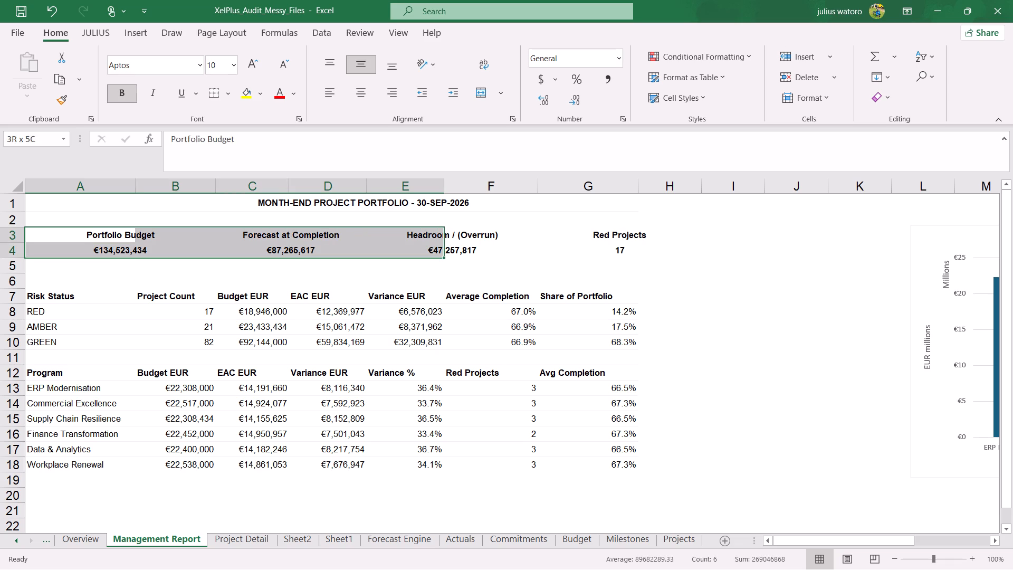
pyautogui.moveTo(432, 255); pyautogui.dragTo(654, 259)
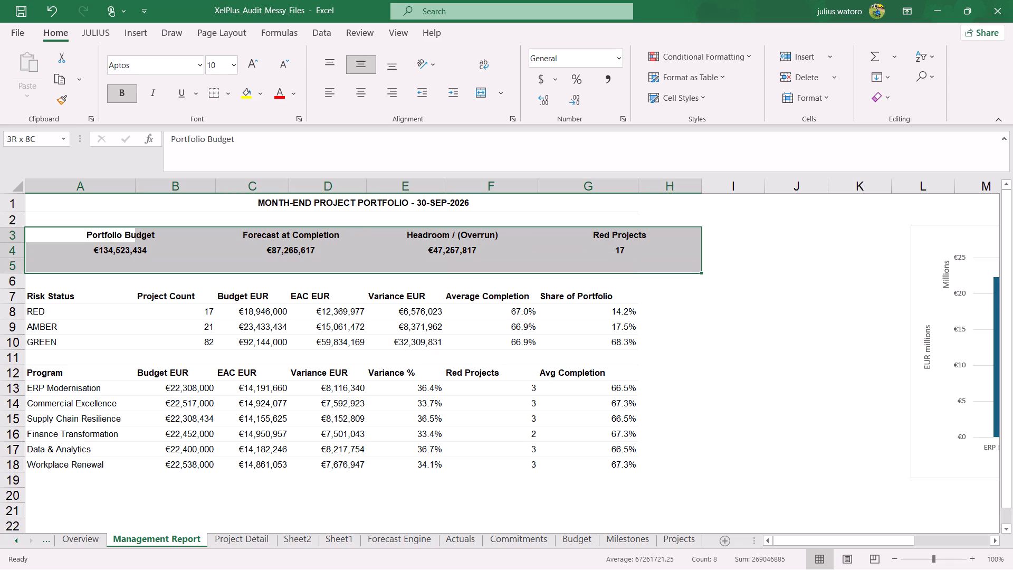
pyautogui.moveTo(654, 259); pyautogui.dragTo(641, 265)
pyautogui.moveTo(641, 265); pyautogui.dragTo(644, 264)
pyautogui.click(251, 98)
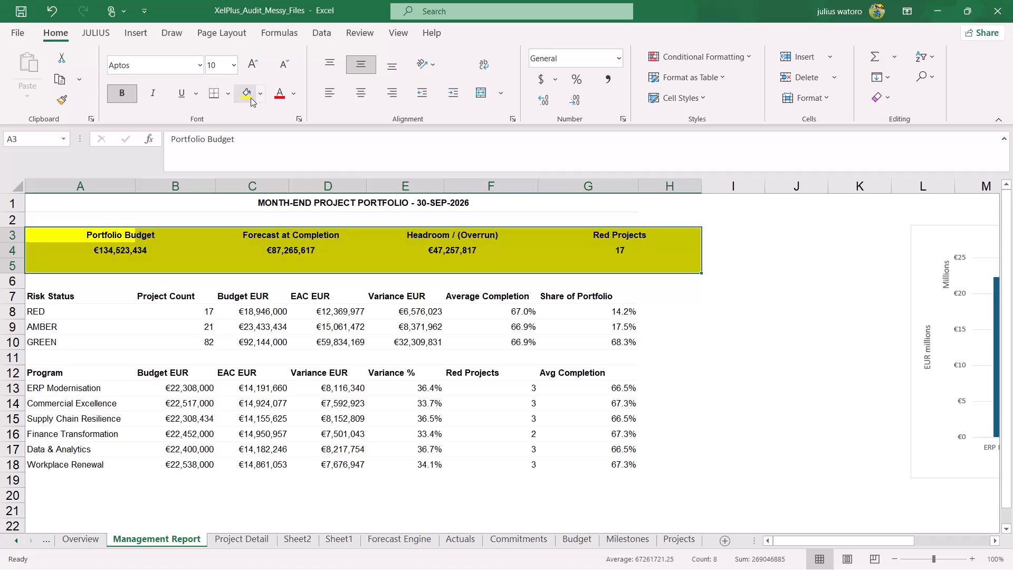
pyautogui.click(260, 94)
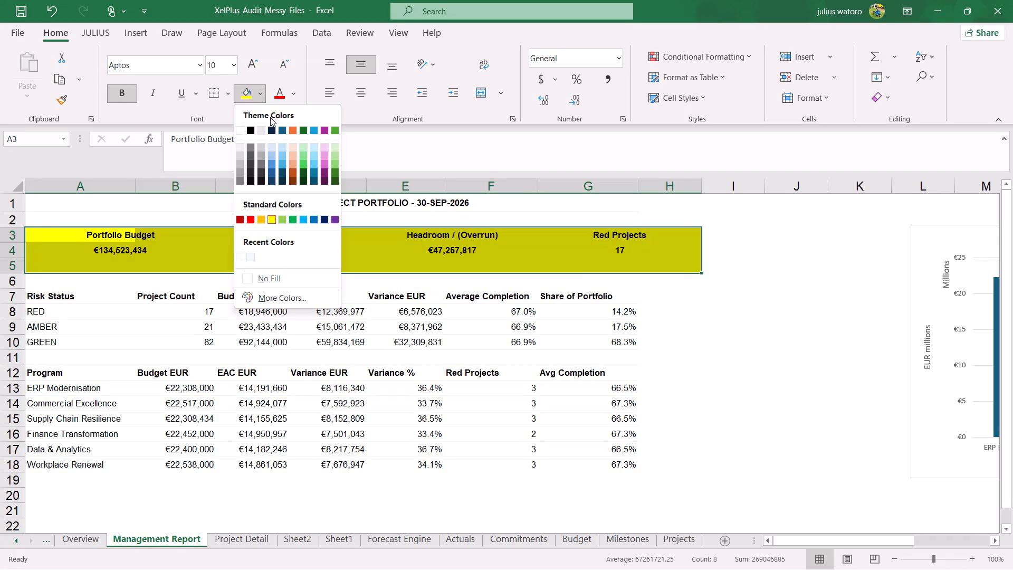
pyautogui.click(250, 148)
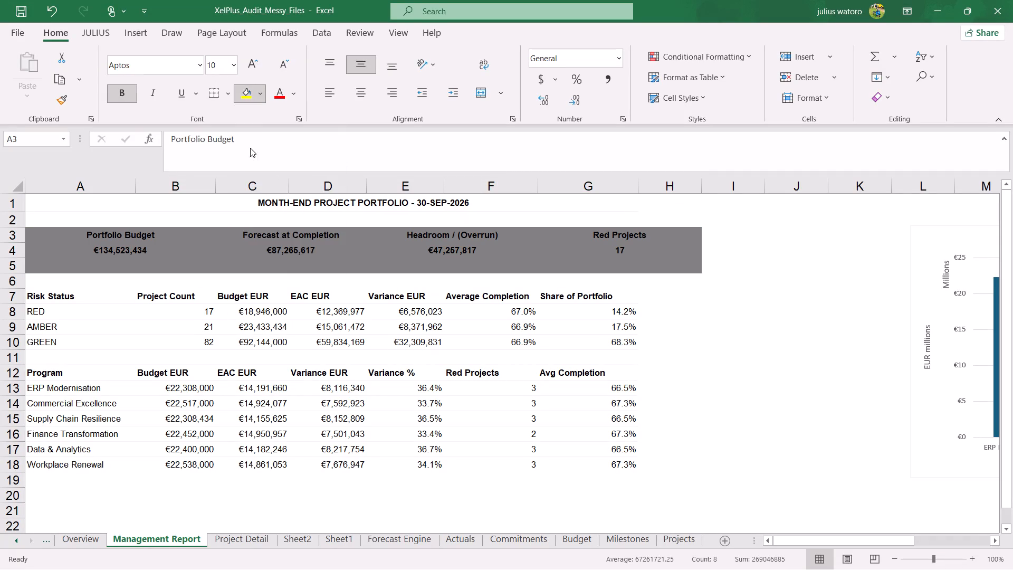
pyautogui.click(259, 90)
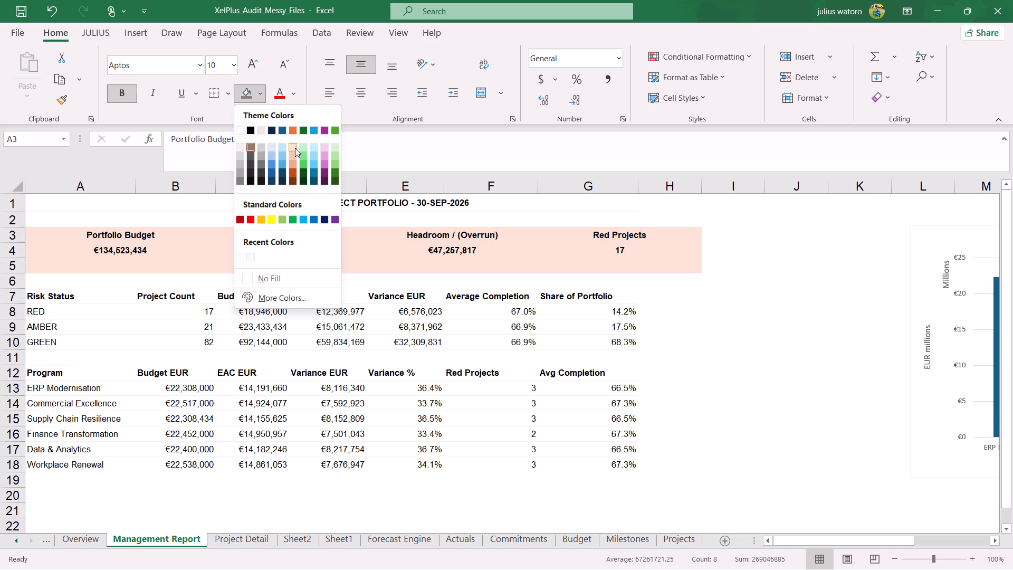
pyautogui.click(292, 154)
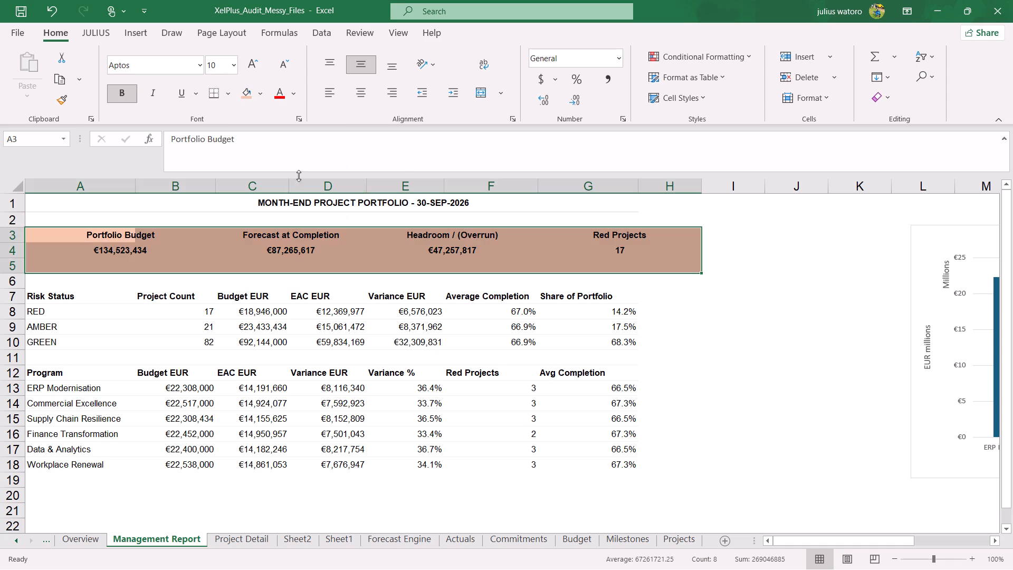
pyautogui.click(310, 223)
# Merge and centre the MONTH-END PROJECT PORTFOLIO title across A1:G1.
pyautogui.click(107, 205)
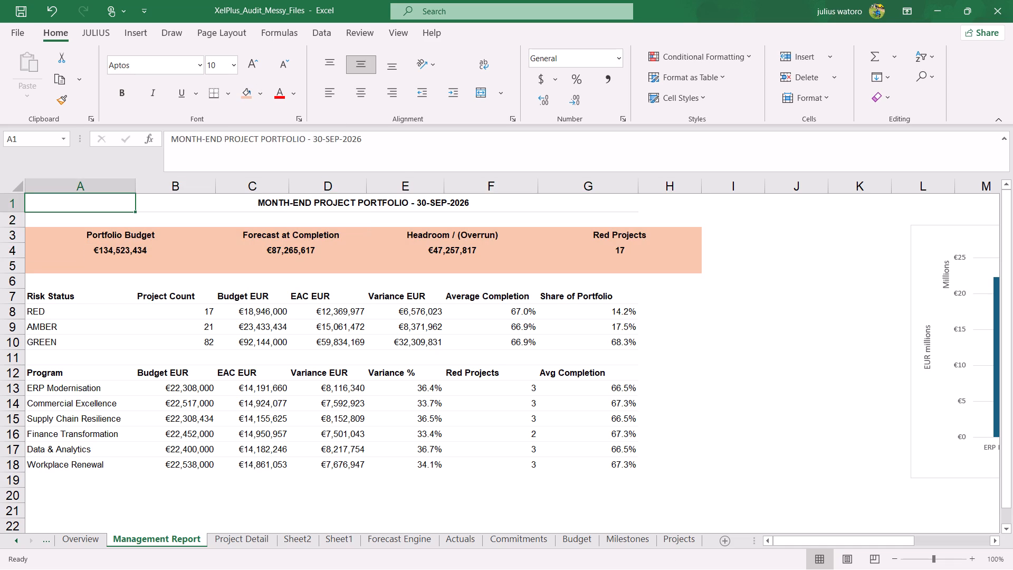
pyautogui.moveTo(117, 203); pyautogui.dragTo(443, 224)
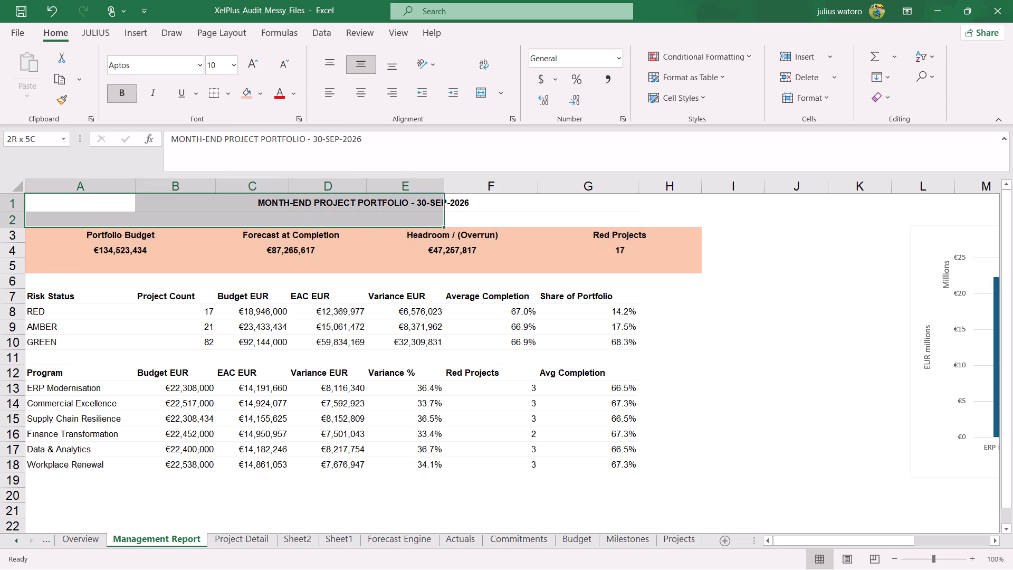
pyautogui.moveTo(443, 224); pyautogui.dragTo(547, 206)
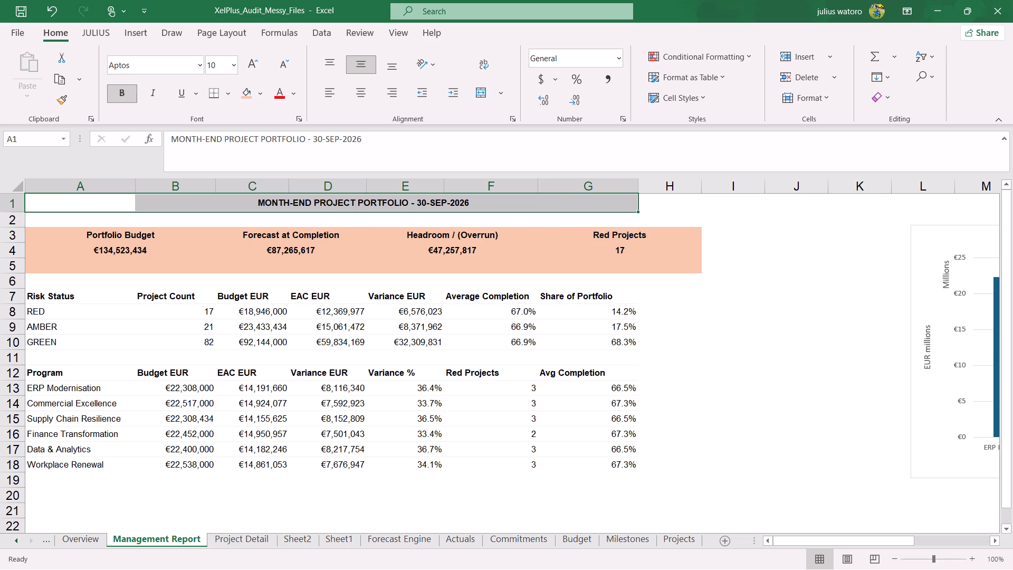
pyautogui.click(483, 91)
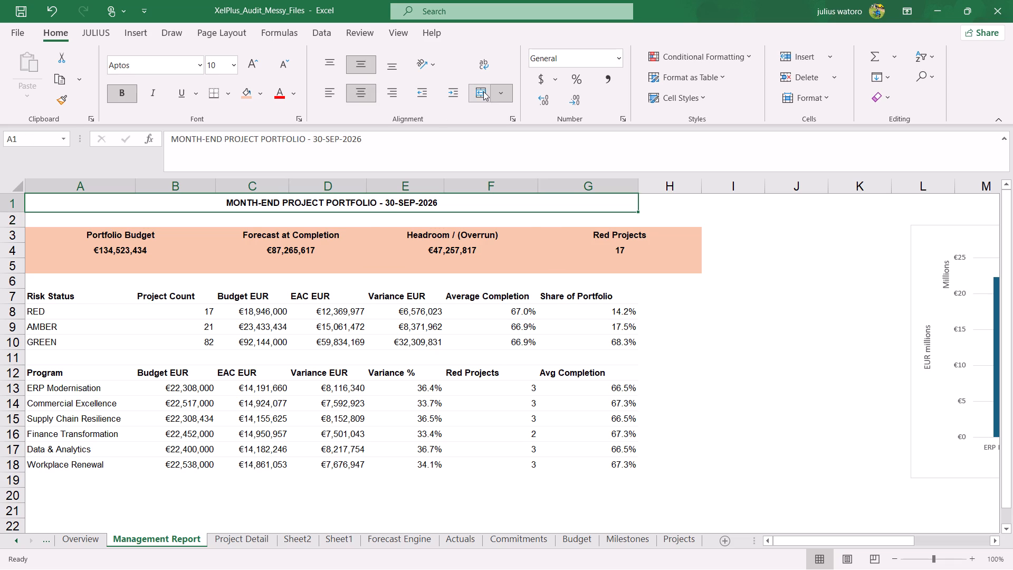
# Fill the merged report title in row 1 with a light blue theme colour.
pyautogui.click(242, 96)
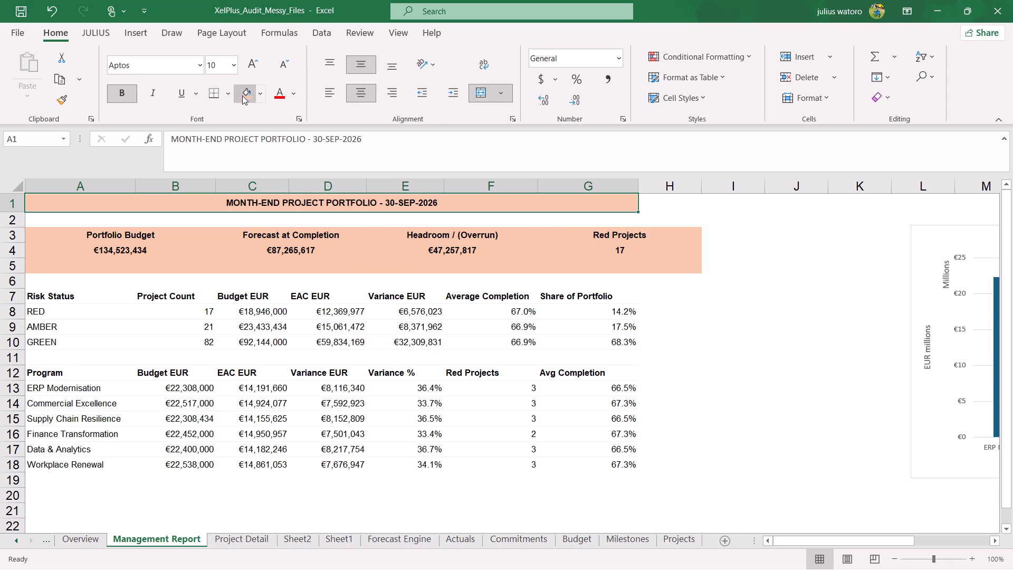
pyautogui.click(264, 96)
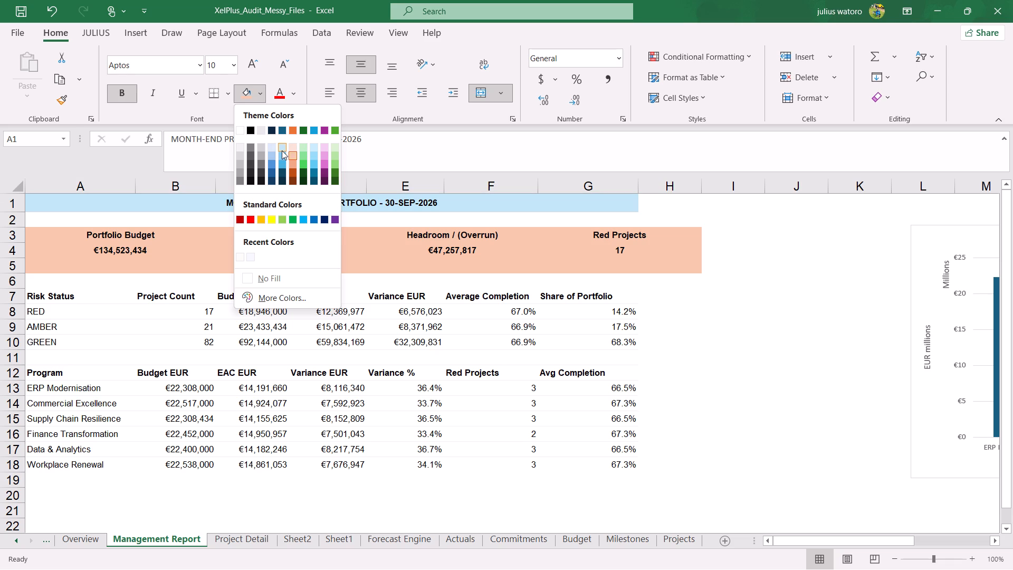
pyautogui.click(282, 150)
pyautogui.click(378, 262)
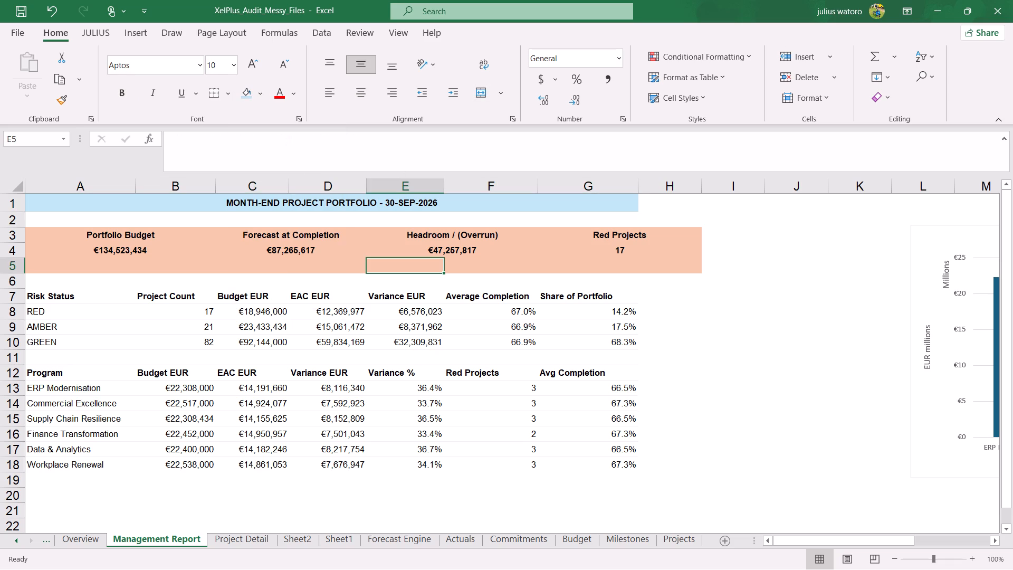
# Fill the Risk Status table's header row A7:G7 with a light grey theme colour.
pyautogui.click(93, 298)
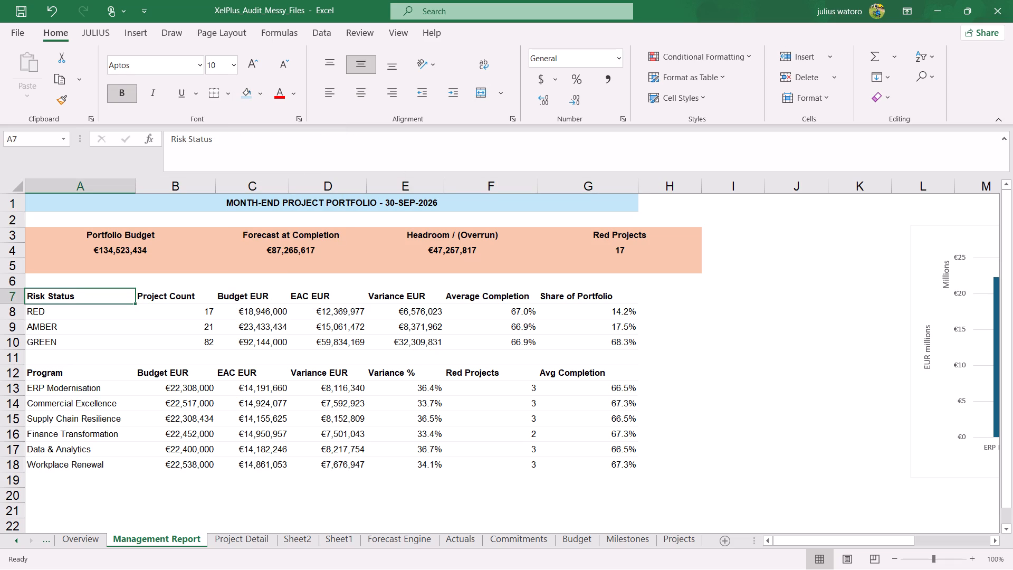
pyautogui.click(102, 296)
pyautogui.moveTo(127, 294); pyautogui.dragTo(501, 290)
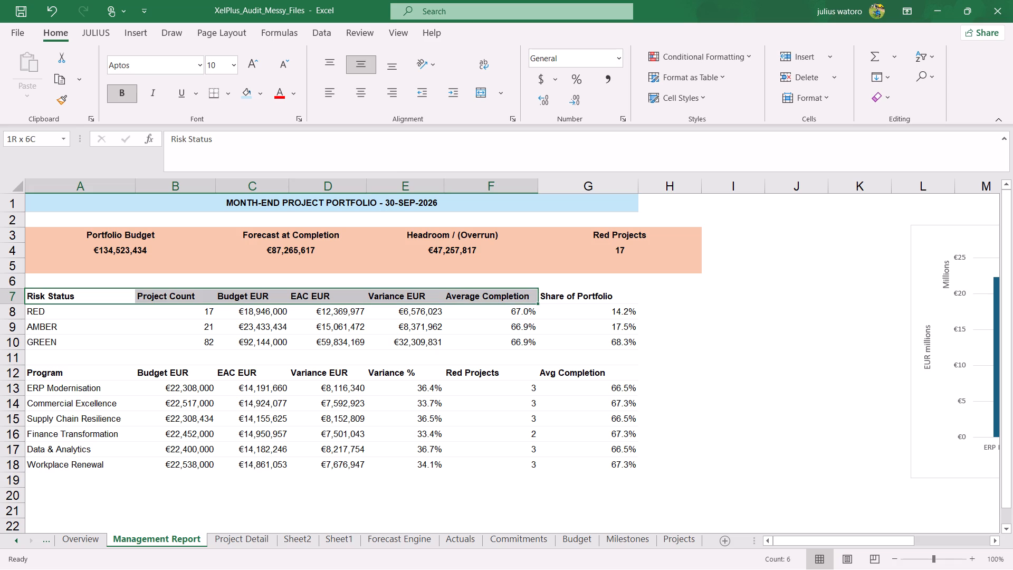
pyautogui.moveTo(501, 290); pyautogui.dragTo(607, 299)
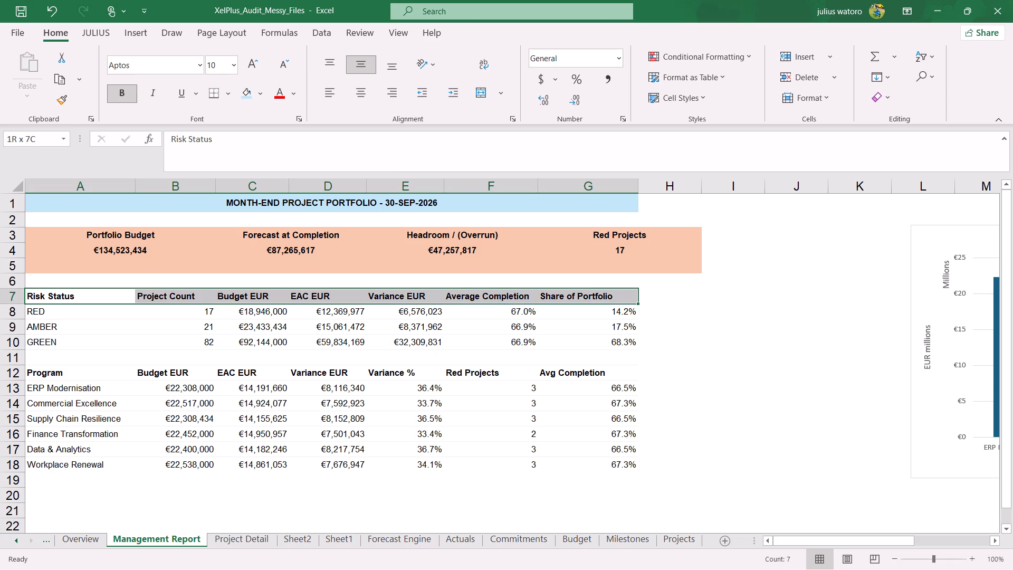
pyautogui.moveTo(607, 299); pyautogui.dragTo(605, 299)
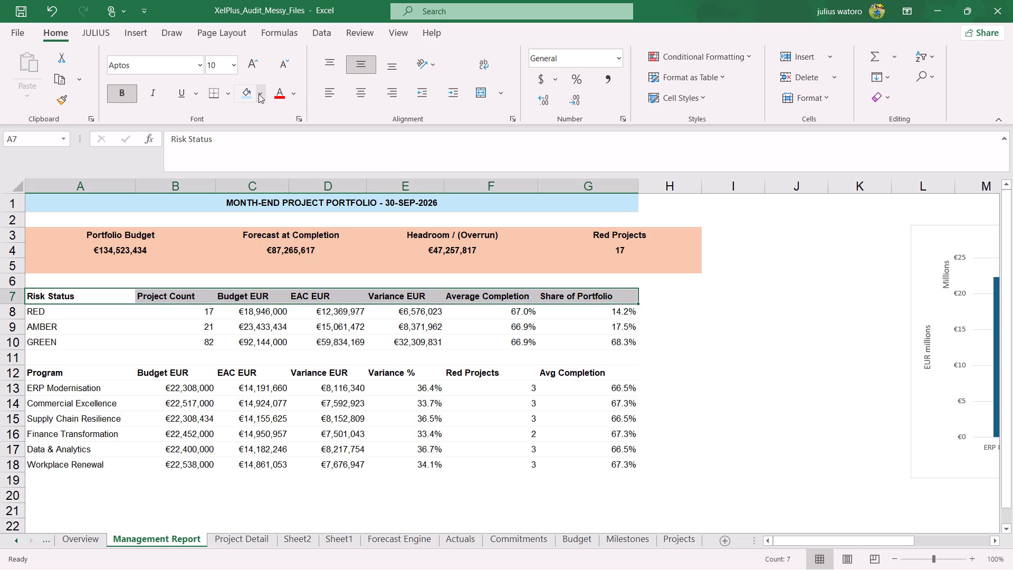
pyautogui.click(260, 94)
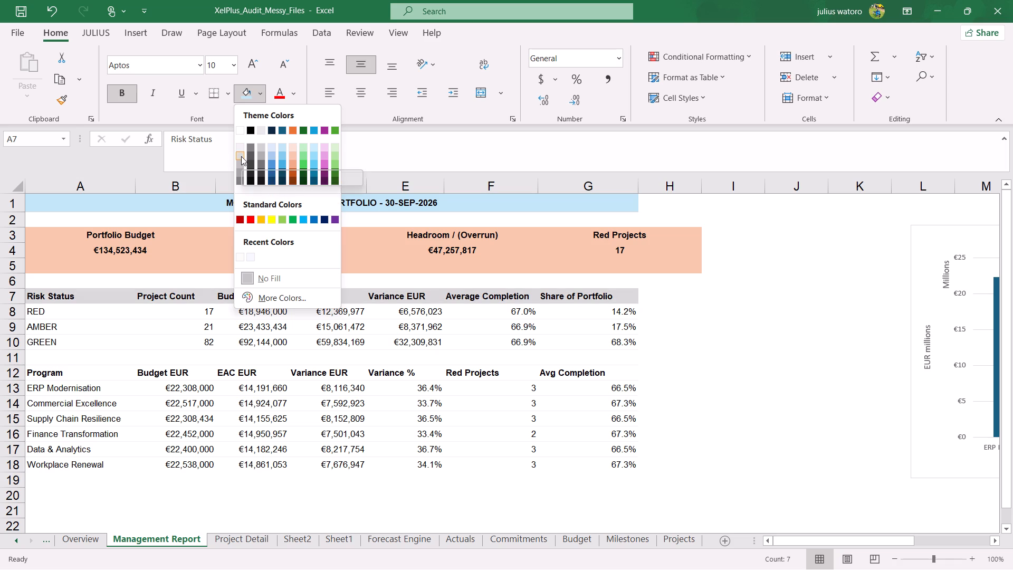
pyautogui.click(241, 156)
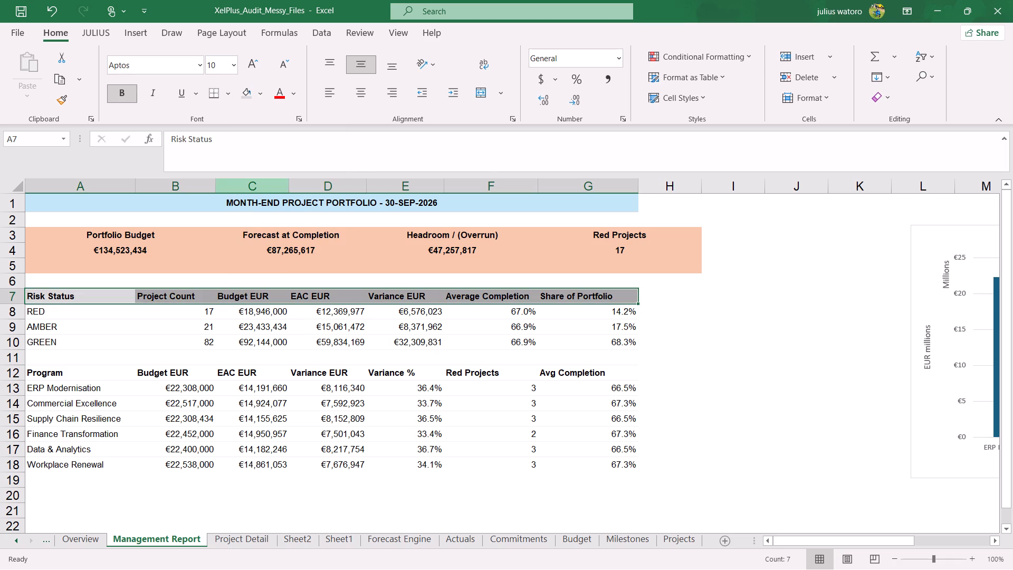
# Fill the Program table's header row A12:G12 with the same light grey colour.
pyautogui.click(84, 373)
pyautogui.moveTo(93, 373); pyautogui.dragTo(439, 393)
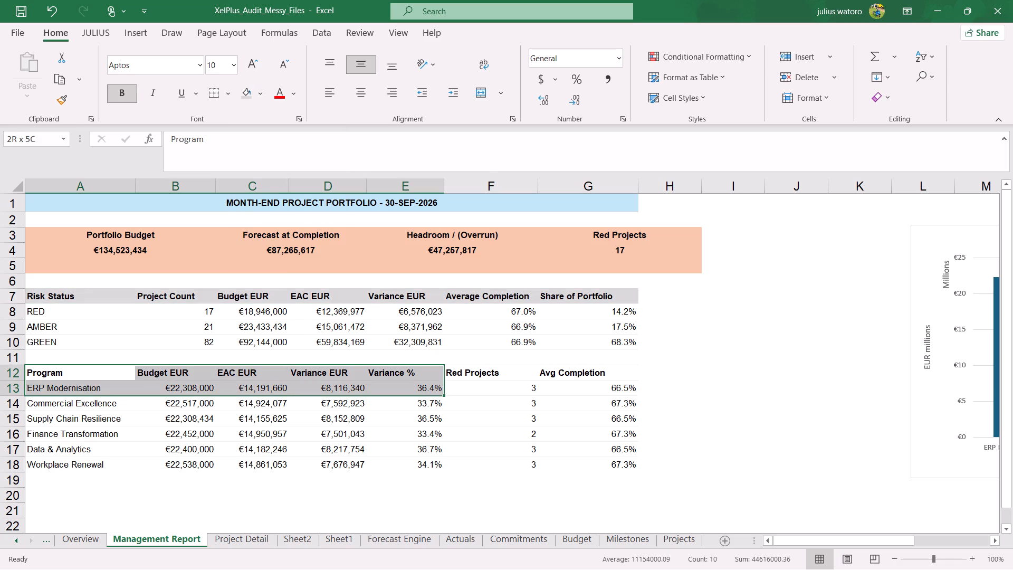
pyautogui.moveTo(439, 393); pyautogui.dragTo(482, 381)
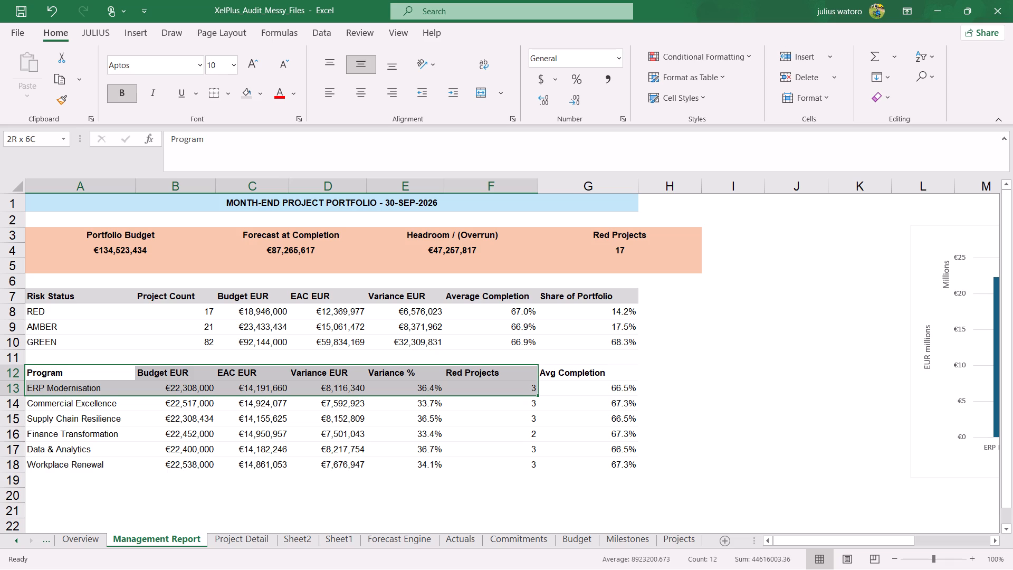
pyautogui.moveTo(482, 381); pyautogui.dragTo(551, 378)
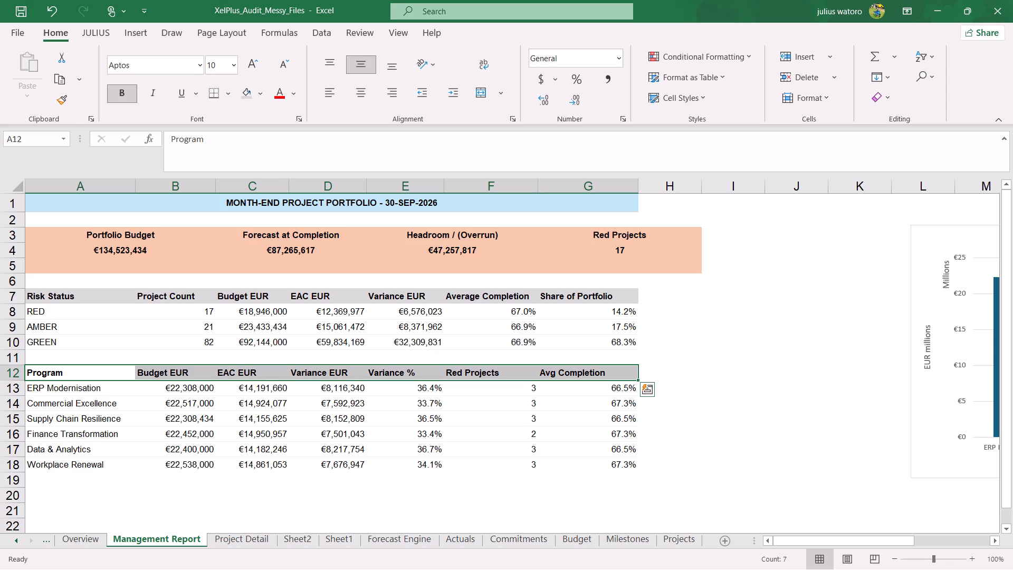
pyautogui.click(244, 94)
pyautogui.click(195, 358)
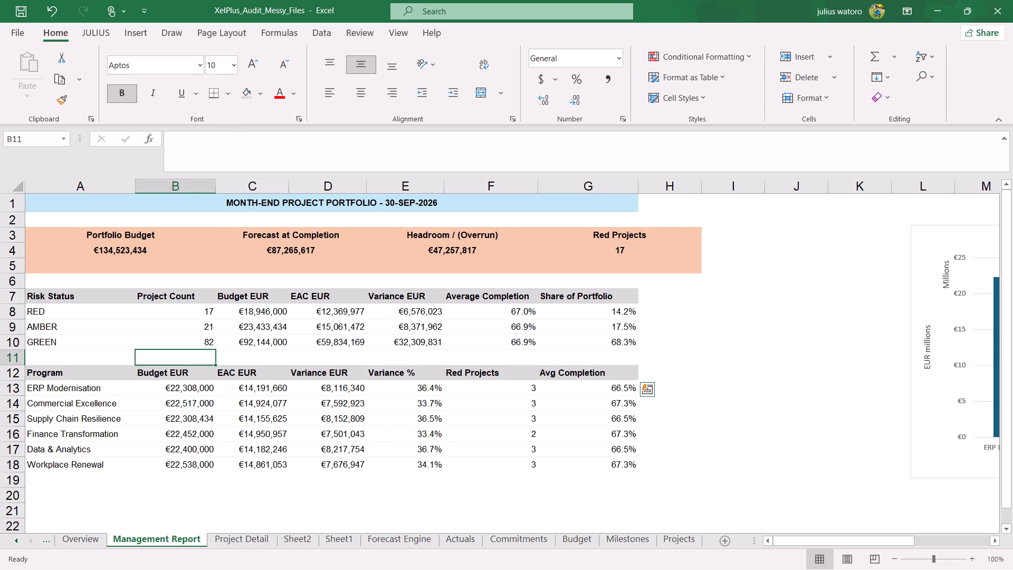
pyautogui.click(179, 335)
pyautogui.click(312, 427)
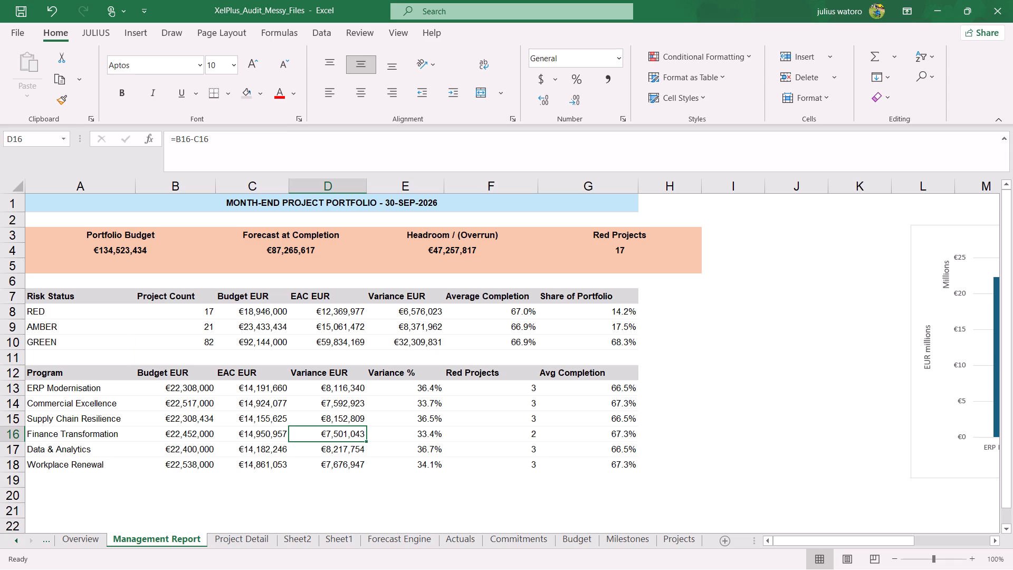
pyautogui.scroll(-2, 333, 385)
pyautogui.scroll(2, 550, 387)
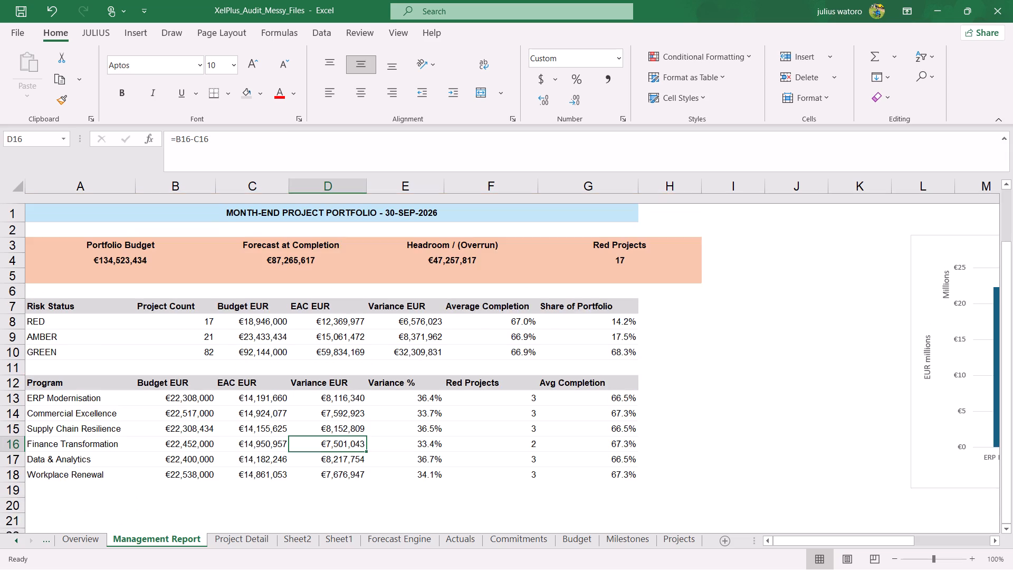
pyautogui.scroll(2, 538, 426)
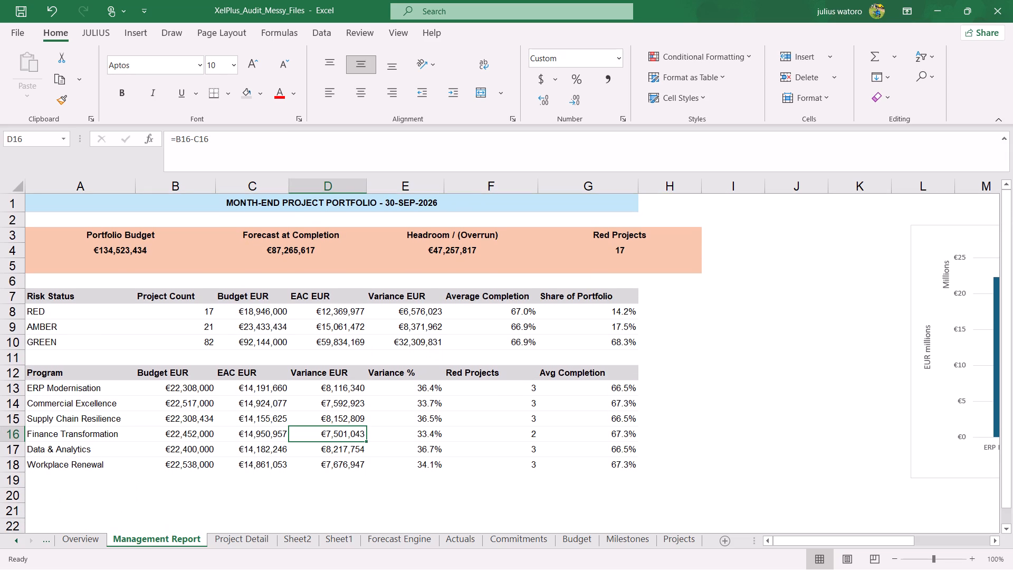
# Fill the portfolio summary block A3:G5 with a light orange theme colour.
pyautogui.click(196, 255)
pyautogui.moveTo(79, 240); pyautogui.dragTo(65, 229)
pyautogui.click(81, 235)
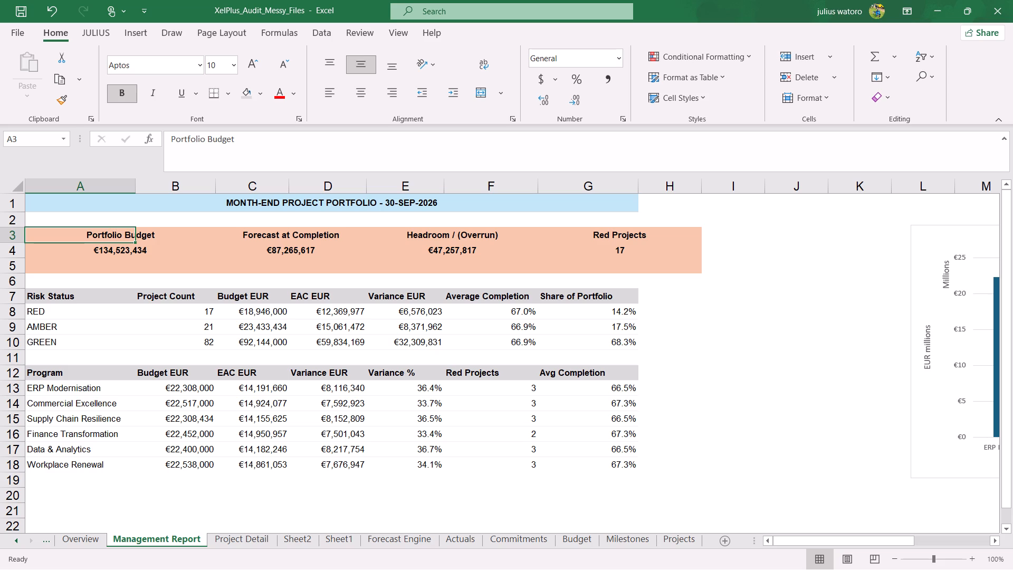
pyautogui.moveTo(110, 236); pyautogui.dragTo(519, 276)
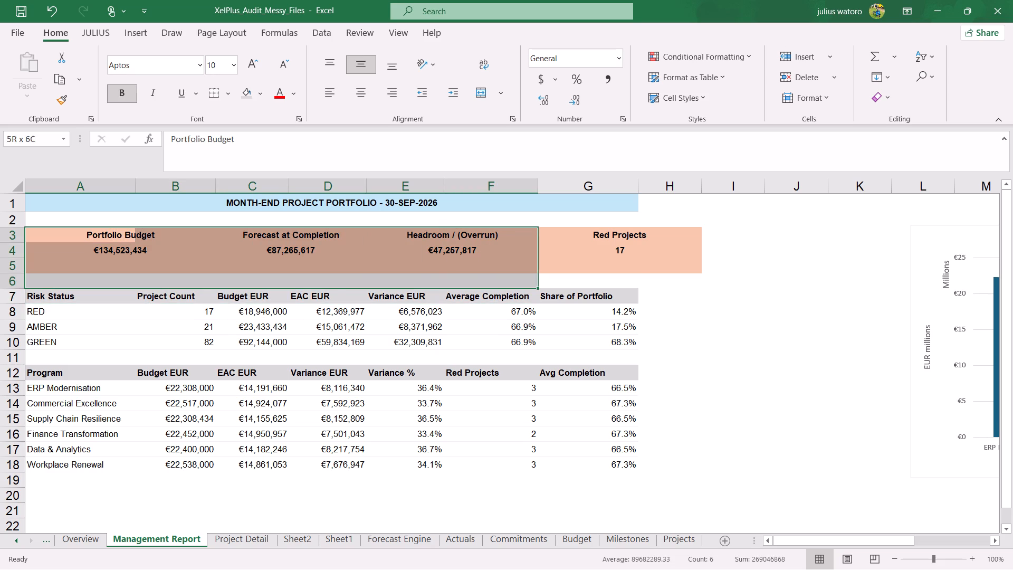
pyautogui.moveTo(519, 276); pyautogui.dragTo(565, 261)
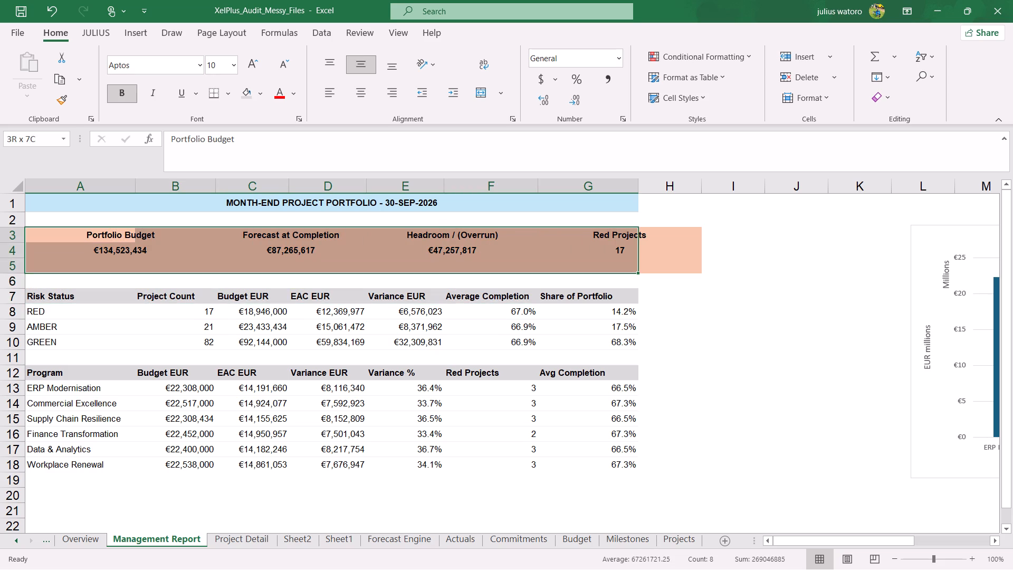
pyautogui.moveTo(565, 261); pyautogui.dragTo(567, 266)
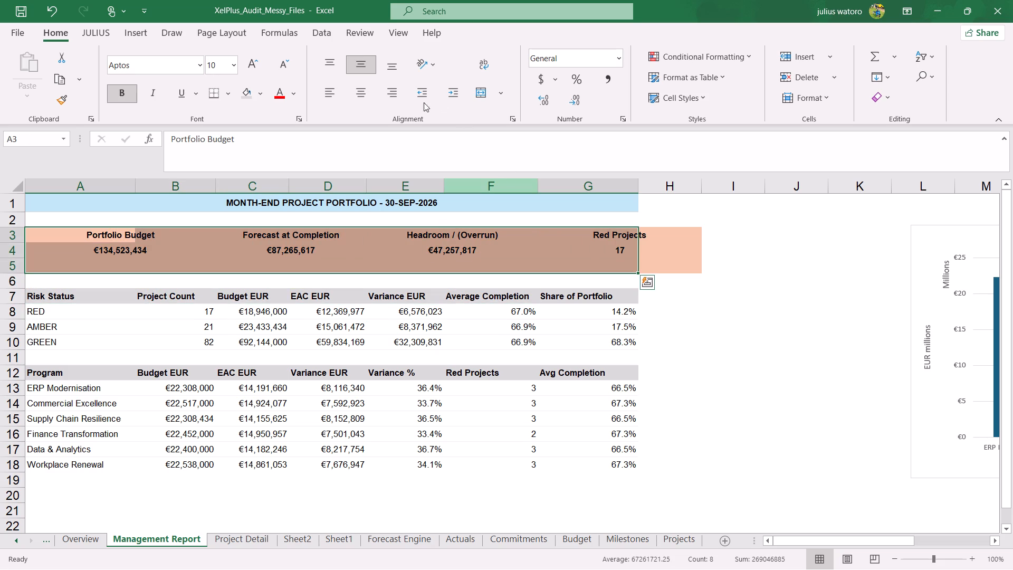
pyautogui.click(261, 94)
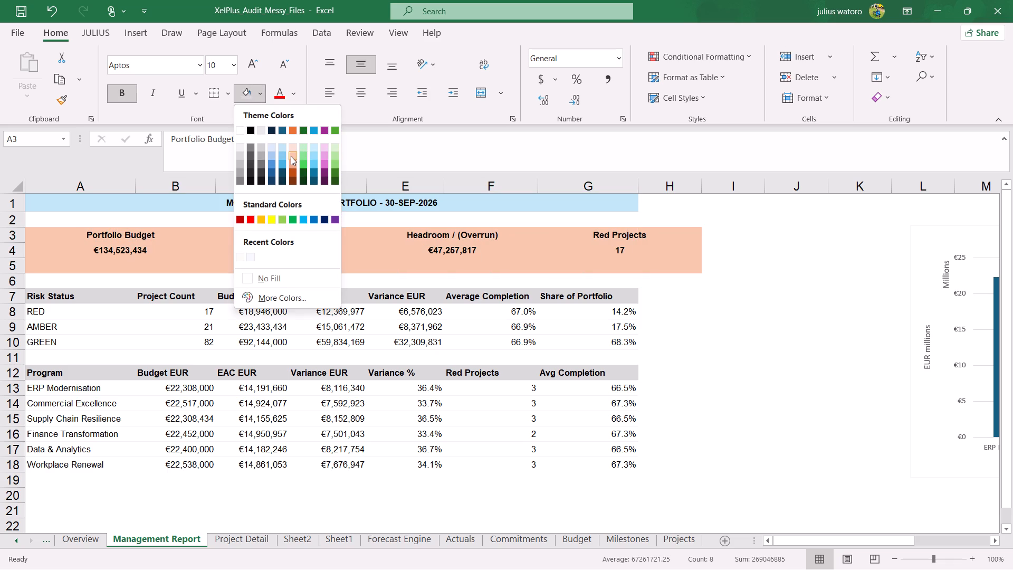
pyautogui.click(291, 156)
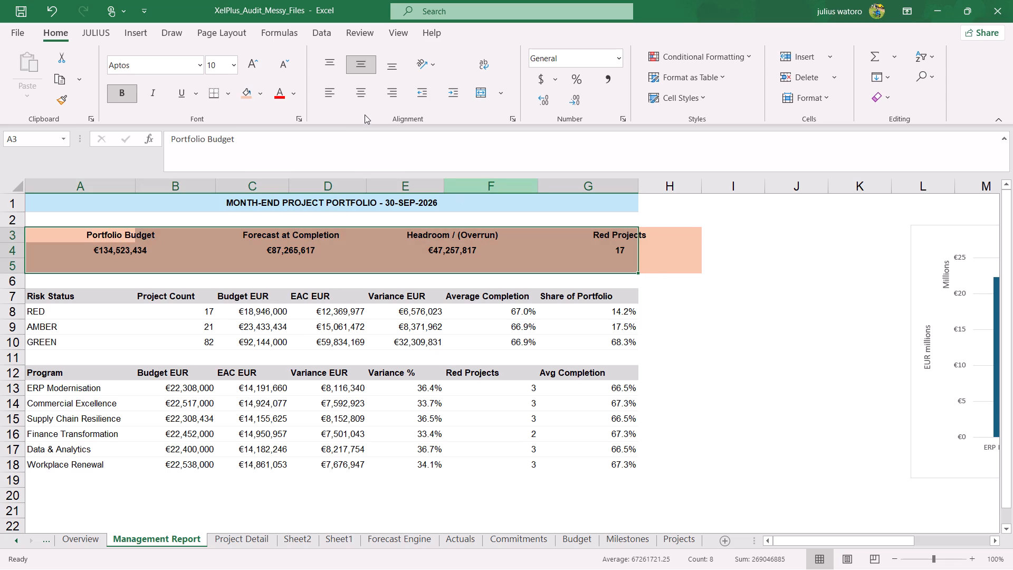
# Remove the fill from the cells H3:H5 beside the summary block.
pyautogui.click(671, 248)
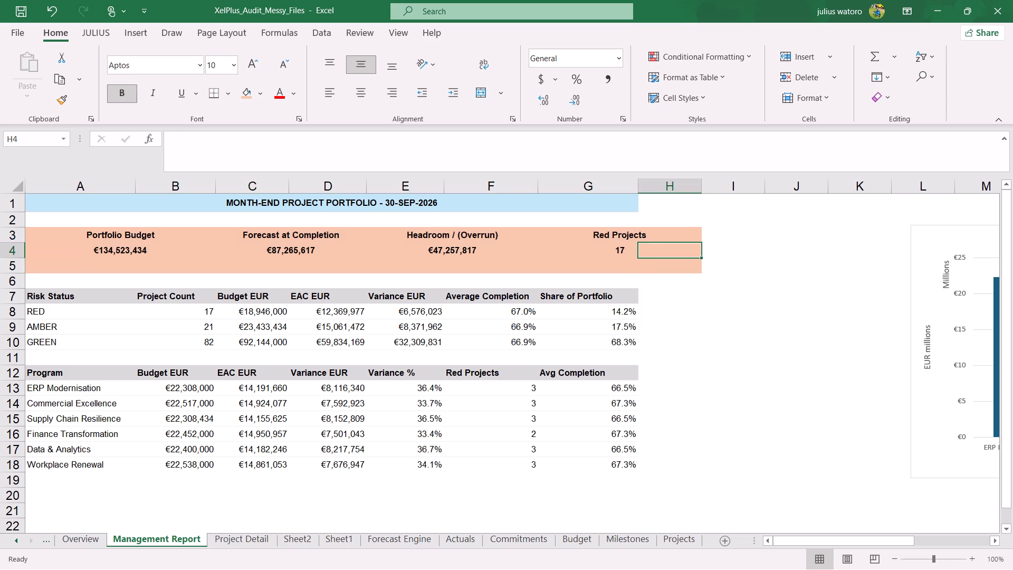
pyautogui.moveTo(660, 235); pyautogui.dragTo(680, 263)
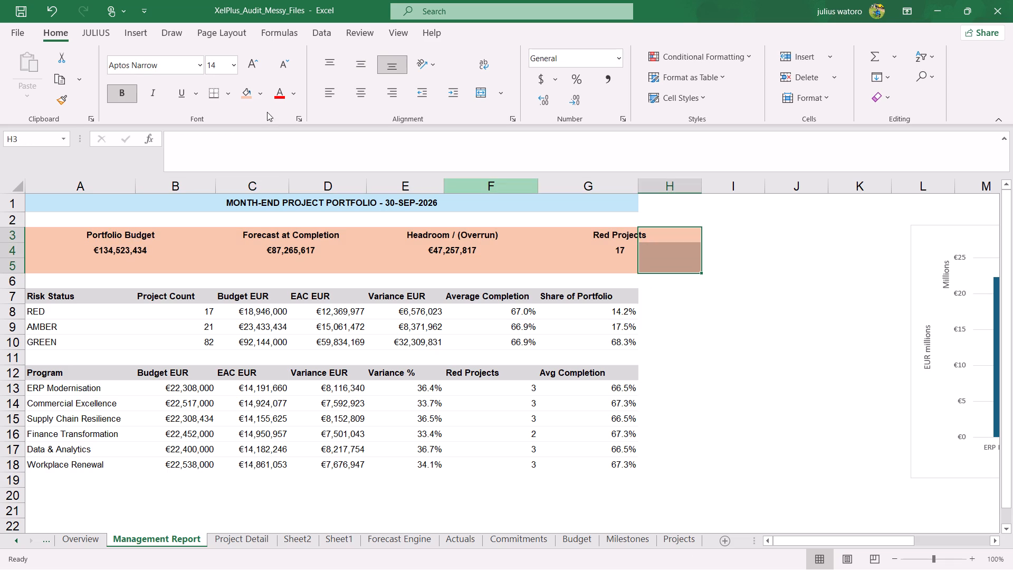
pyautogui.click(263, 96)
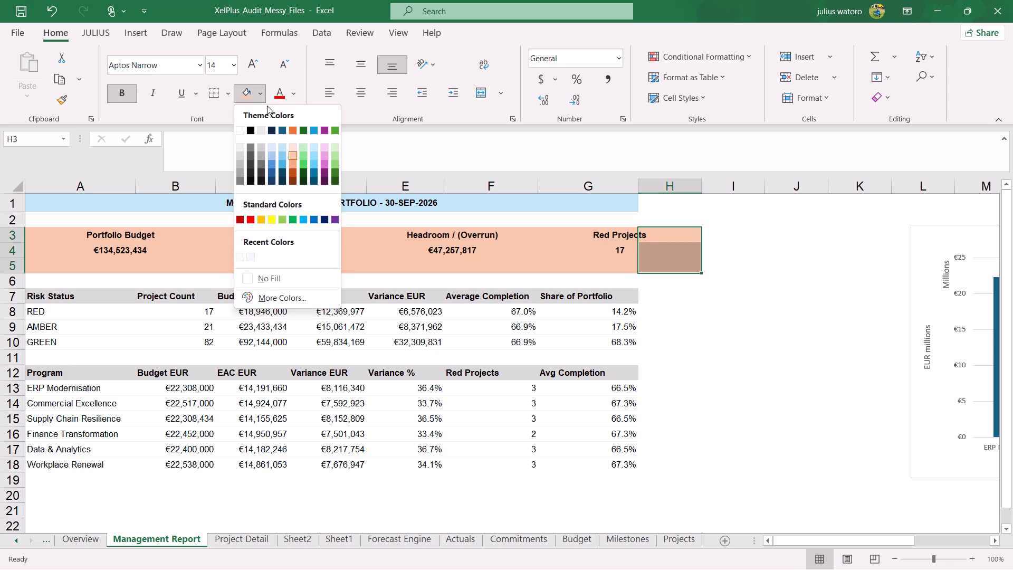
pyautogui.click(277, 282)
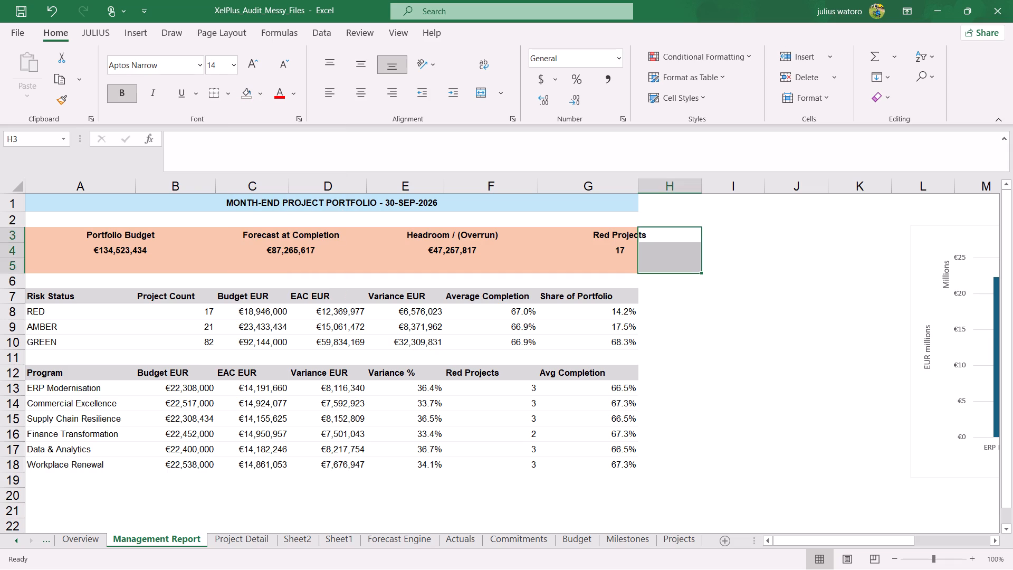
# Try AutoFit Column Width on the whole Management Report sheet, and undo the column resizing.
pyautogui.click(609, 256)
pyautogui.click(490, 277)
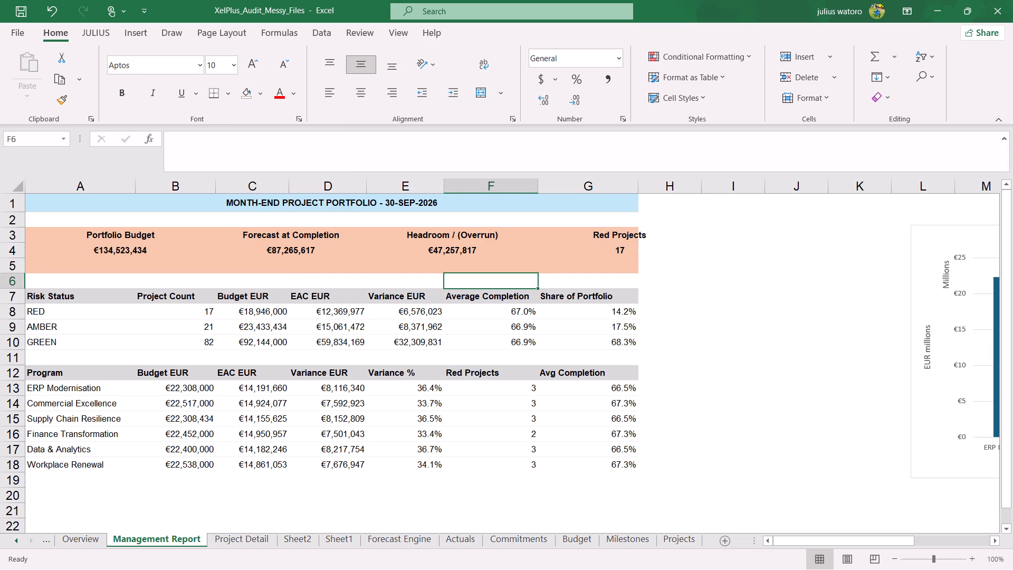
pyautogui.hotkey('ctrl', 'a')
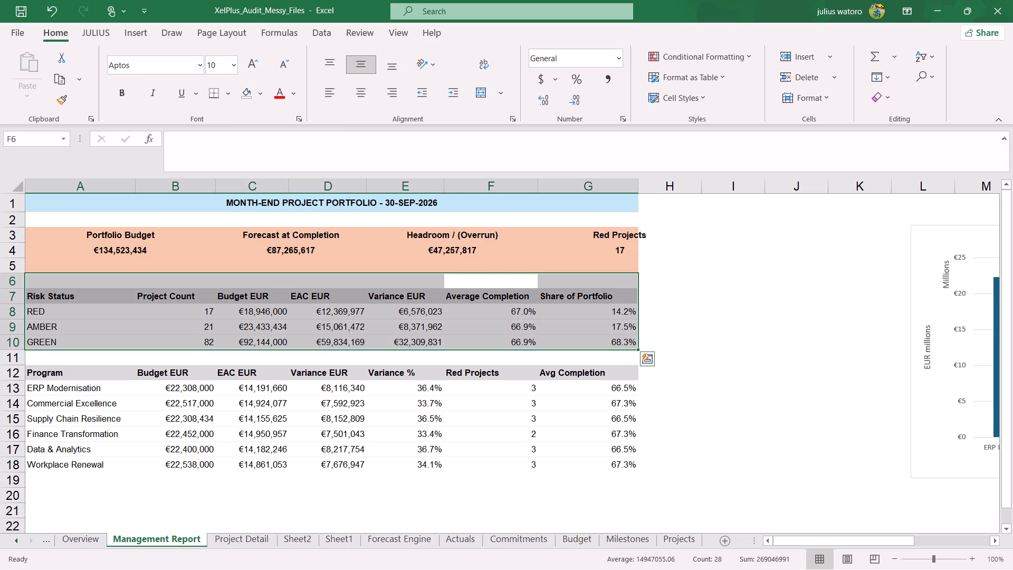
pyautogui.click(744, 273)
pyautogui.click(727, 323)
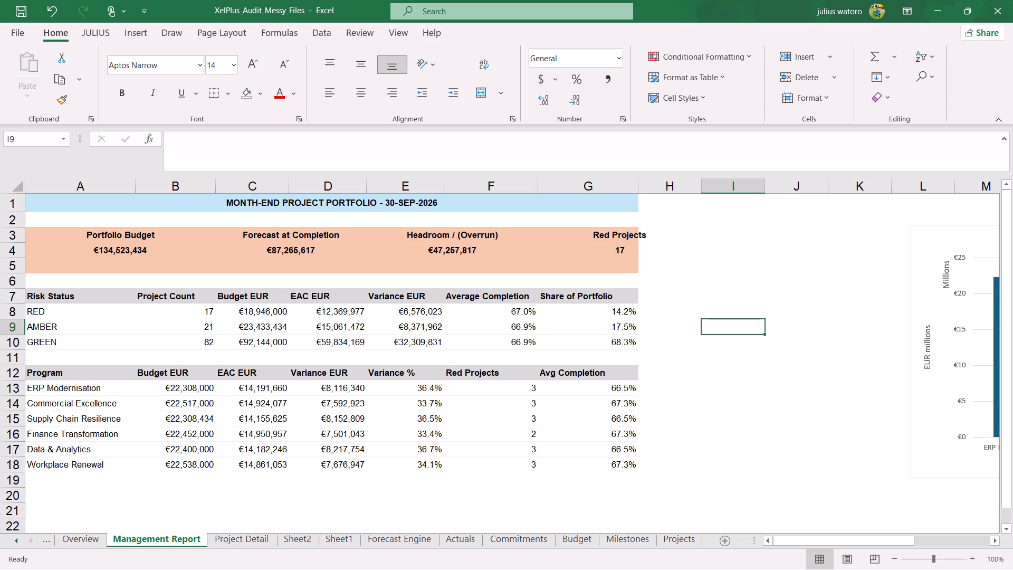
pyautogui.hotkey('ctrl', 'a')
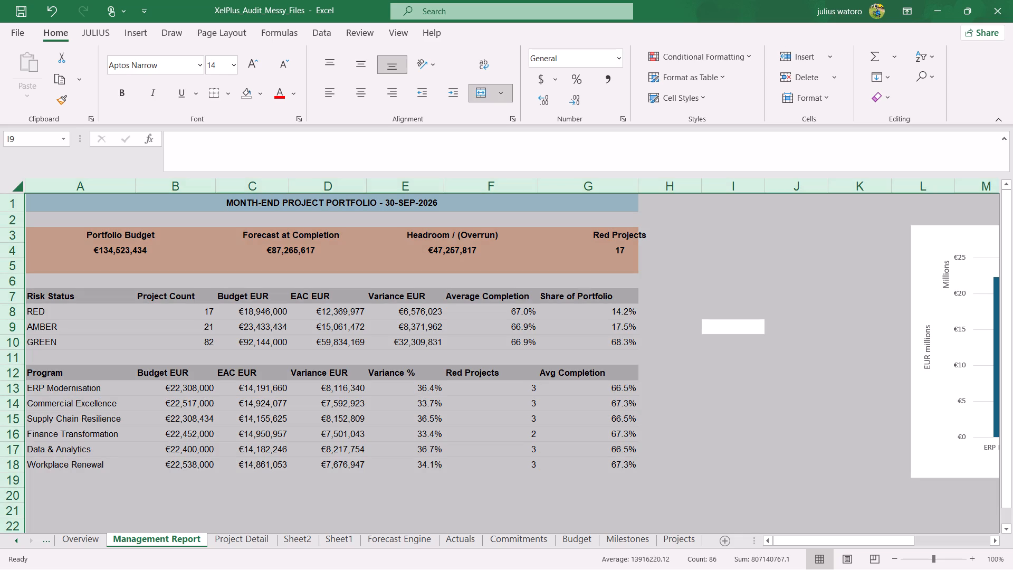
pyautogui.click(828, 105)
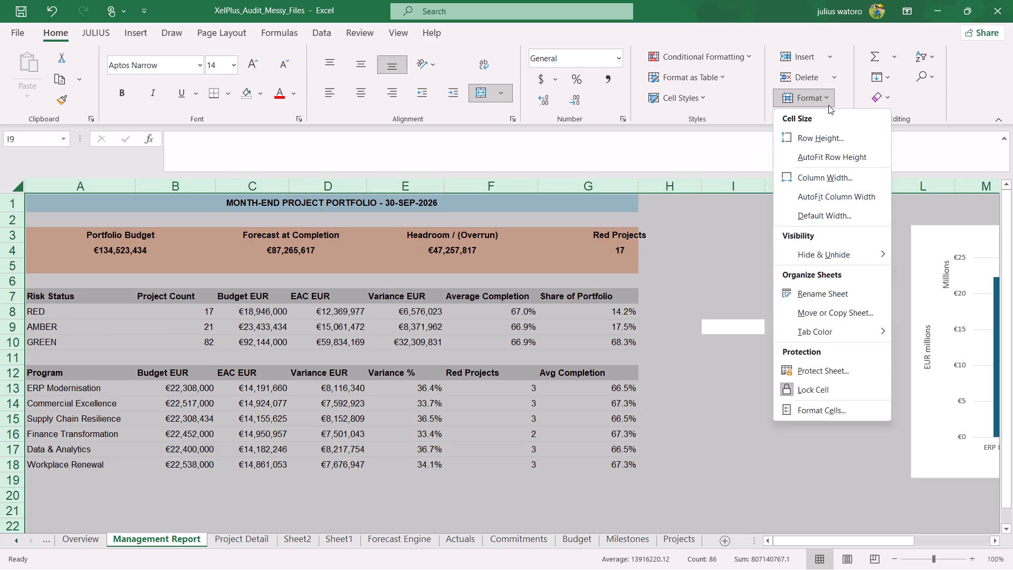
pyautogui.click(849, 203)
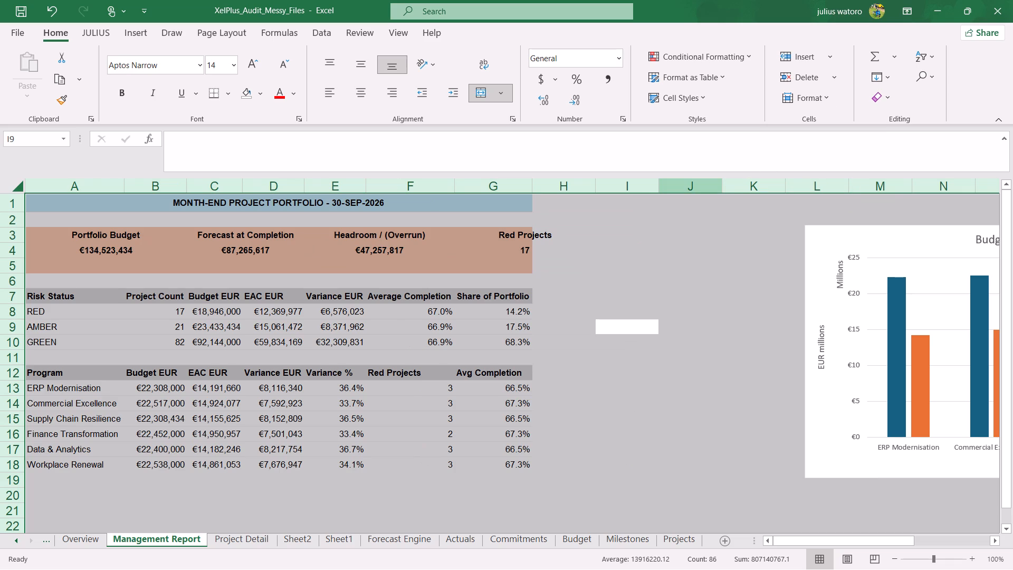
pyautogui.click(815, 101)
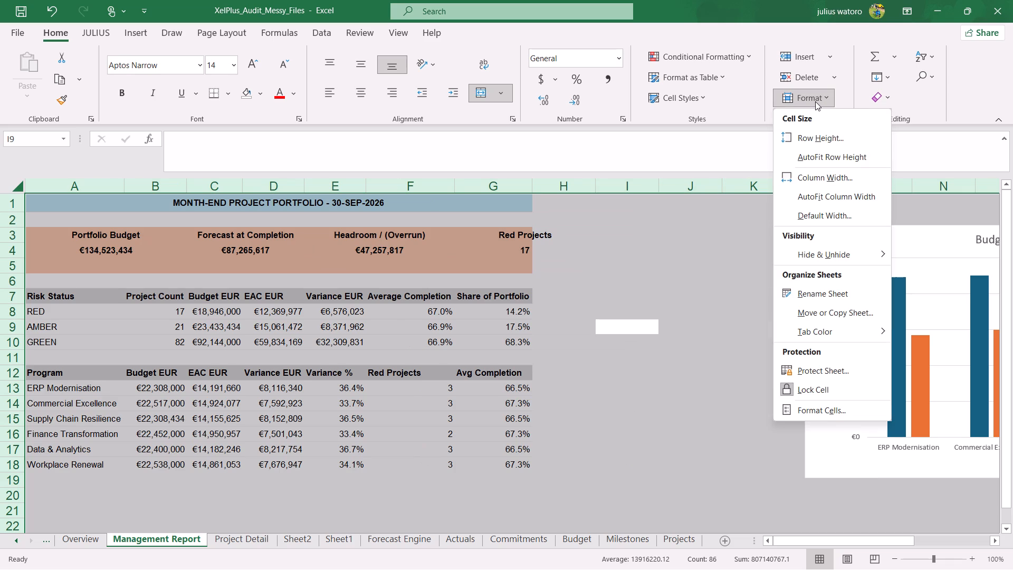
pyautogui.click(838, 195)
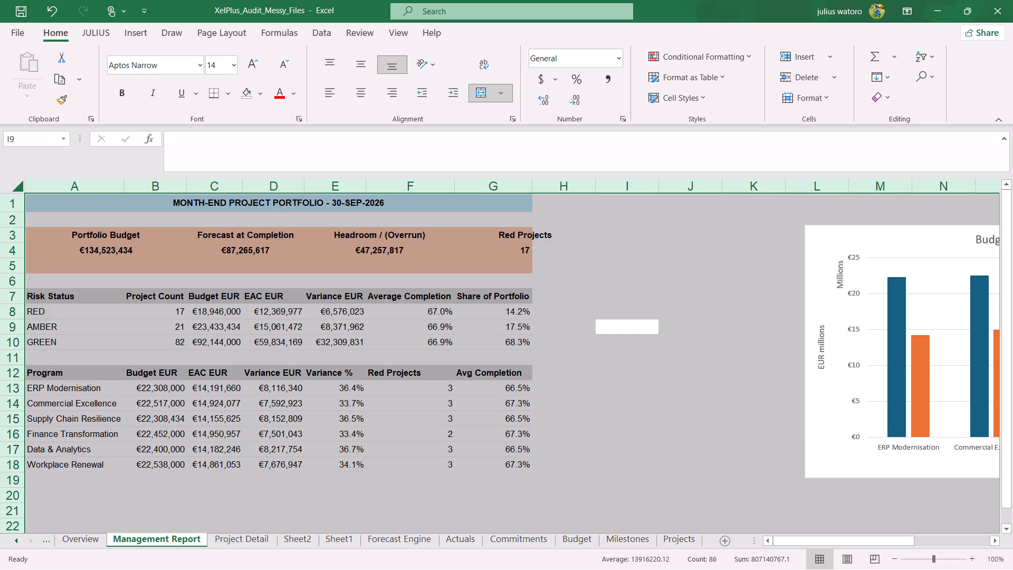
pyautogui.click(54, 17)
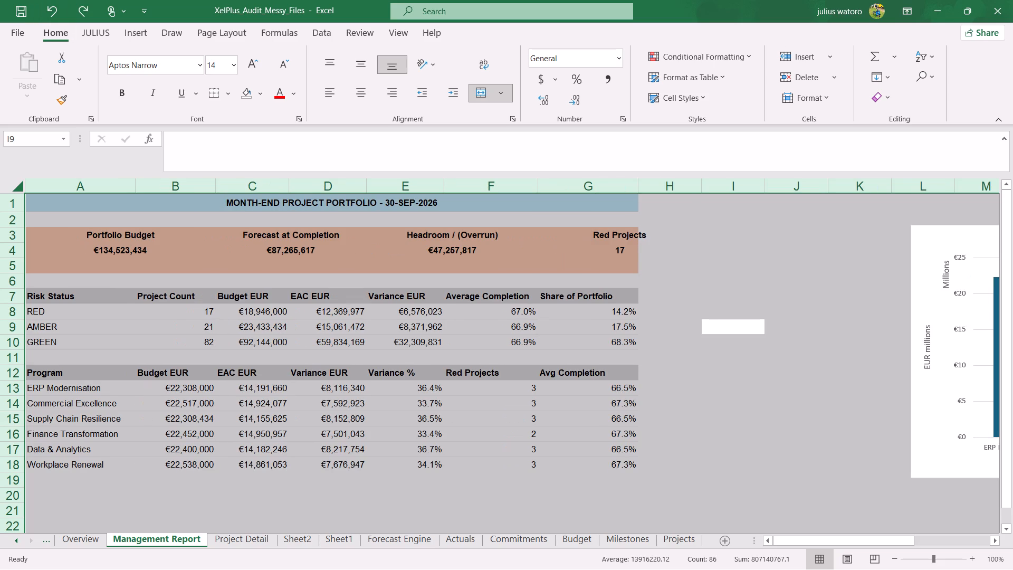
# Widen column G slightly so the Red Projects heading fits inside the filled summary block.
pyautogui.click(512, 273)
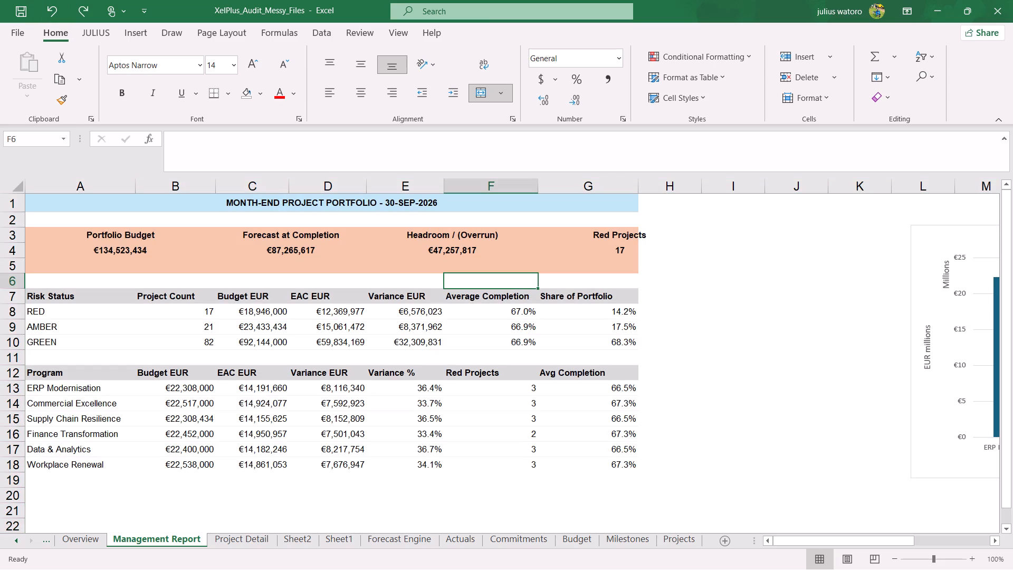
pyautogui.moveTo(636, 187); pyautogui.dragTo(659, 188)
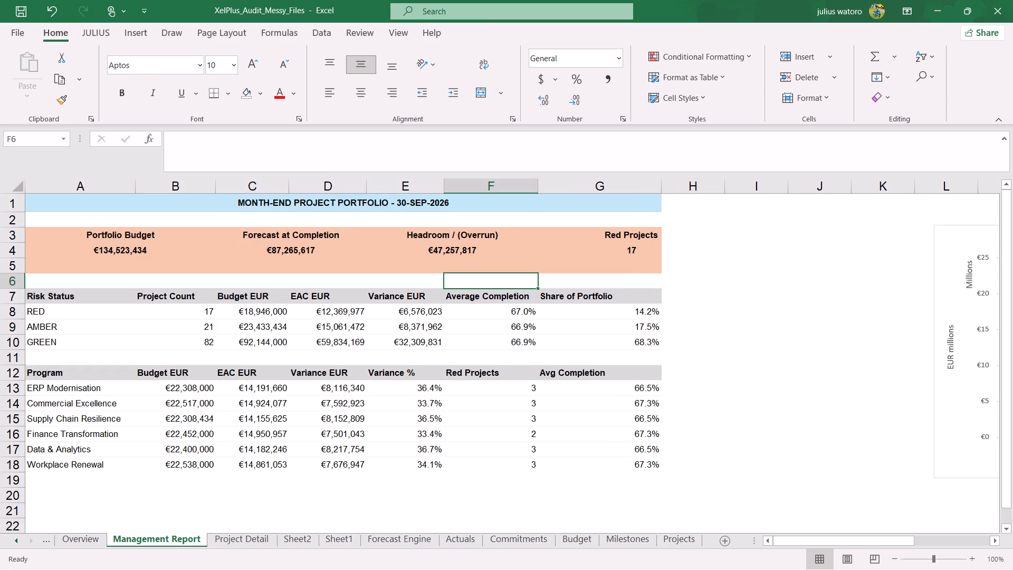
pyautogui.click(644, 237)
pyautogui.click(639, 252)
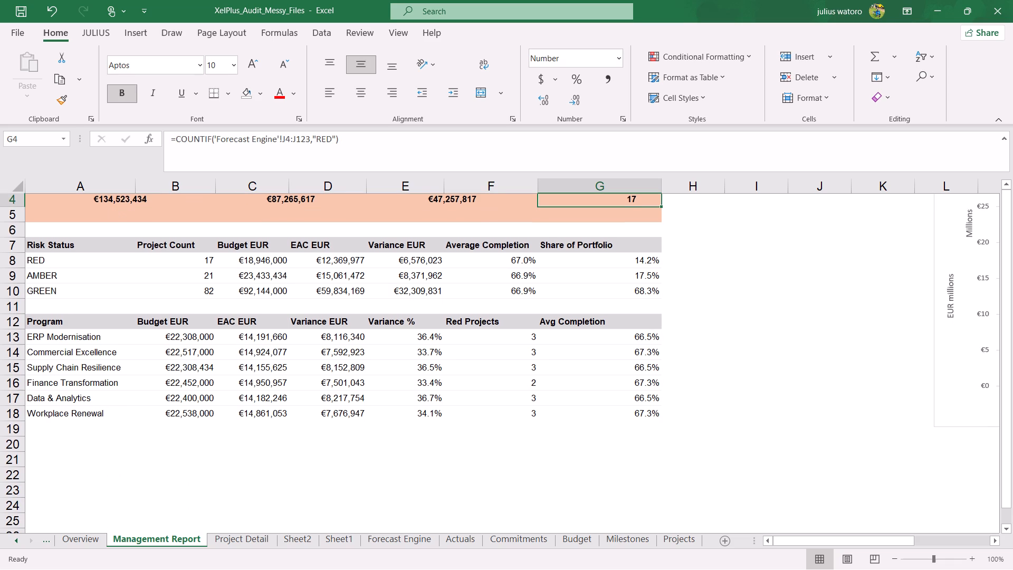
# Total the Risk Status table's Budget EUR column in C11 with a SUM of C8:C10.
pyautogui.click(376, 346)
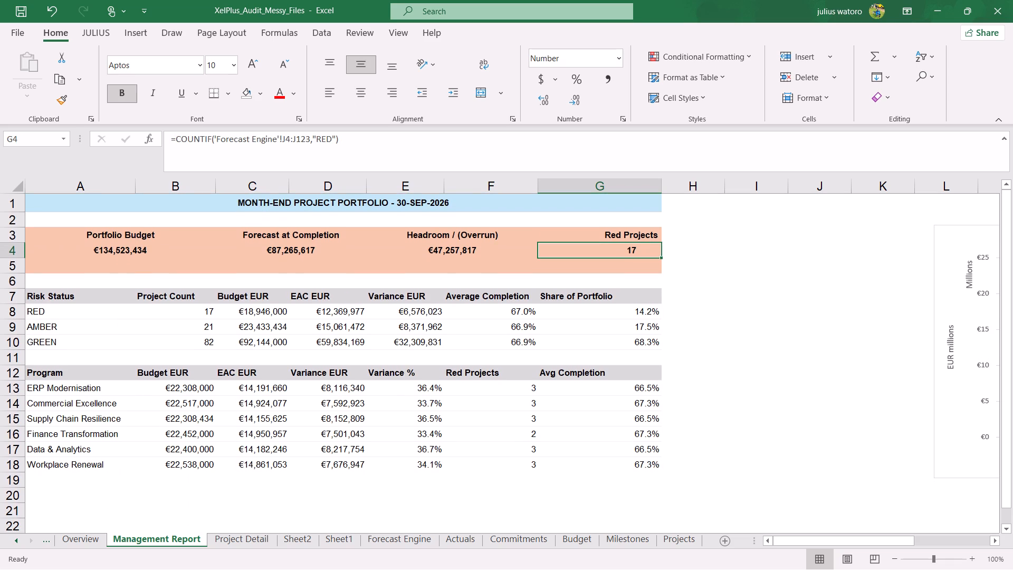
pyautogui.click(176, 331)
pyautogui.click(175, 352)
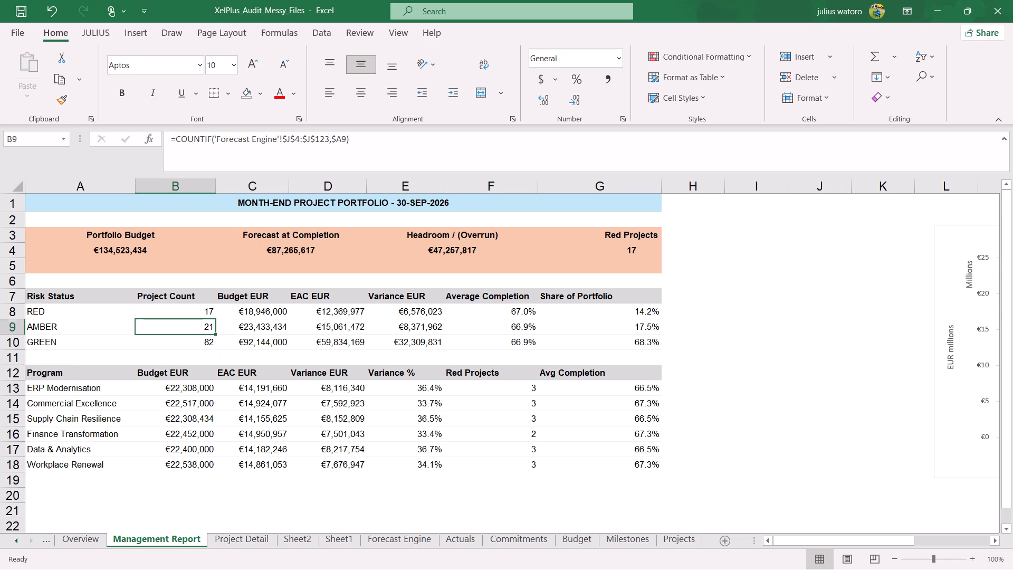
pyautogui.click(269, 361)
pyautogui.press('=')
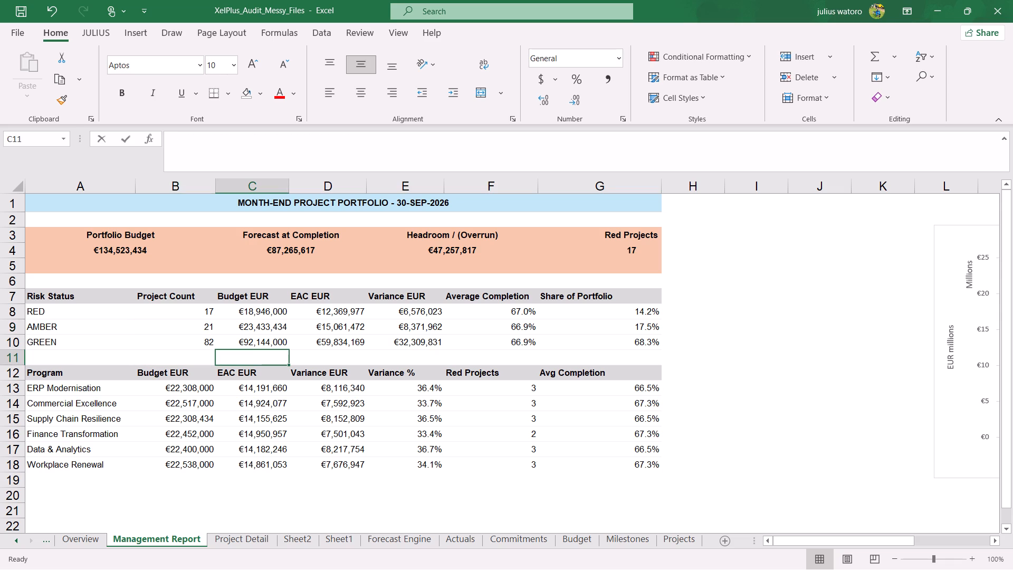
pyautogui.press('s')
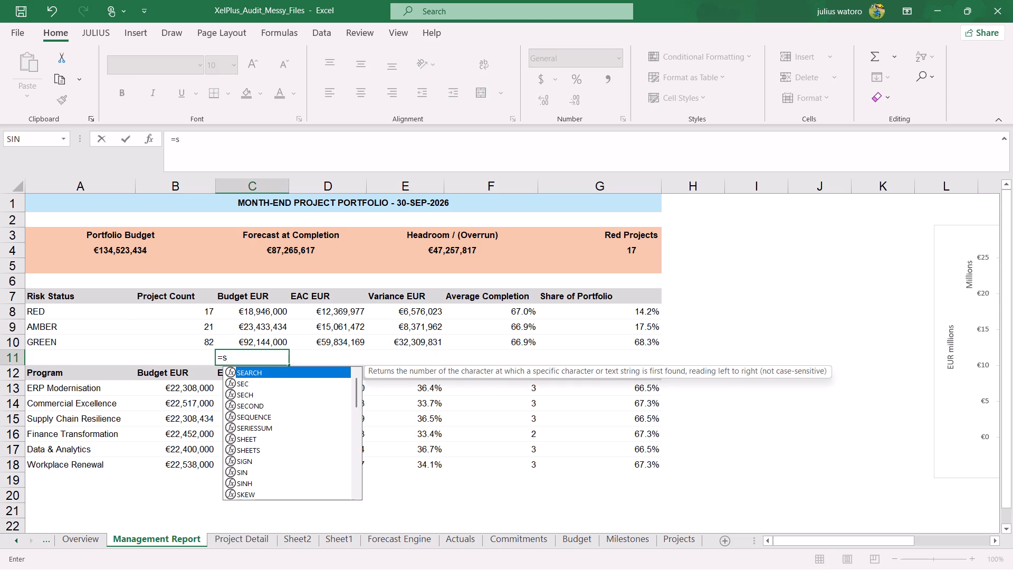
pyautogui.write('um')
pyautogui.press('Tab')
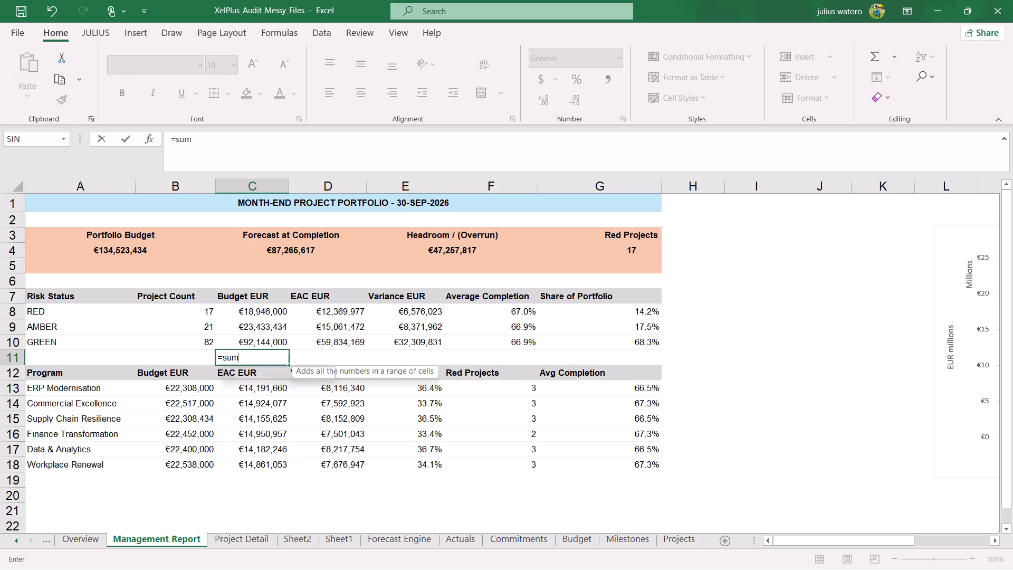
pyautogui.moveTo(249, 307); pyautogui.dragTo(269, 341)
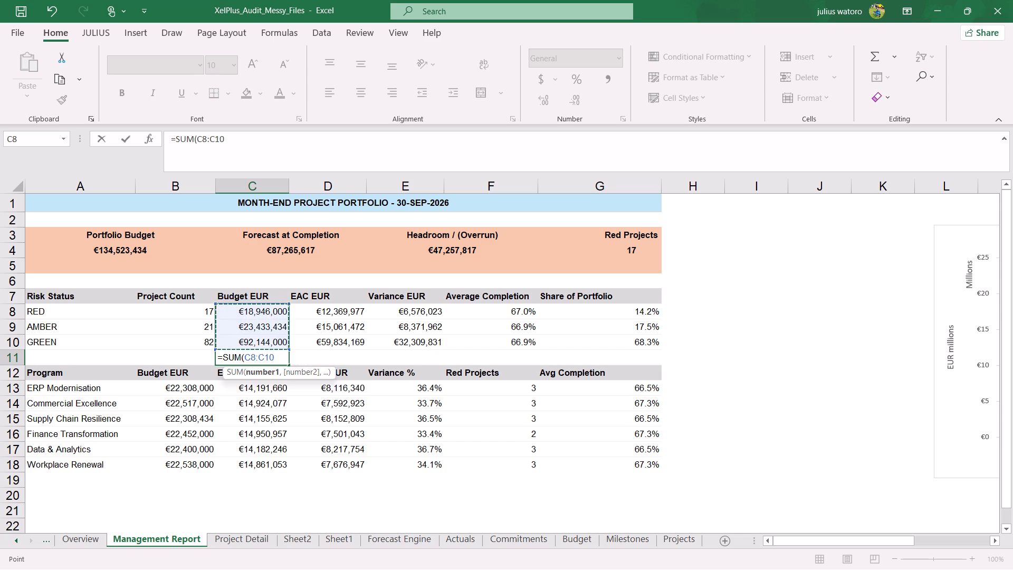
pyautogui.press('Return')
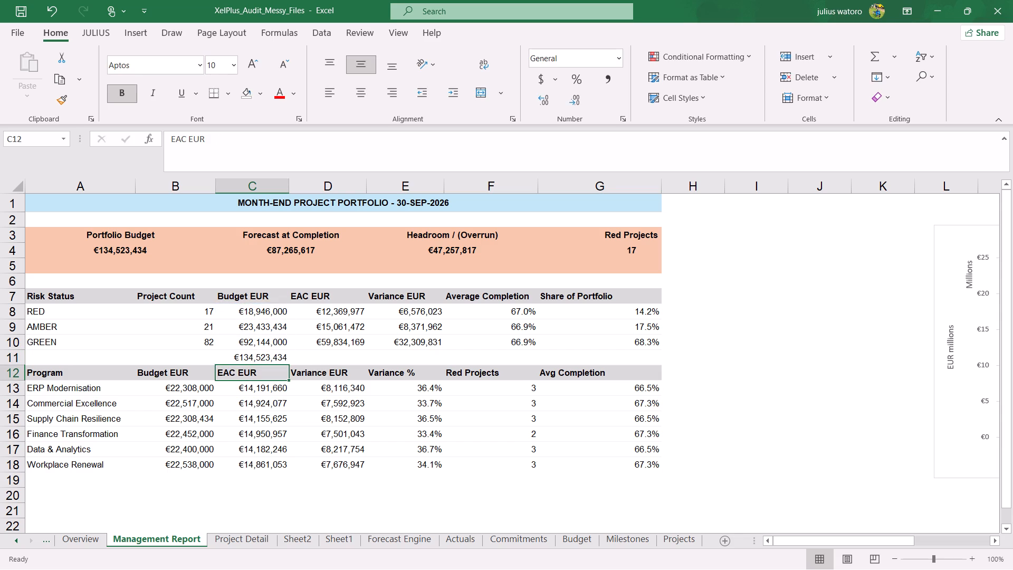
# Total the Risk Status table's EAC EUR column in D11 with a SUM of D8:D10.
pyautogui.click(348, 356)
pyautogui.press('=')
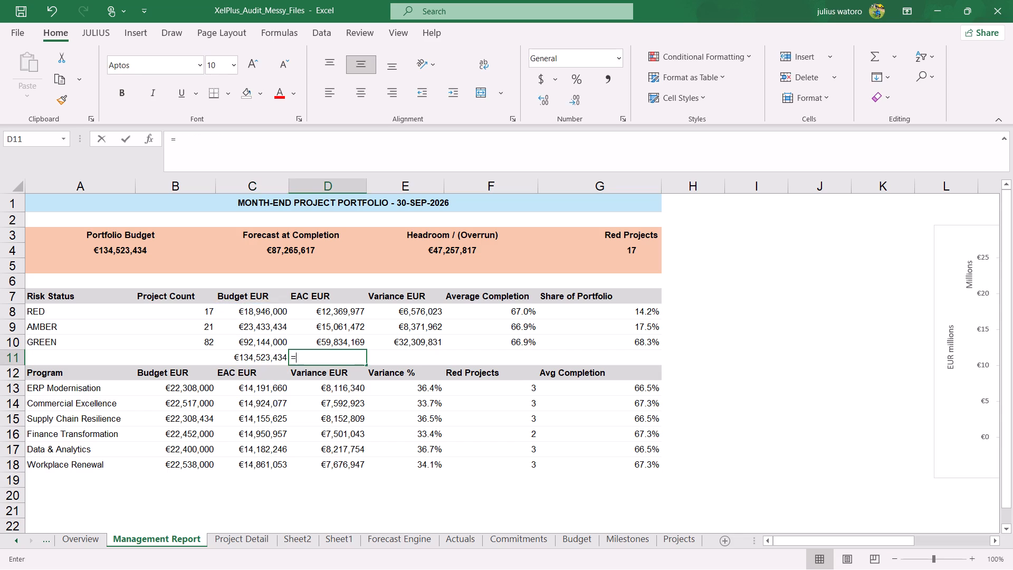
pyautogui.press('s')
pyautogui.write('um')
pyautogui.press('Tab')
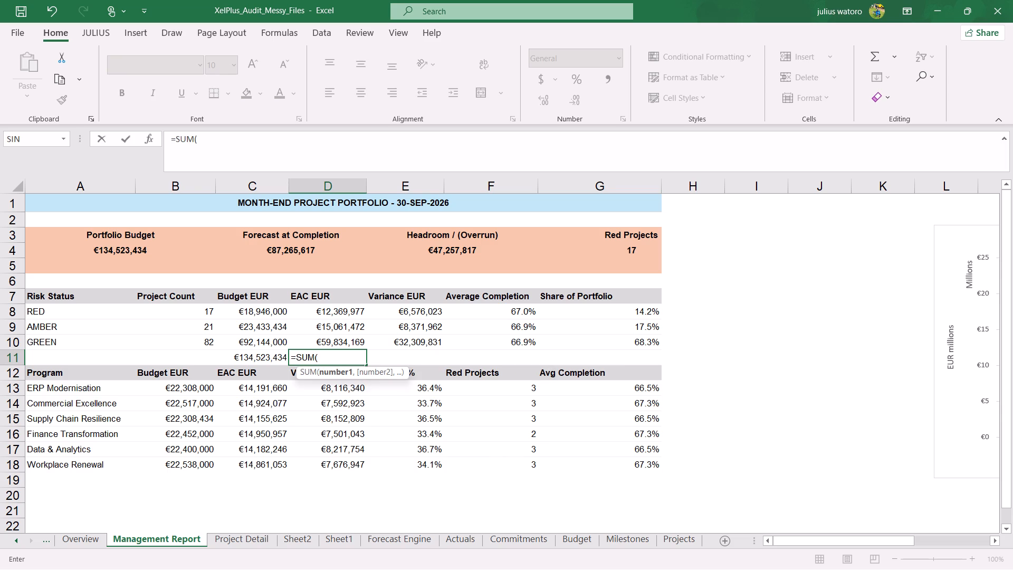
pyautogui.moveTo(319, 309); pyautogui.dragTo(355, 338)
pyautogui.press('Return')
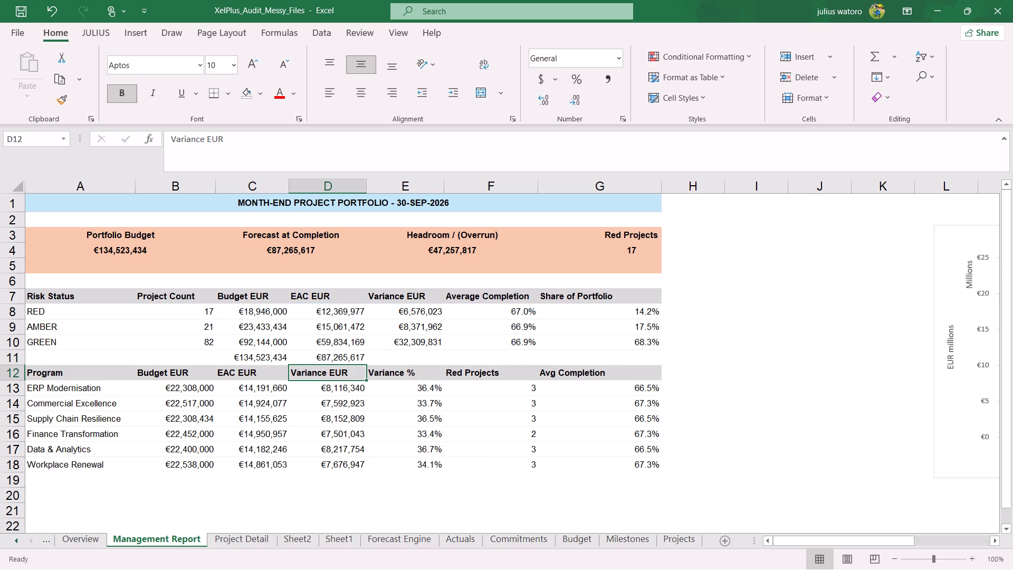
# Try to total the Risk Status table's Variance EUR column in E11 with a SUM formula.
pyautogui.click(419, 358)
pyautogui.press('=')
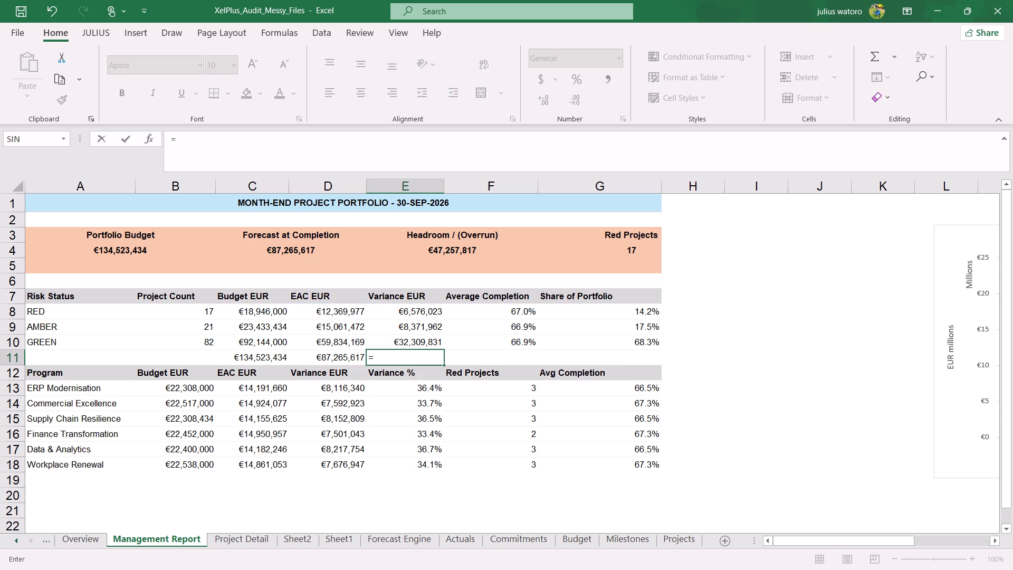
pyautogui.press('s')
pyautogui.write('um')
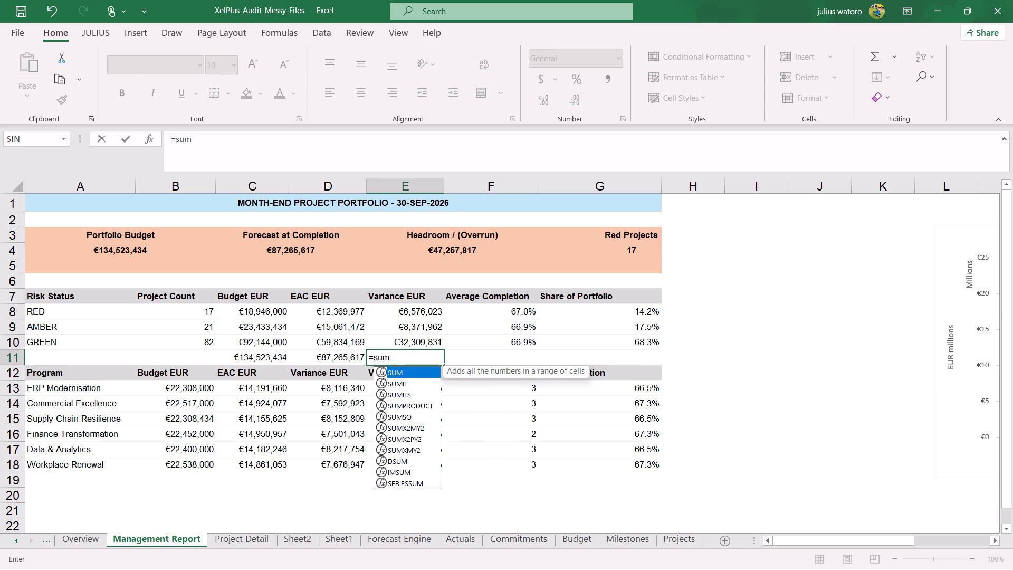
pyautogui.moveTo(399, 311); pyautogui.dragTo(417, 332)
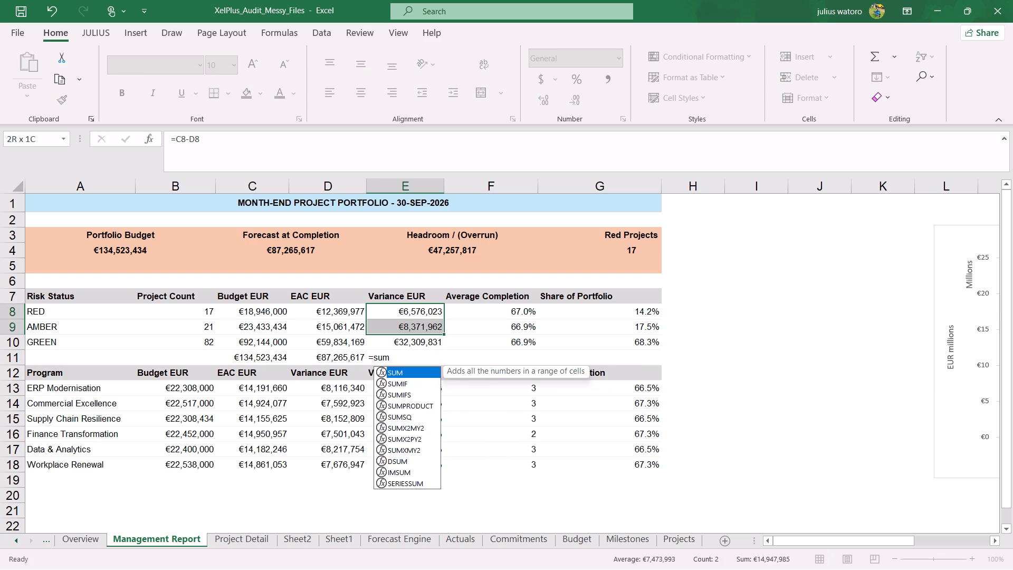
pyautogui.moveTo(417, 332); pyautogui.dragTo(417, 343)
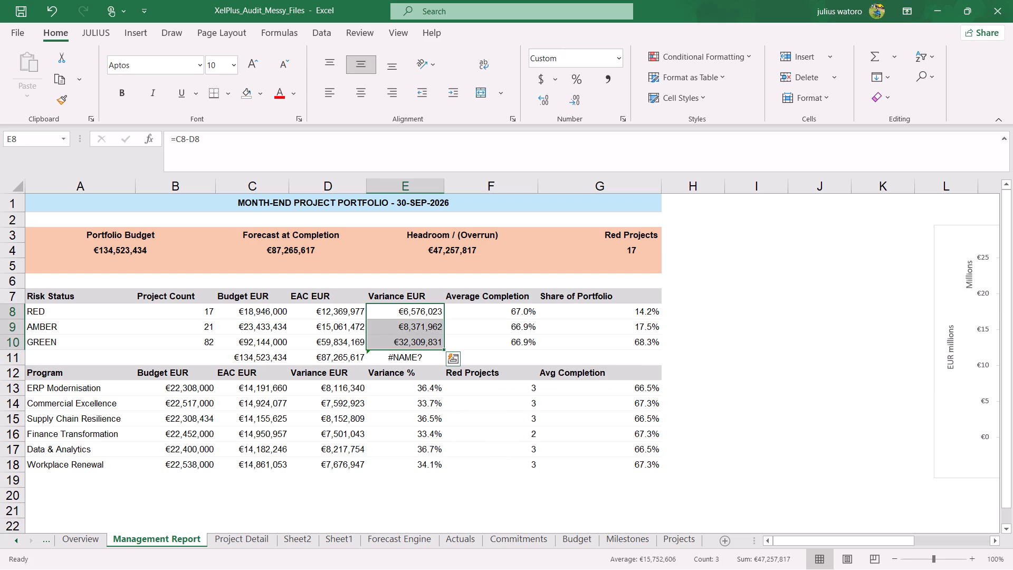
# Rewrite the incomplete formula in E11 as a SUM of the Variance EUR values in E8:E10.
pyautogui.click(418, 356)
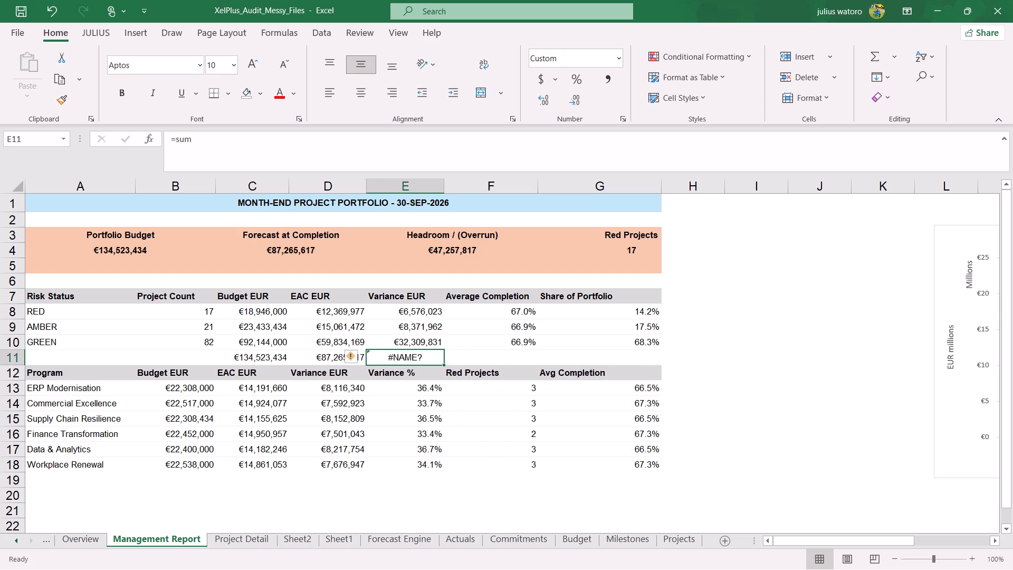
pyautogui.click(197, 145)
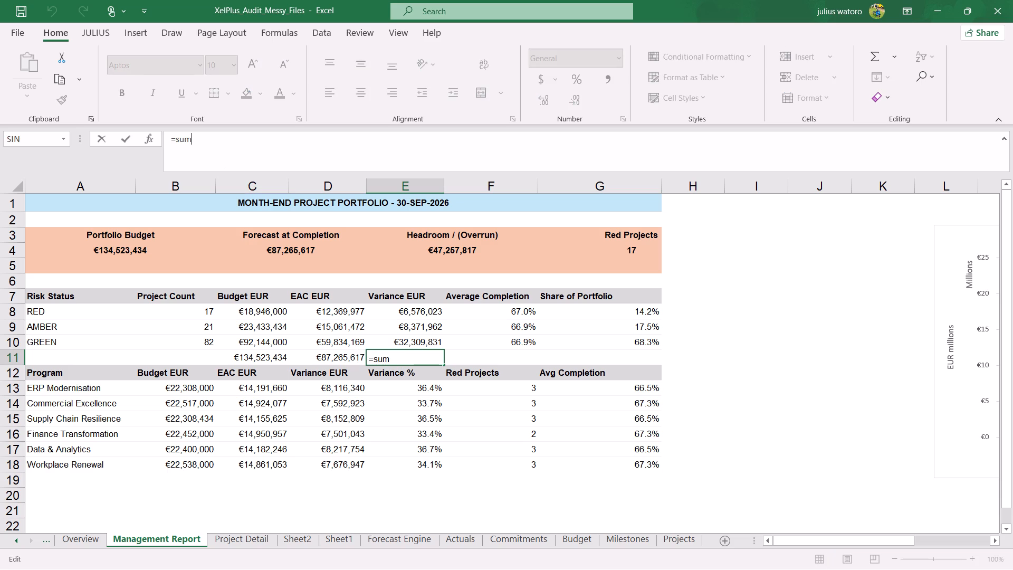
pyautogui.hotkey('shift', '(')
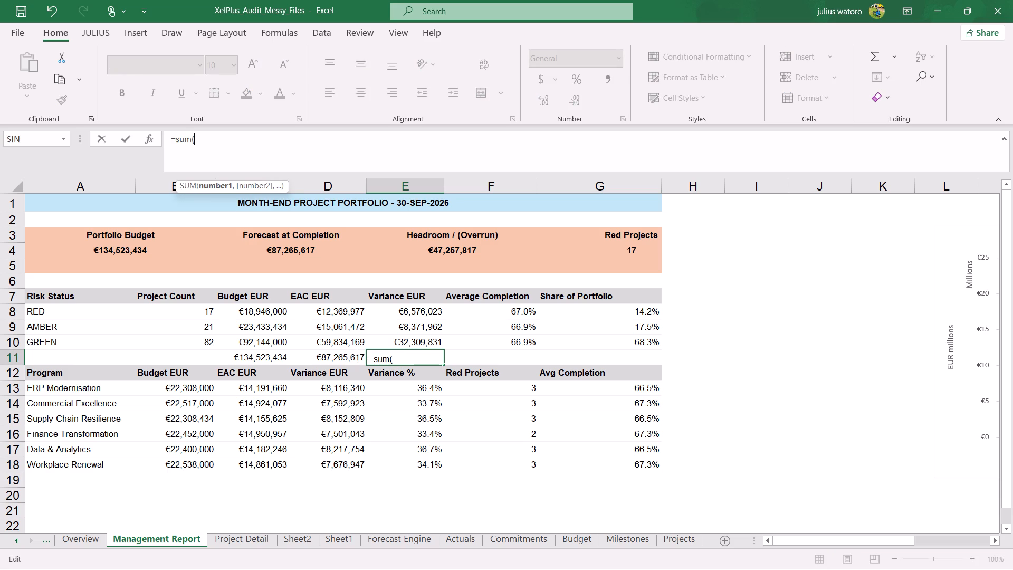
pyautogui.press('Tab')
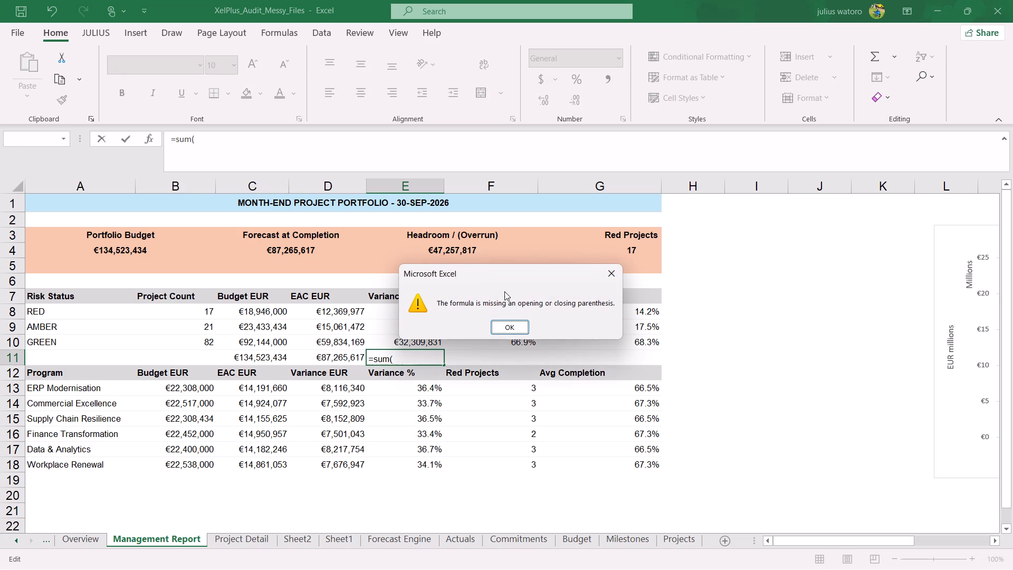
pyautogui.click(509, 326)
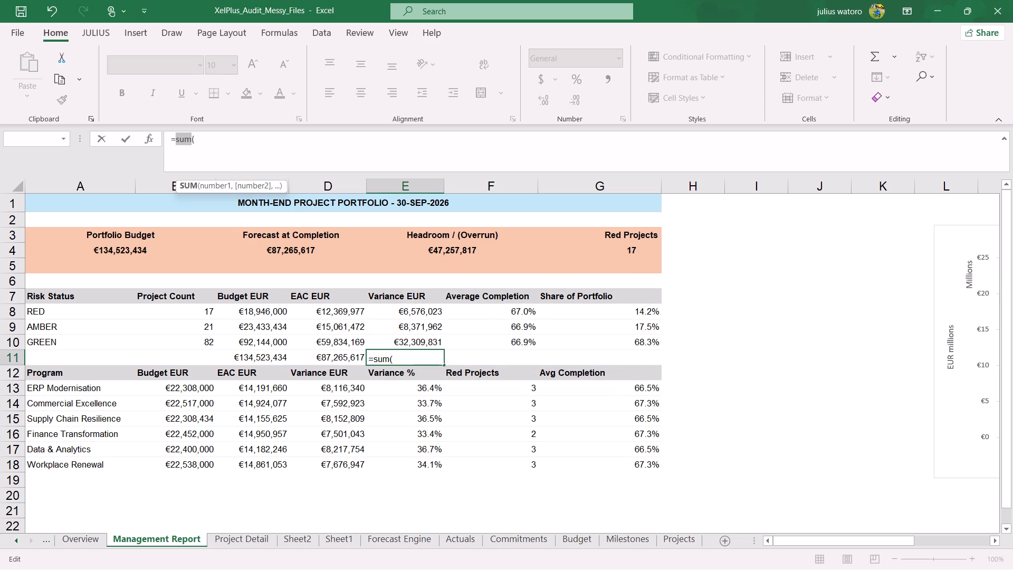
pyautogui.press('BackSpace')
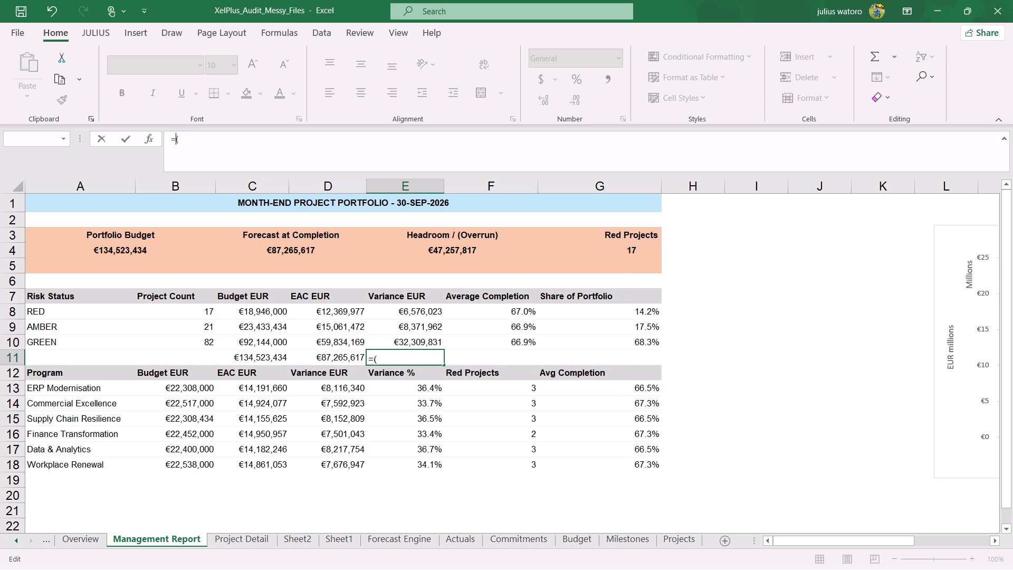
pyautogui.press('Delete')
pyautogui.press('s')
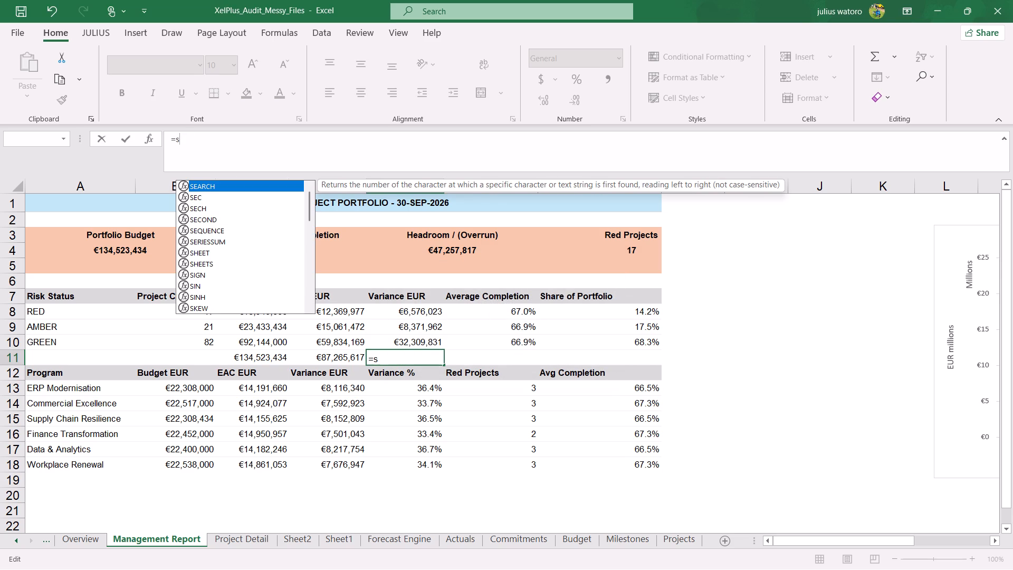
pyautogui.write('um')
pyautogui.press('Tab')
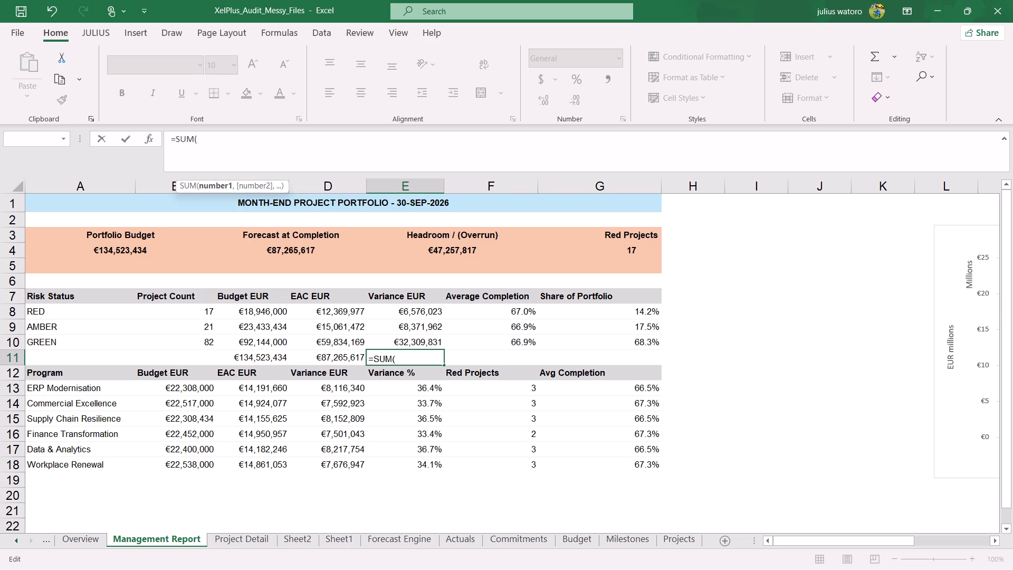
pyautogui.moveTo(404, 315); pyautogui.dragTo(419, 349)
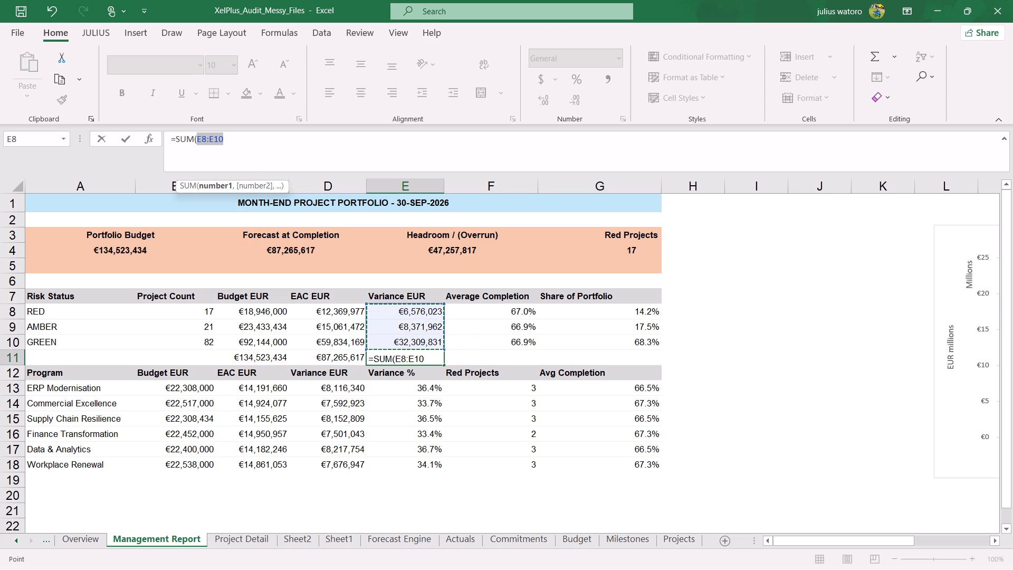
pyautogui.press('Return')
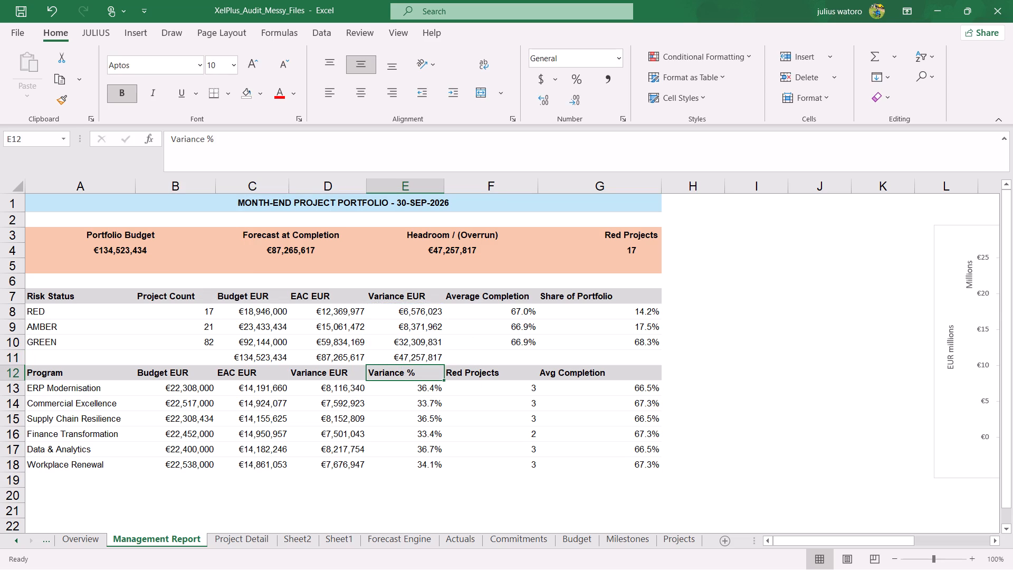
# Enter a SUM of F8:F10 in F11 beneath the Risk Status table's Average Completion column.
pyautogui.click(520, 355)
pyautogui.press('=')
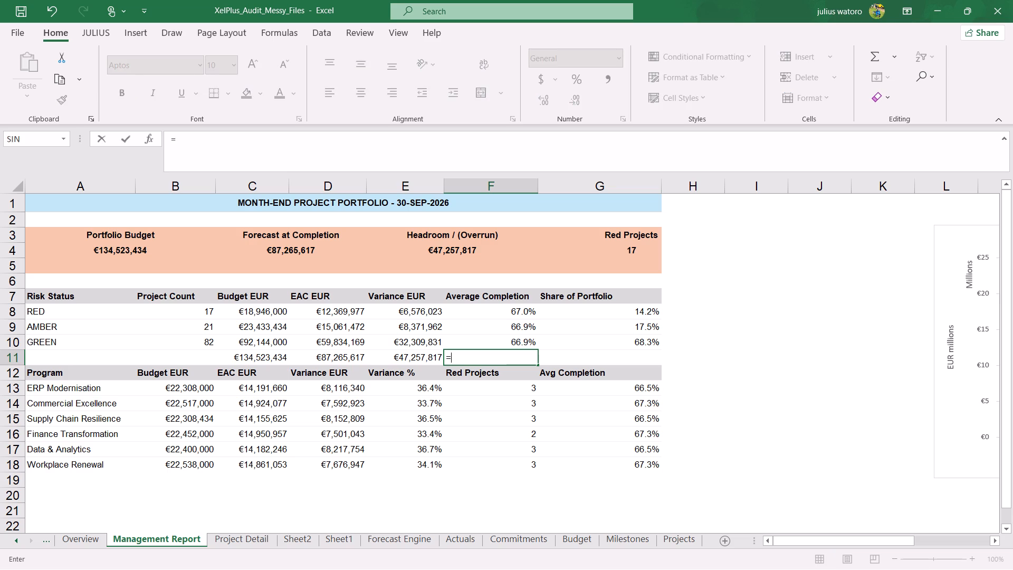
pyautogui.write('sum')
pyautogui.press('Tab')
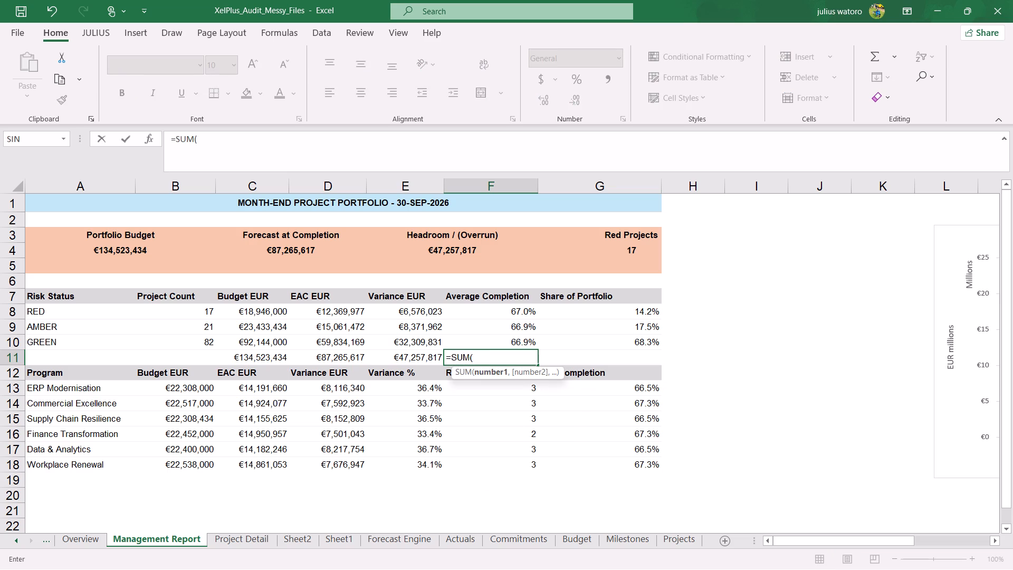
pyautogui.moveTo(509, 310); pyautogui.dragTo(523, 335)
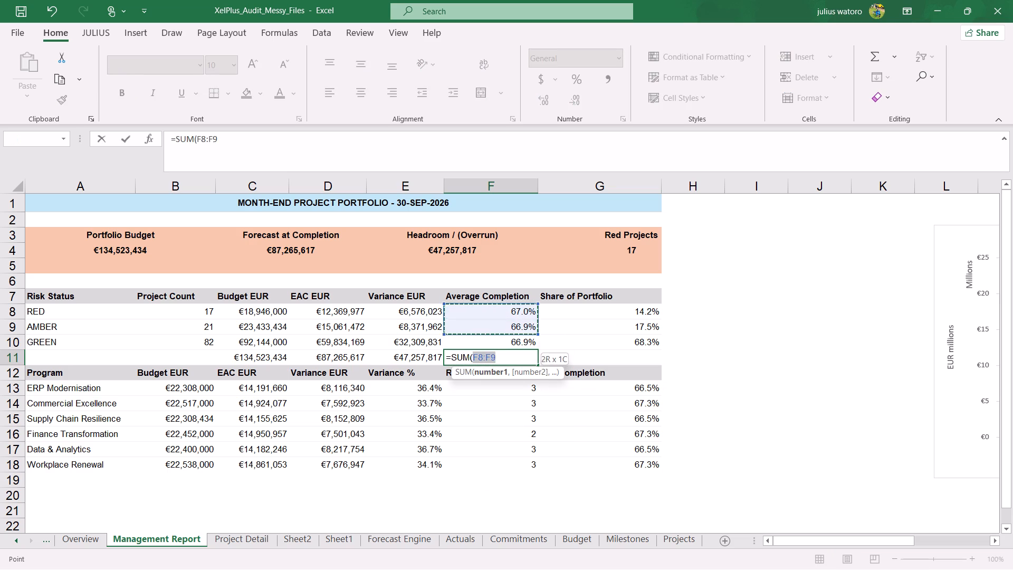
pyautogui.moveTo(523, 335); pyautogui.dragTo(522, 343)
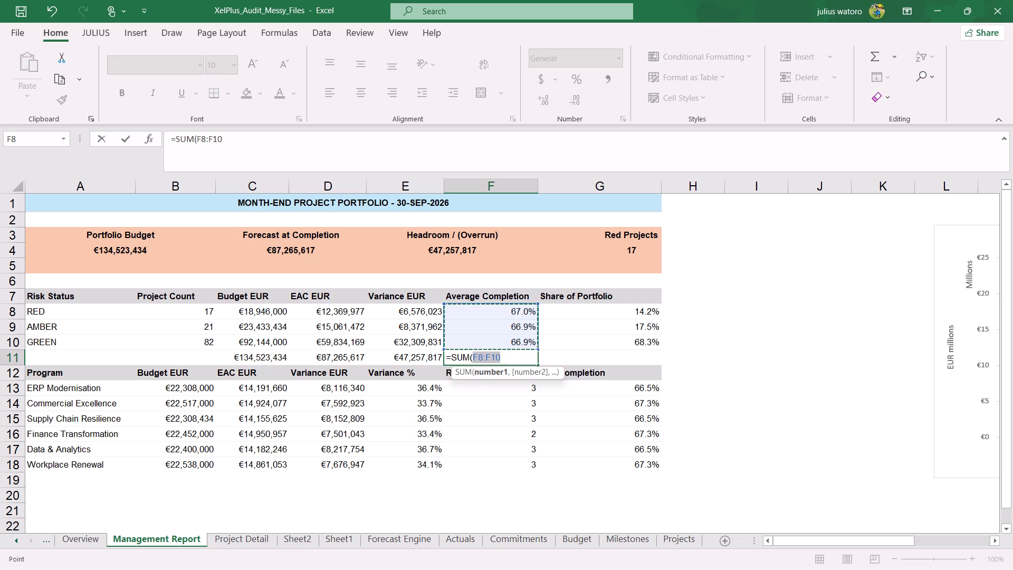
pyautogui.press('Return')
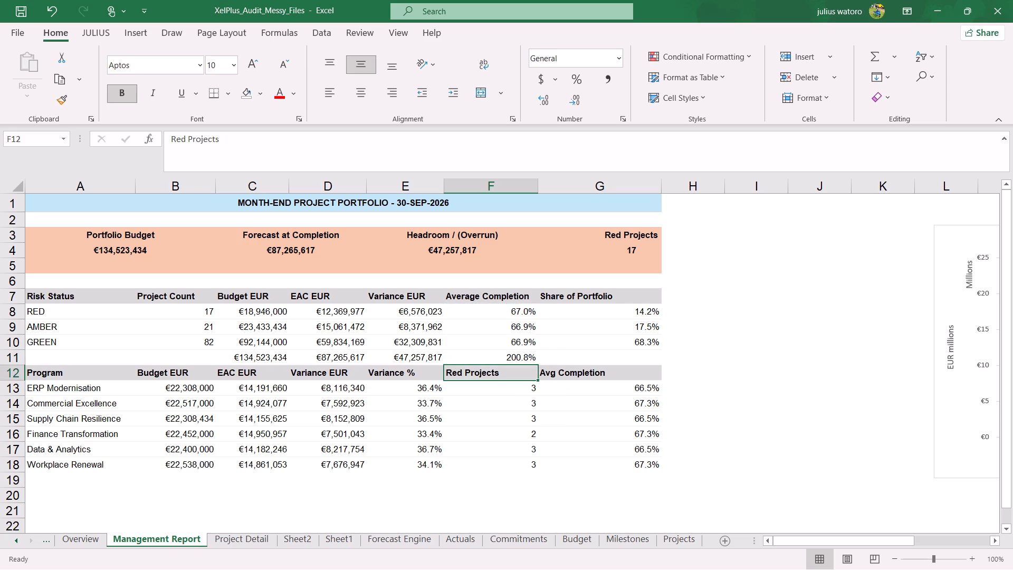
# Change the function in F11 to AVERAGE, keeping the range F8:F10.
pyautogui.click(501, 358)
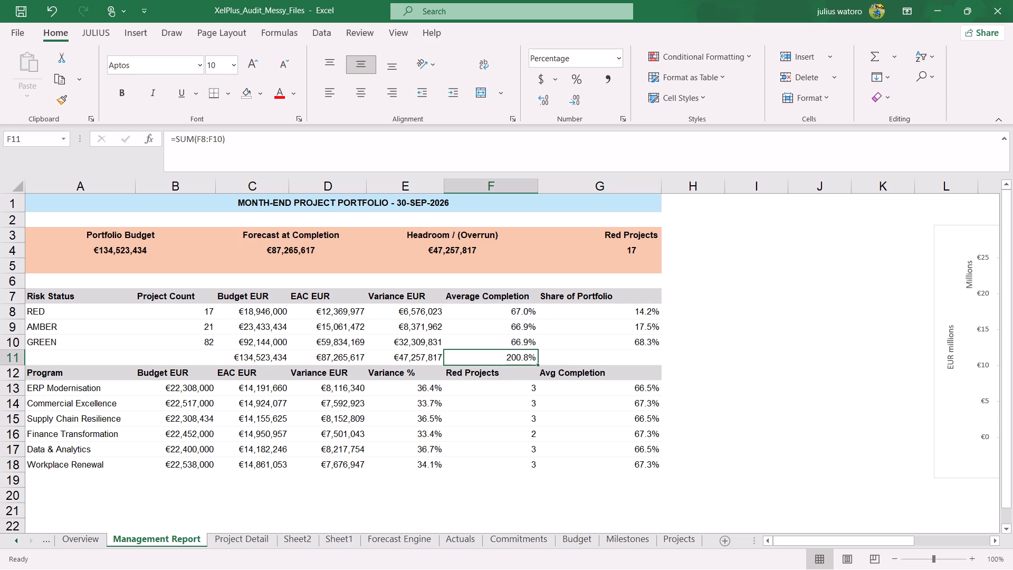
pyautogui.click(192, 141)
pyautogui.press('BackSpace')
pyautogui.press('BackSpace')
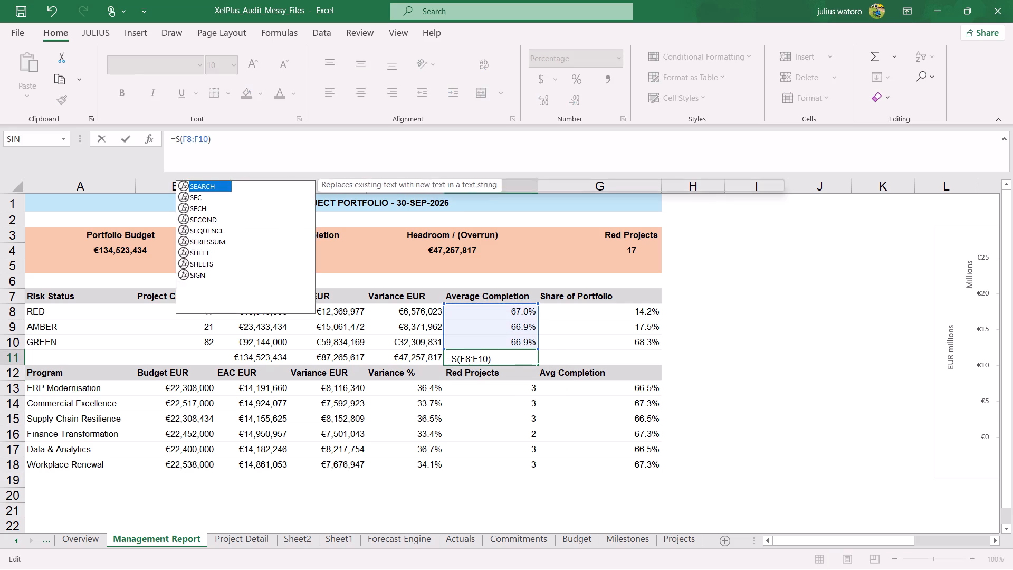
pyautogui.press('BackSpace')
pyautogui.press('a')
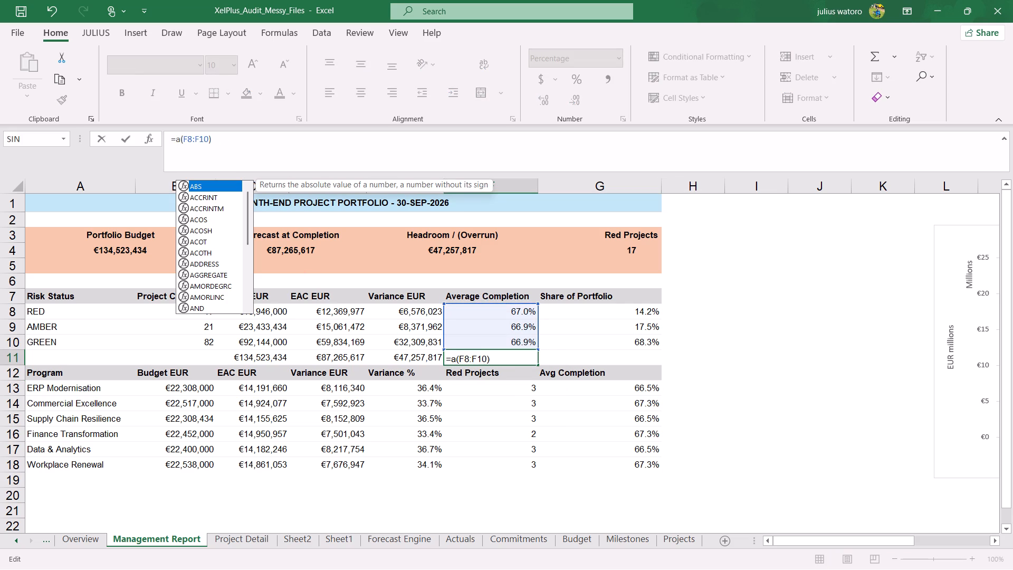
pyautogui.press('v')
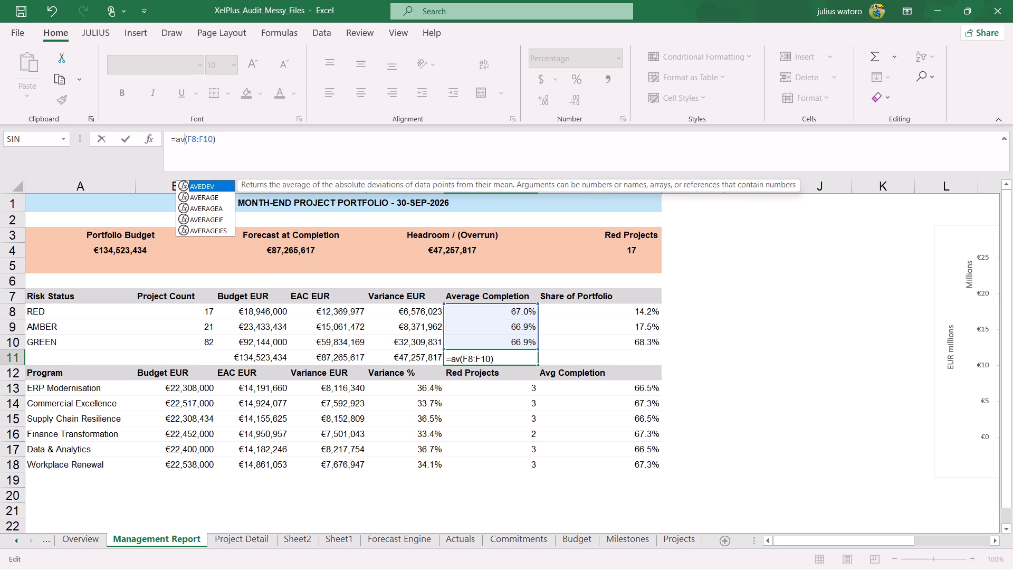
pyautogui.press('Down')
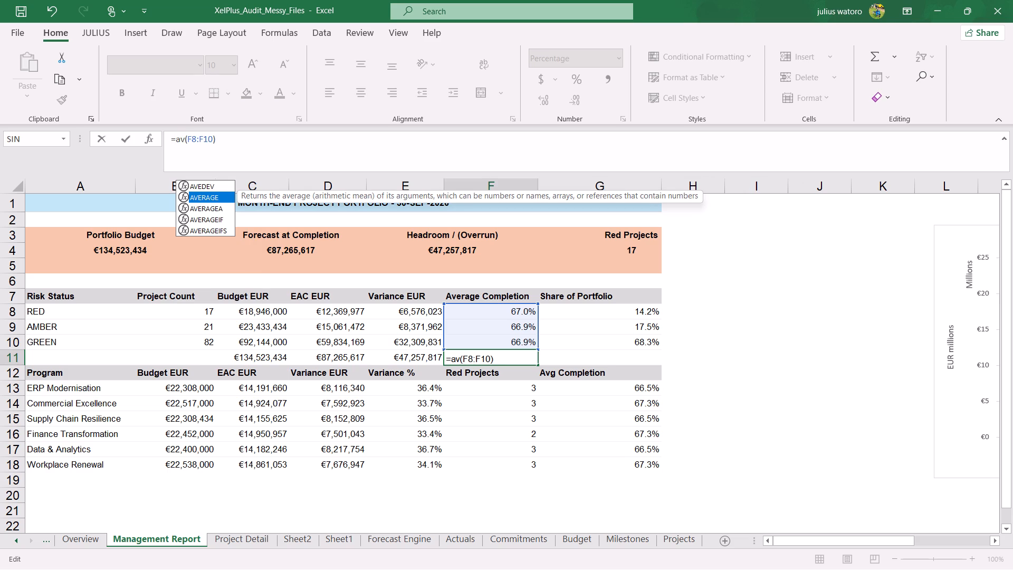
pyautogui.press('Tab')
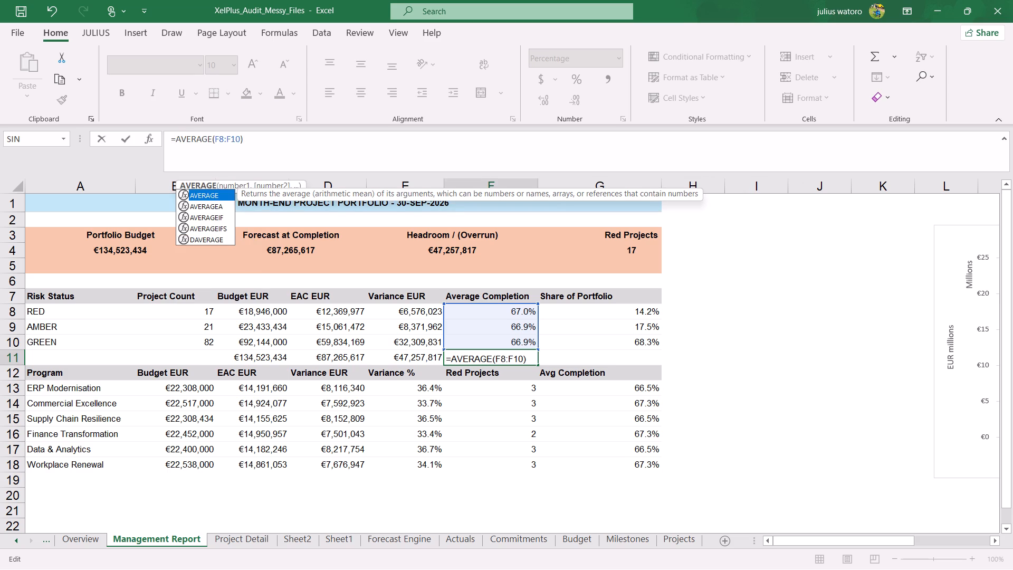
pyautogui.press('Return')
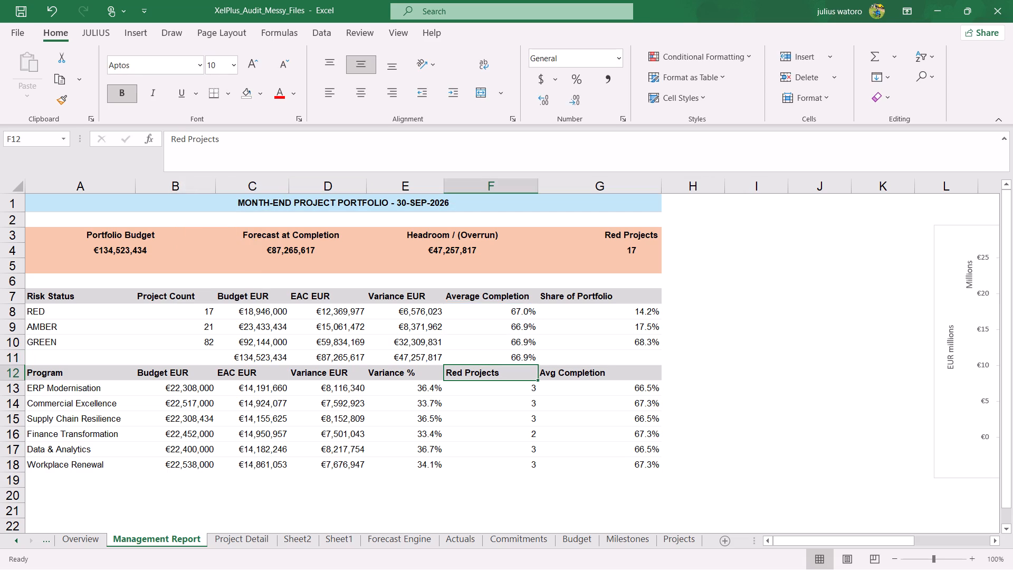
# Average the Risk Status table's Share of Portfolio column in G11 over G8:G10.
pyautogui.click(636, 357)
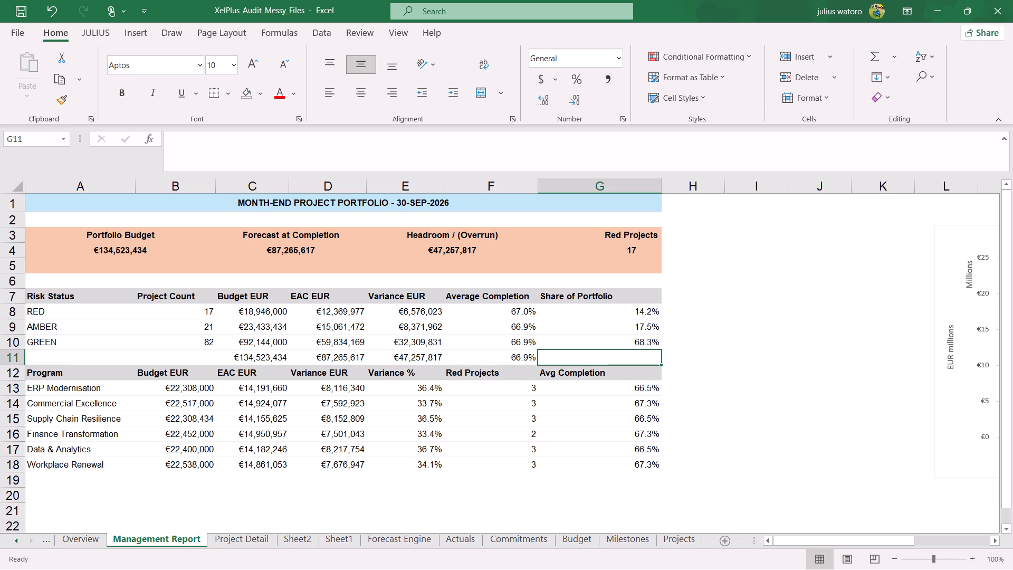
pyautogui.press('=')
pyautogui.press('a')
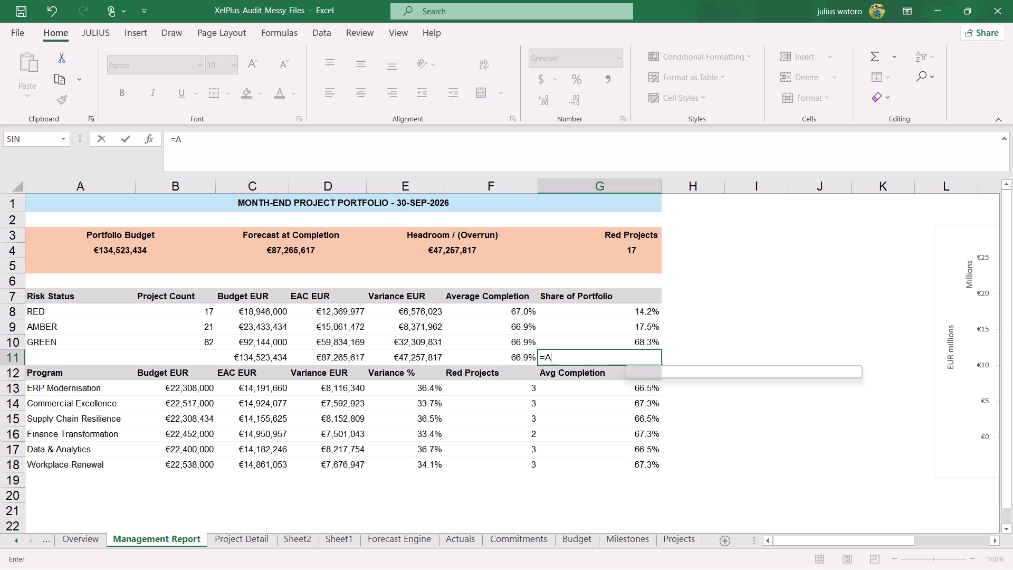
pyautogui.write('VER')
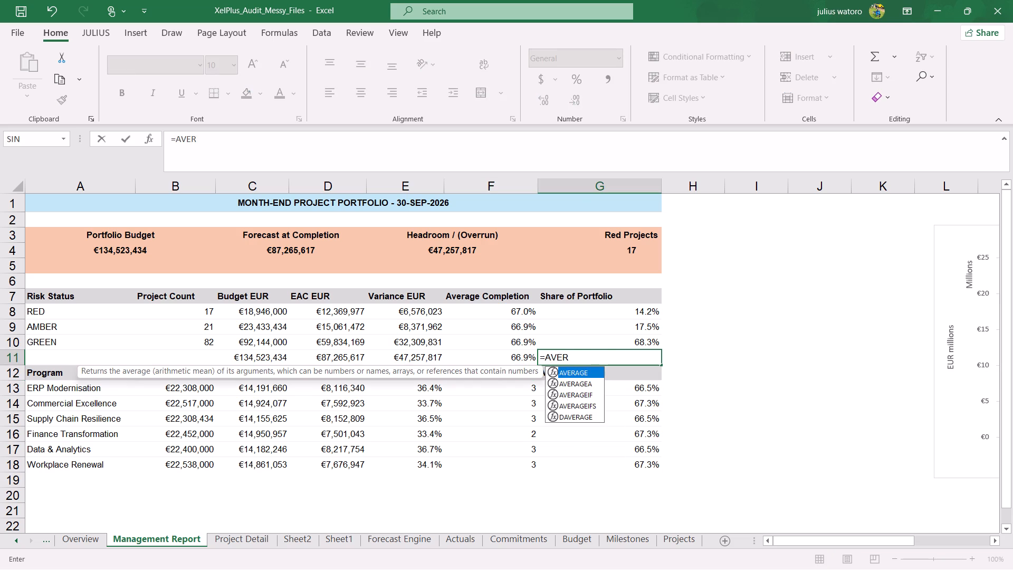
pyautogui.press('Tab')
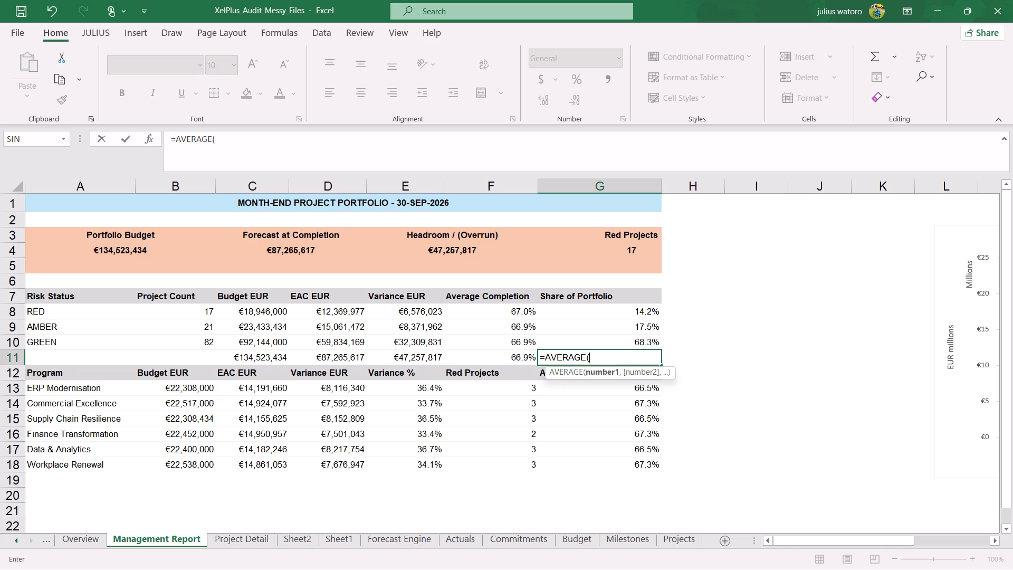
pyautogui.moveTo(642, 309); pyautogui.dragTo(639, 344)
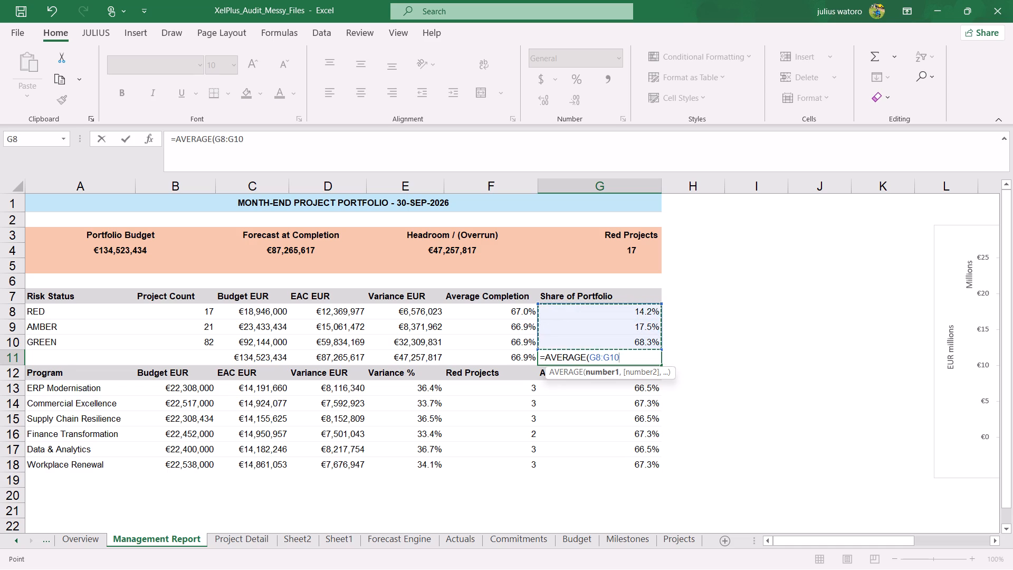
pyautogui.press('Return')
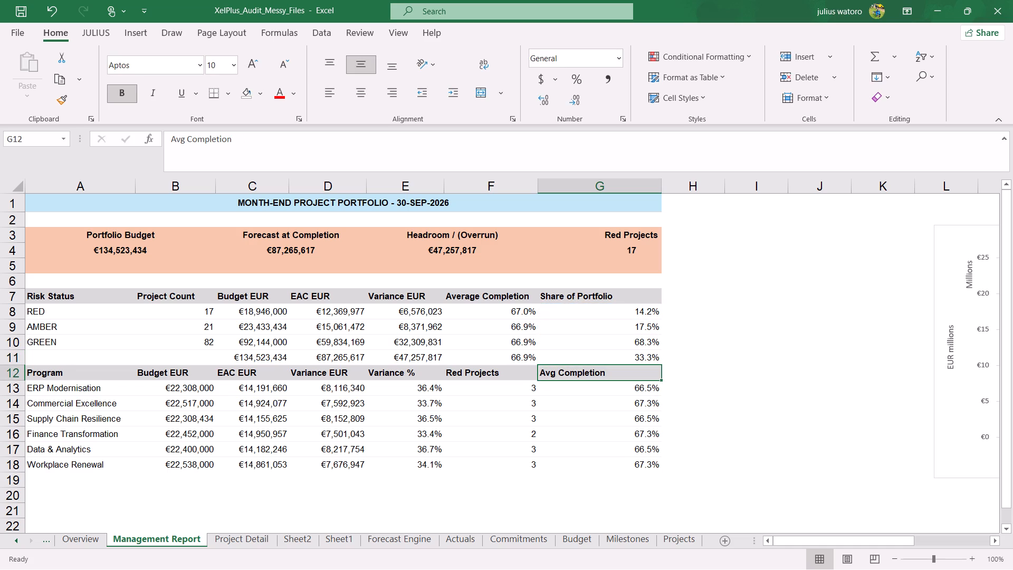
# Fill the Risk Status table's totals in C11:G11 with the lightest tint of the dark blue theme colour.
pyautogui.click(257, 358)
pyautogui.moveTo(265, 358); pyautogui.dragTo(650, 354)
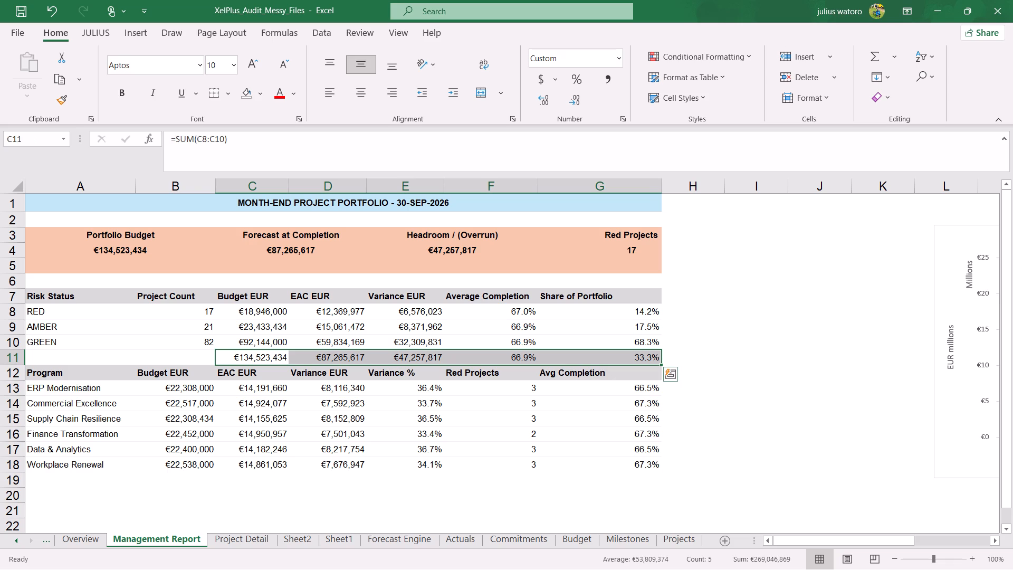
pyautogui.click(263, 94)
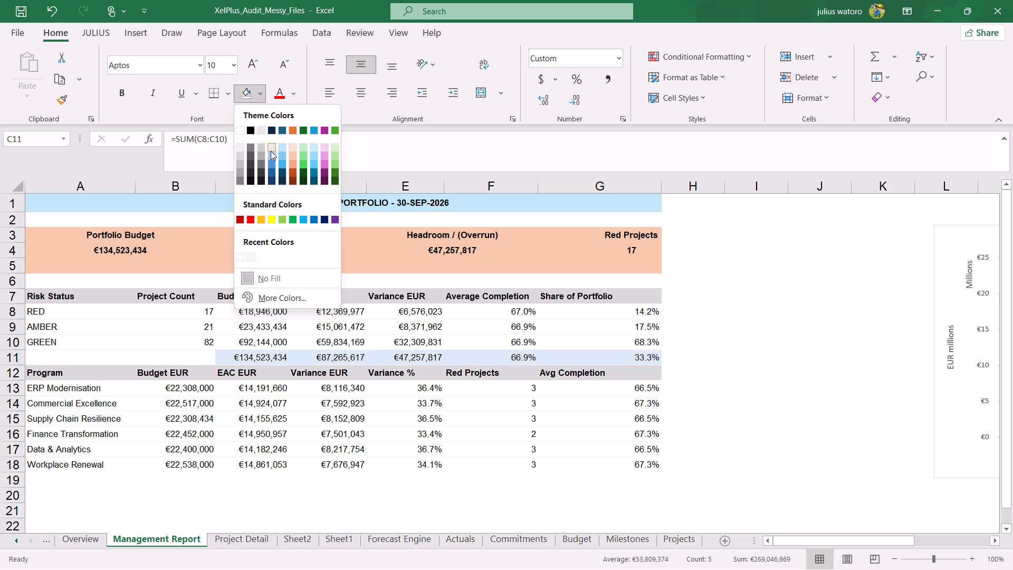
pyautogui.click(271, 151)
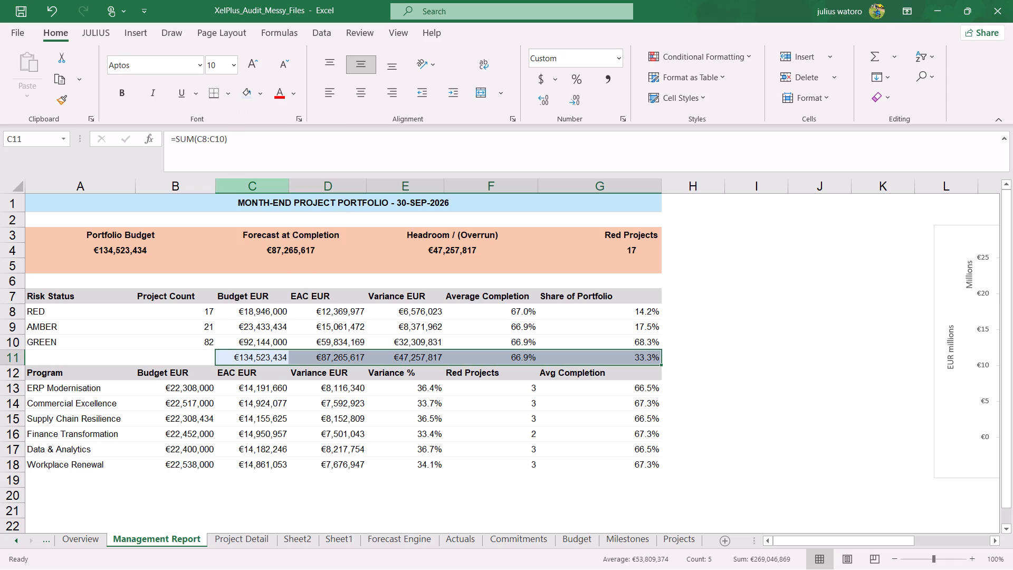
# Total the Program table's Budget EUR column in B19 with a SUM of B13:B18.
pyautogui.click(263, 473)
pyautogui.click(179, 476)
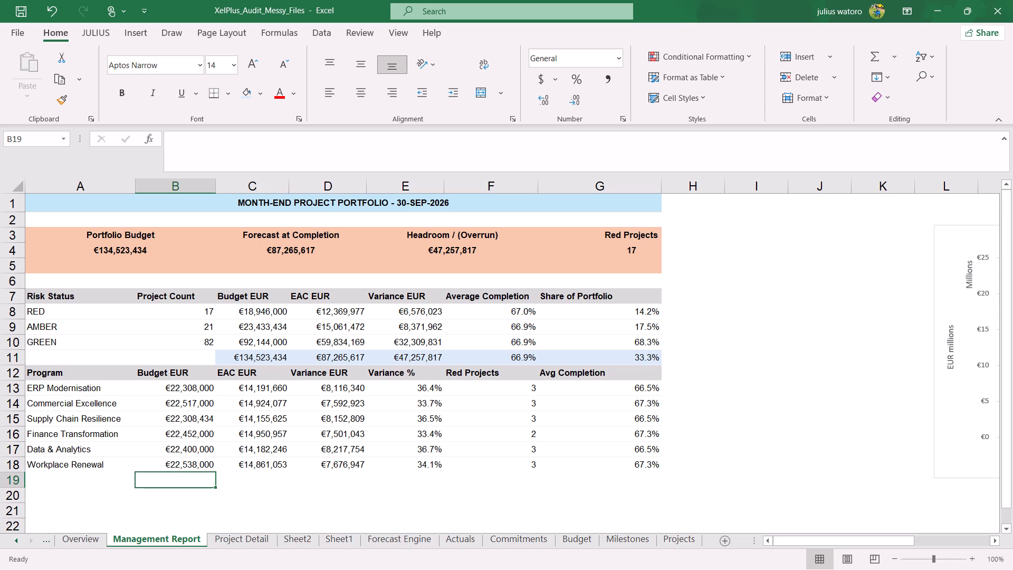
pyautogui.press('=')
pyautogui.press('s')
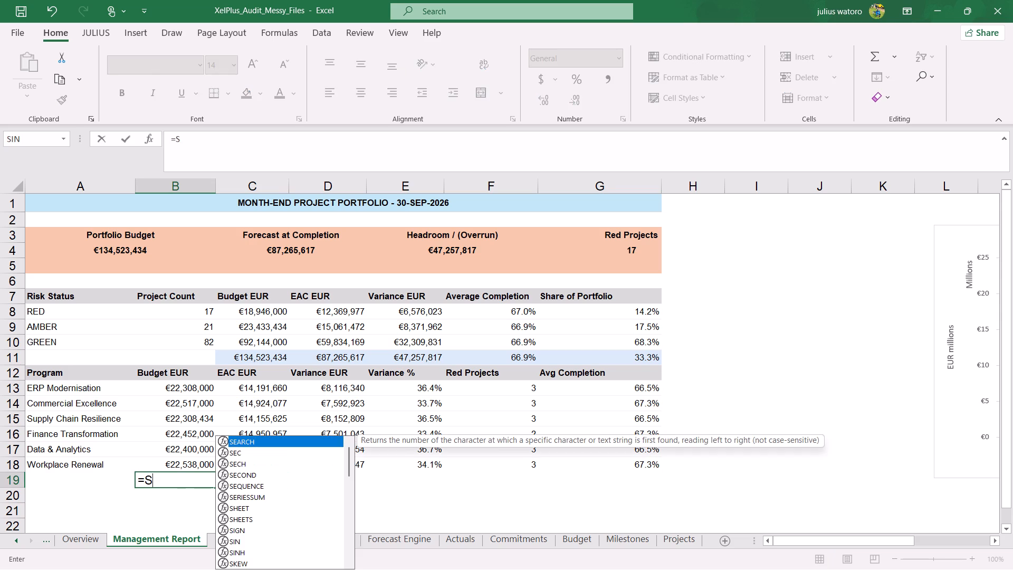
pyautogui.write('UM')
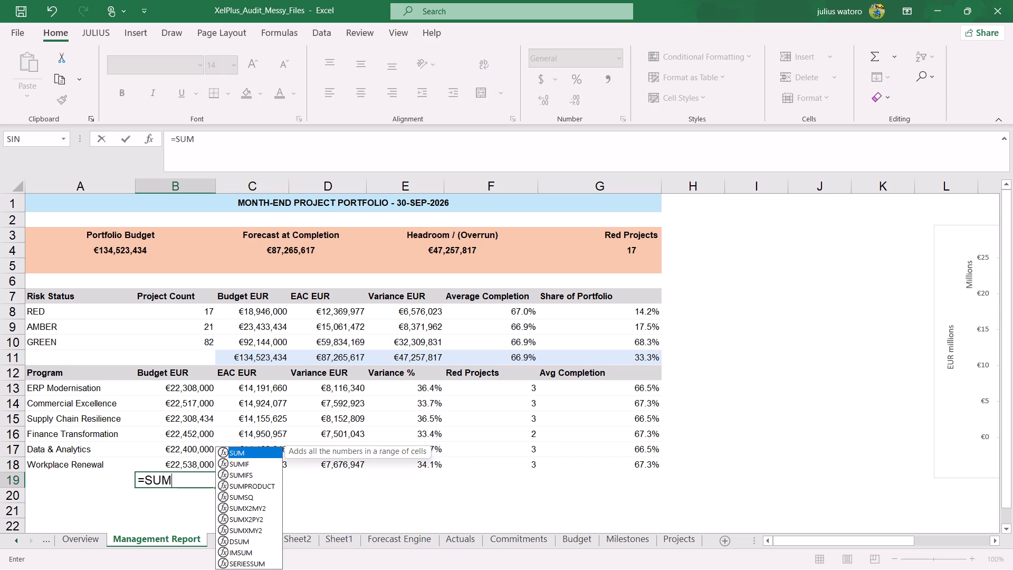
pyautogui.press('Tab')
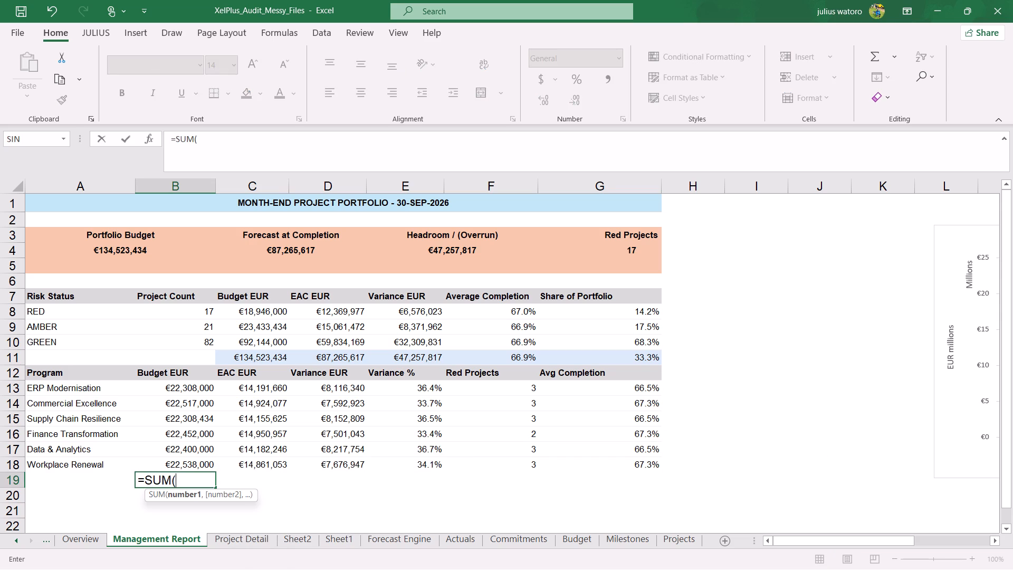
pyautogui.moveTo(179, 387); pyautogui.dragTo(190, 470)
pyautogui.press('Return')
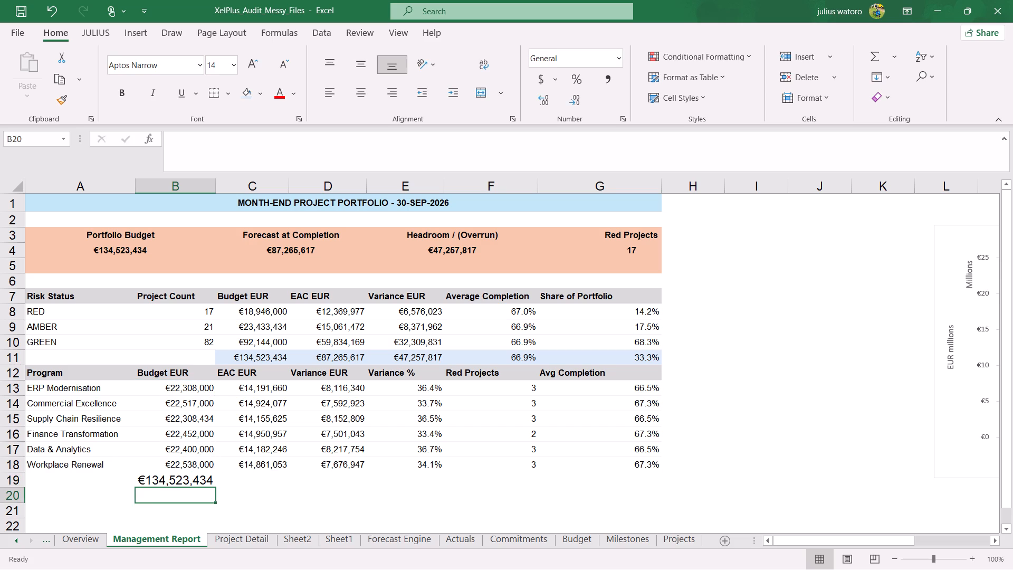
# Total the Program table's EAC EUR column in C19 with a SUM of C13:C18.
pyautogui.click(259, 480)
pyautogui.press('=')
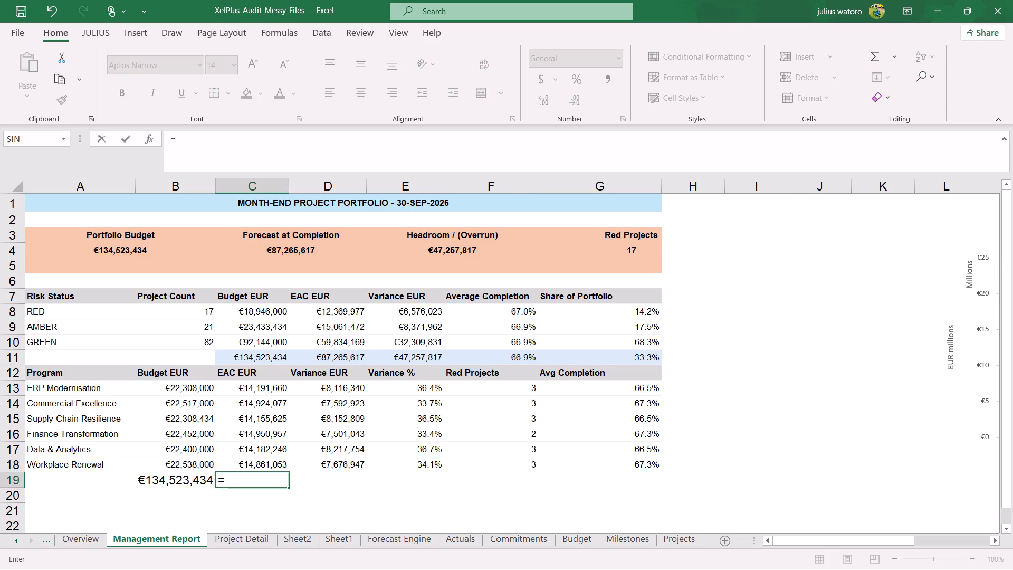
pyautogui.press('s')
pyautogui.write('UM')
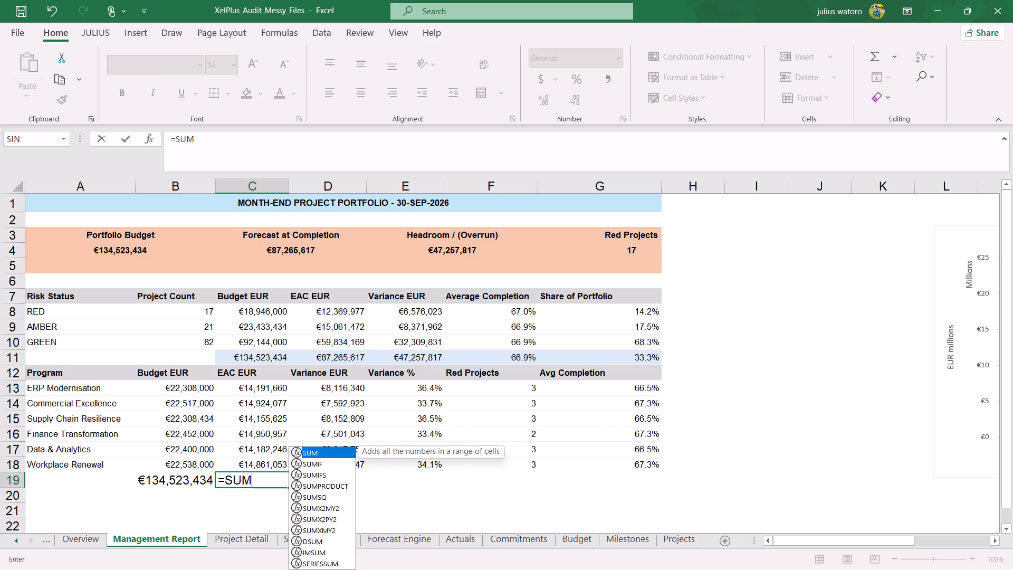
pyautogui.press('Tab')
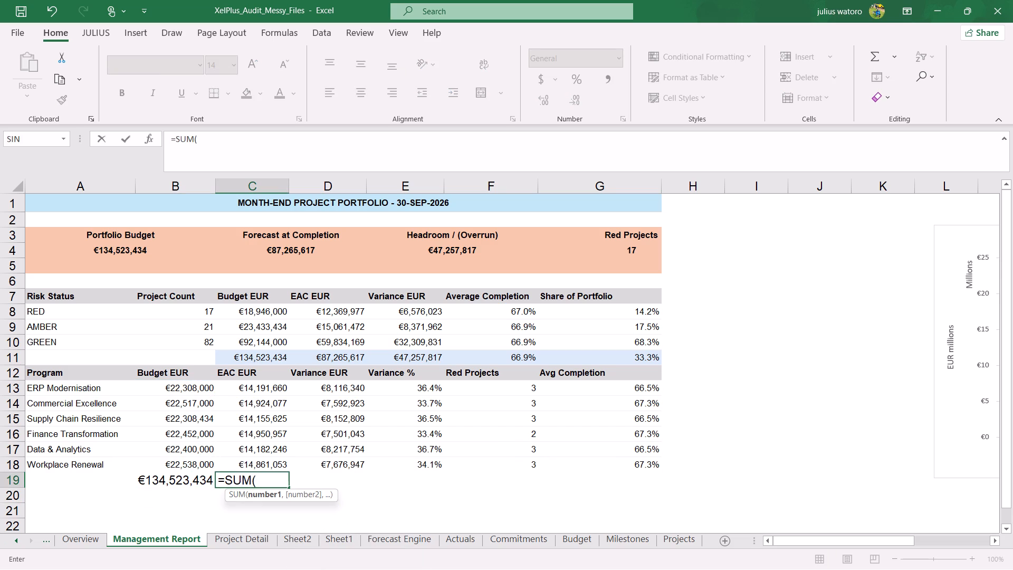
pyautogui.moveTo(241, 384); pyautogui.dragTo(262, 467)
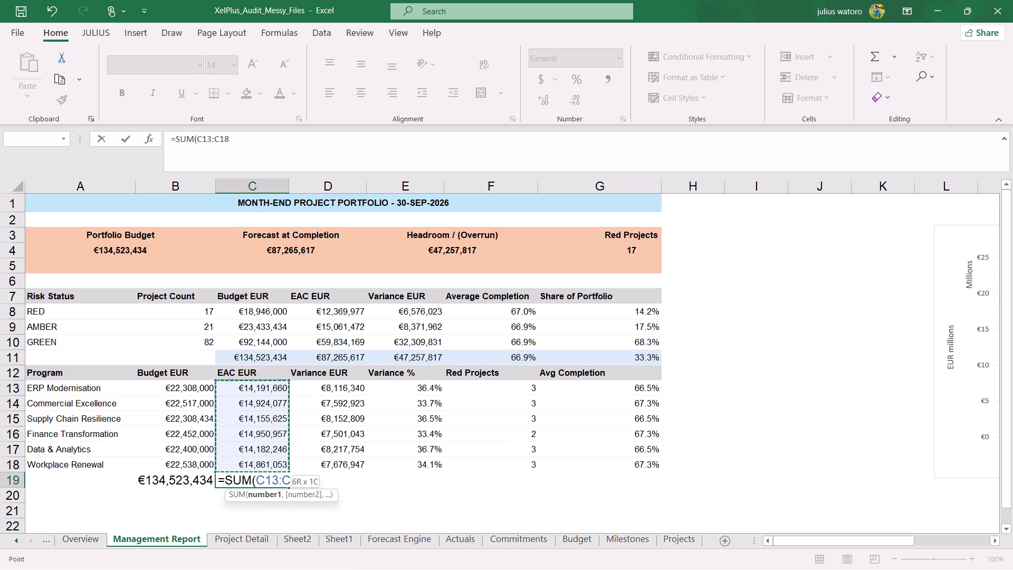
pyautogui.moveTo(262, 467); pyautogui.dragTo(262, 468)
pyautogui.press('Return')
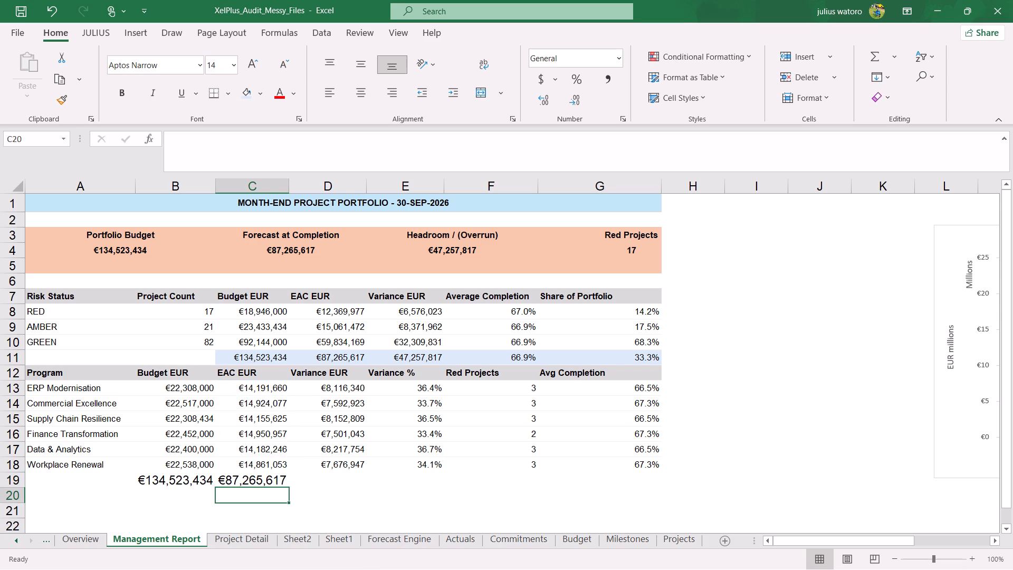
# Total the Program table's Variance EUR column in D19 with a SUM of D13:D18.
pyautogui.click(350, 480)
pyautogui.press('=')
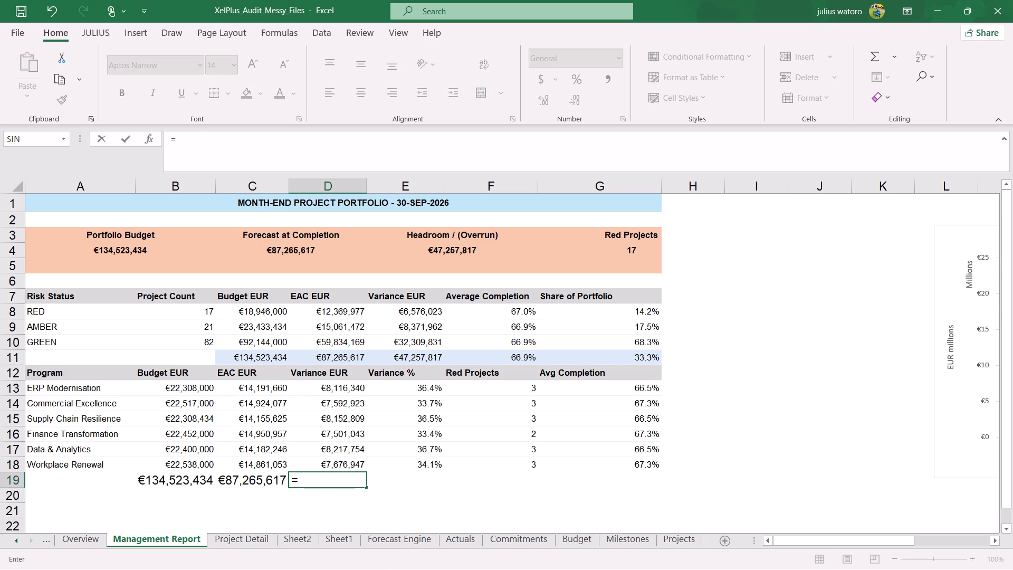
pyautogui.press('s')
pyautogui.write('UM')
pyautogui.press('Tab')
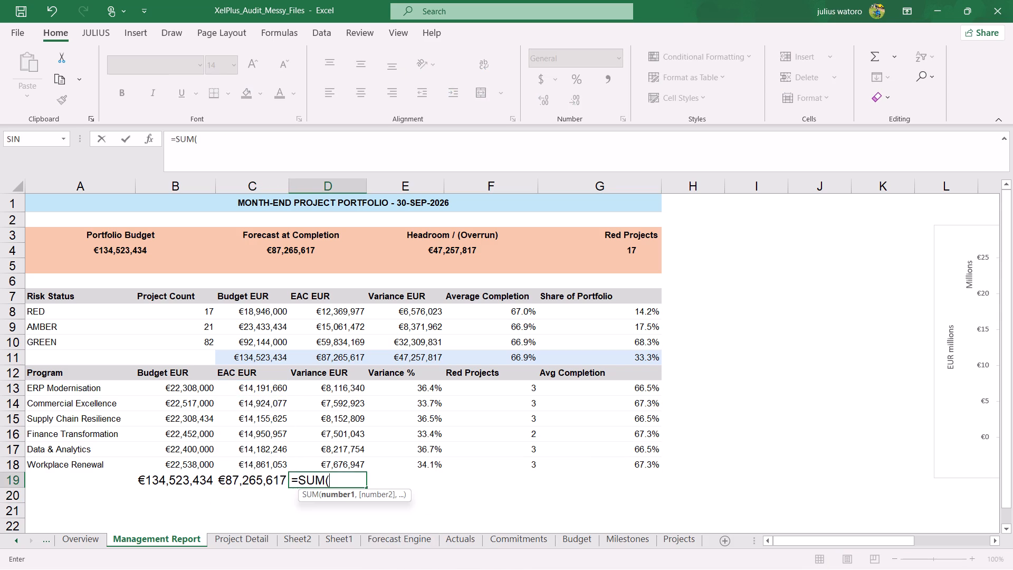
pyautogui.moveTo(339, 388); pyautogui.dragTo(346, 435)
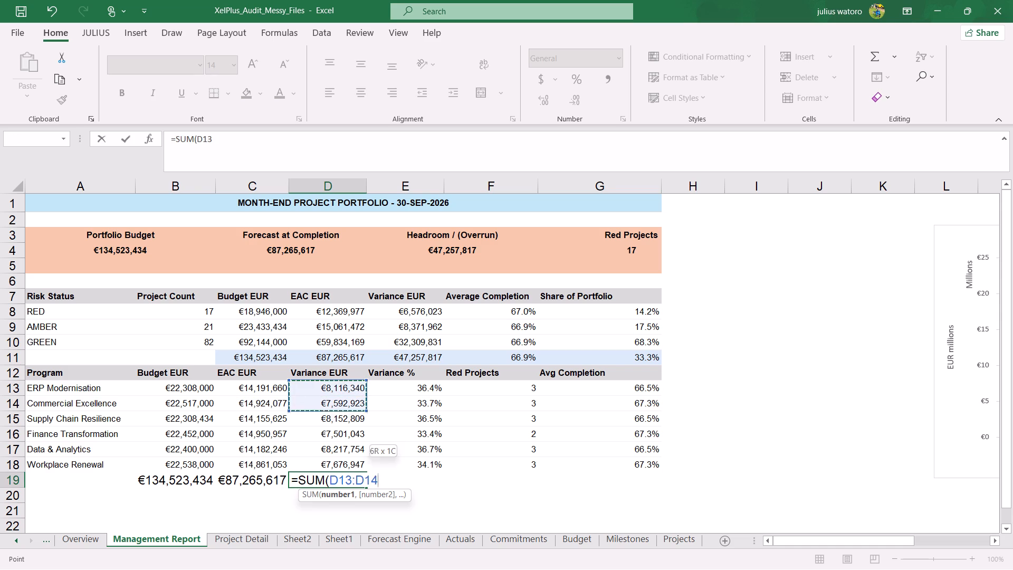
pyautogui.moveTo(346, 435); pyautogui.dragTo(341, 463)
pyautogui.press('Return')
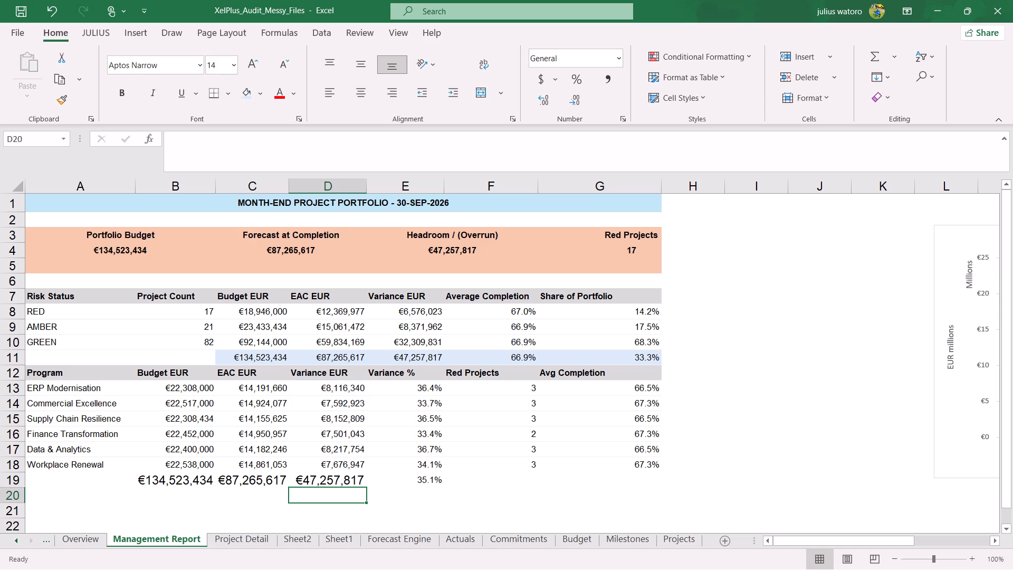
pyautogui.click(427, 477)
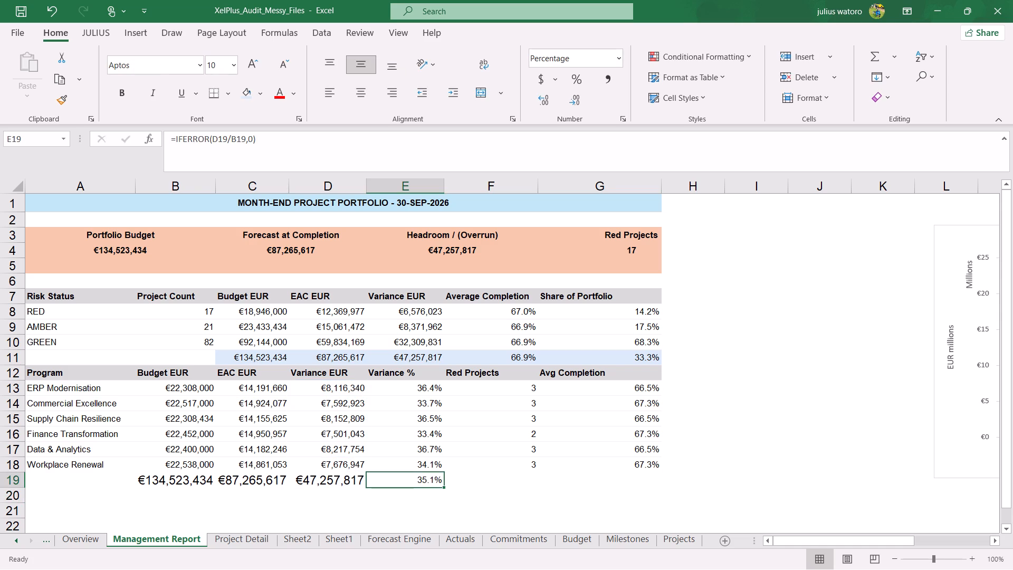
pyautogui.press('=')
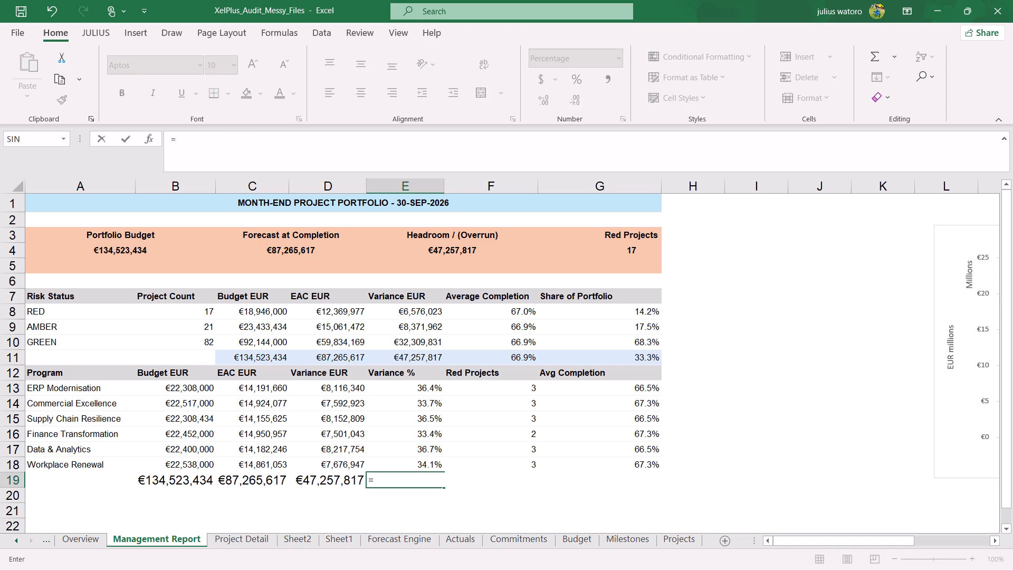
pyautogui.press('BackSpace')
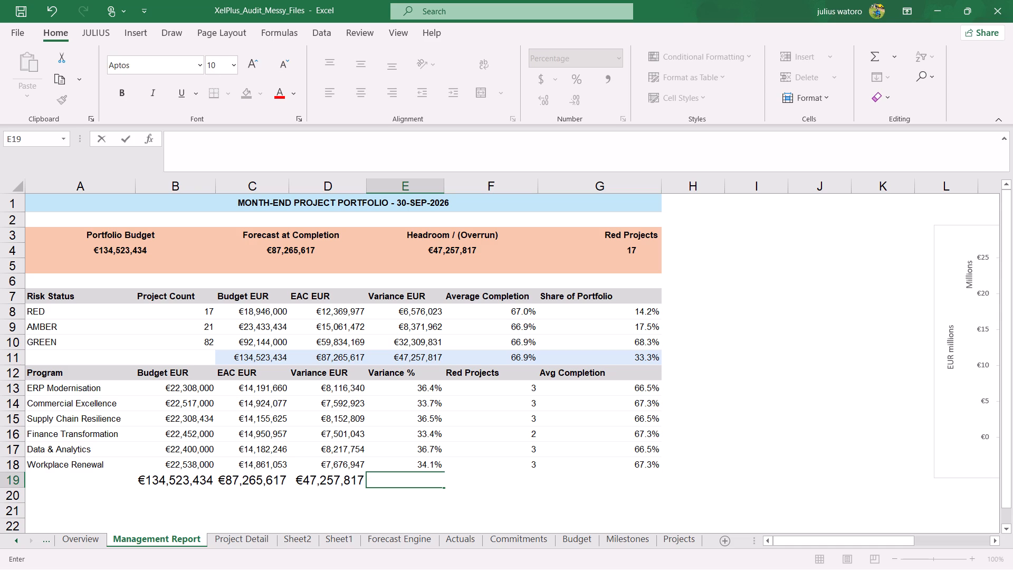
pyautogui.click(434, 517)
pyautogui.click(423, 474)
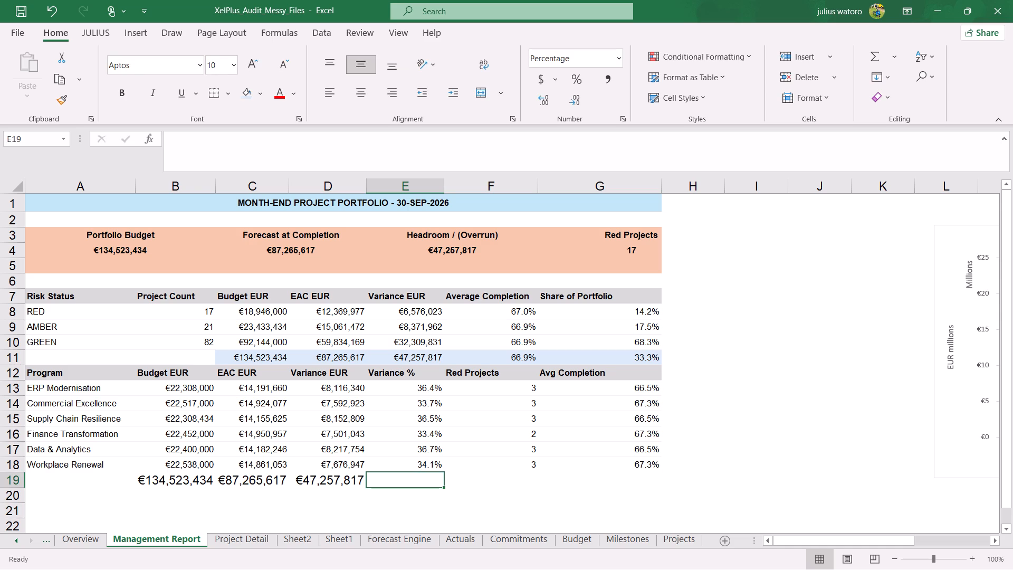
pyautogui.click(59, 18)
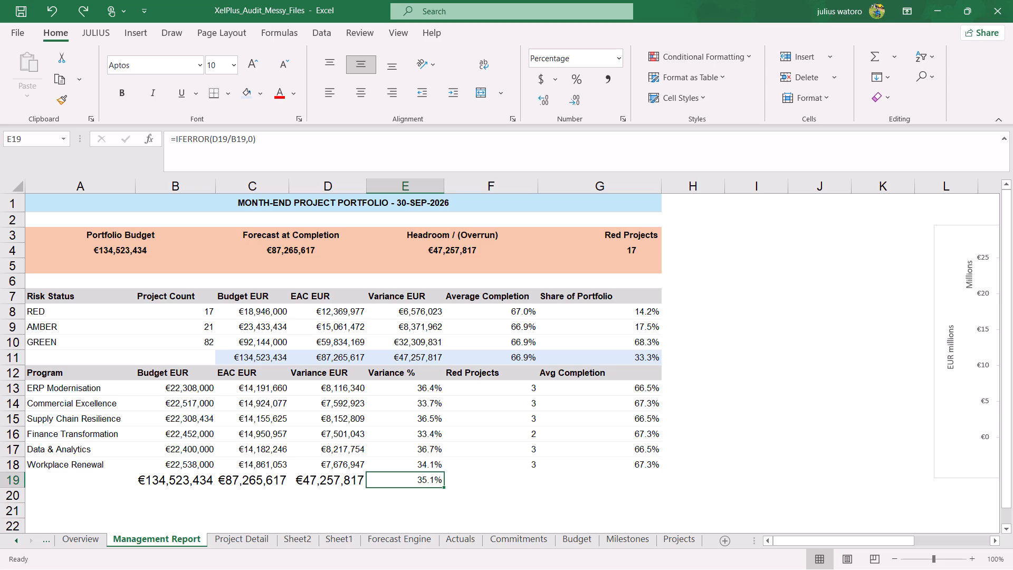
# Replace the formula in E19 with an AVERAGE of the Program table's Variance % values in E13:E18.
pyautogui.press('=')
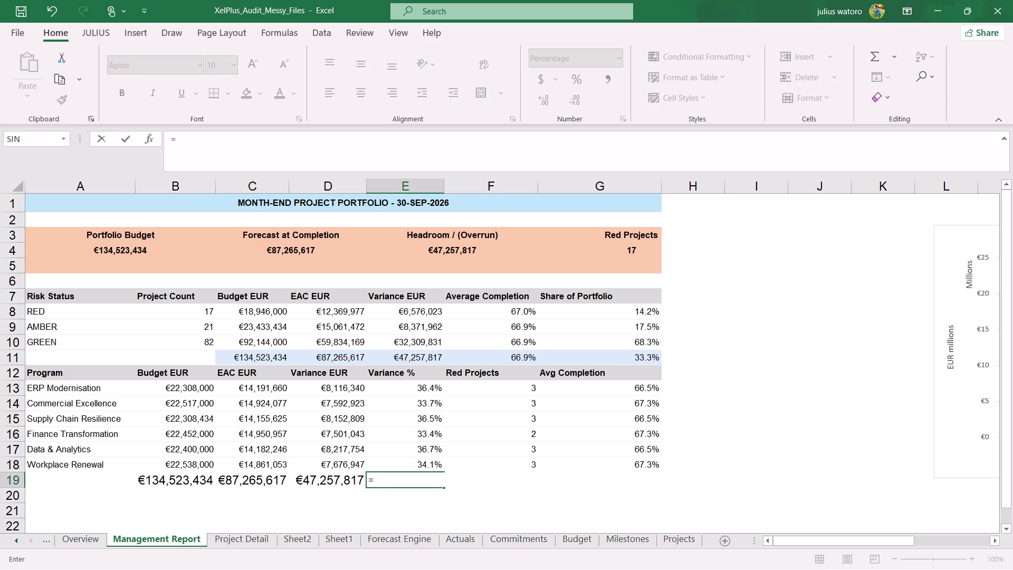
pyautogui.press('a')
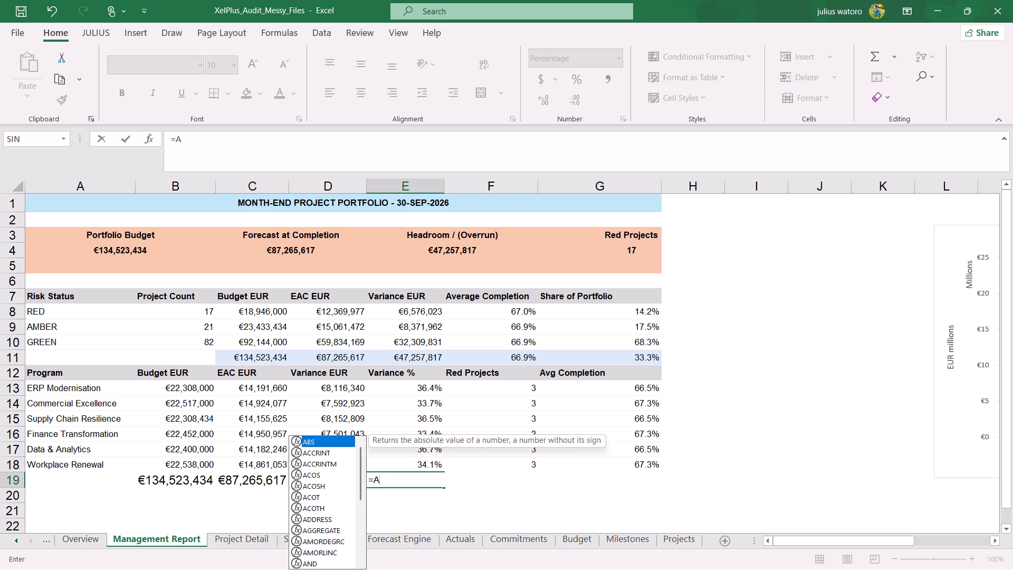
pyautogui.write('VER')
pyautogui.press('Tab')
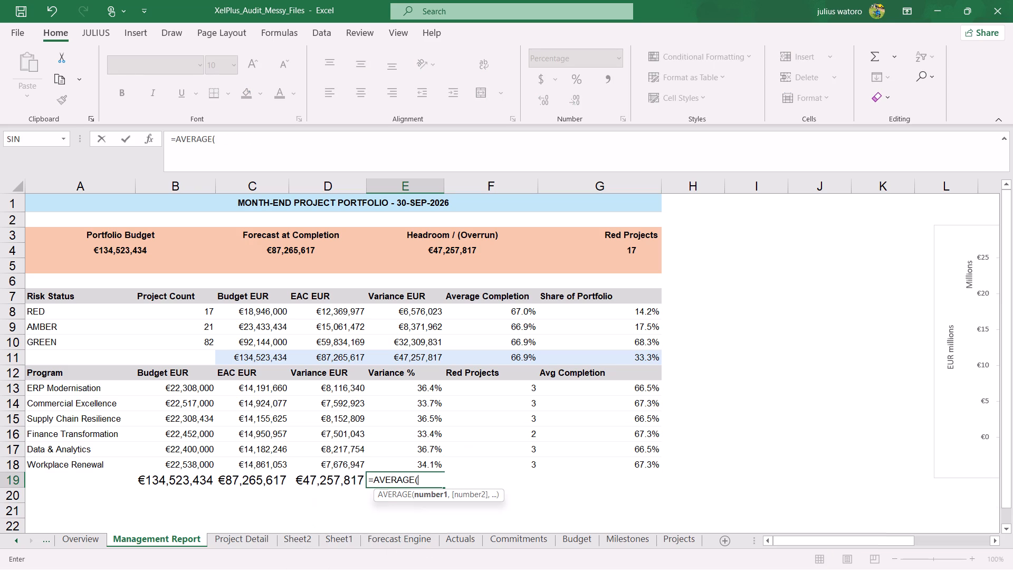
pyautogui.moveTo(422, 388); pyautogui.dragTo(423, 462)
pyautogui.press('Return')
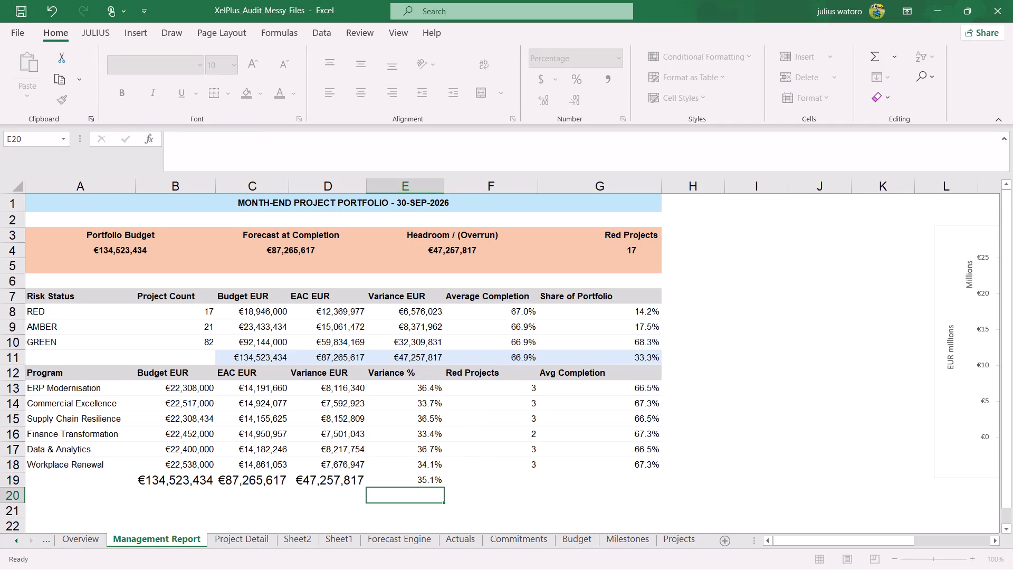
# Enter a SUM of F13:F19 in F19 beneath the Program table's Red Projects column.
pyautogui.click(526, 474)
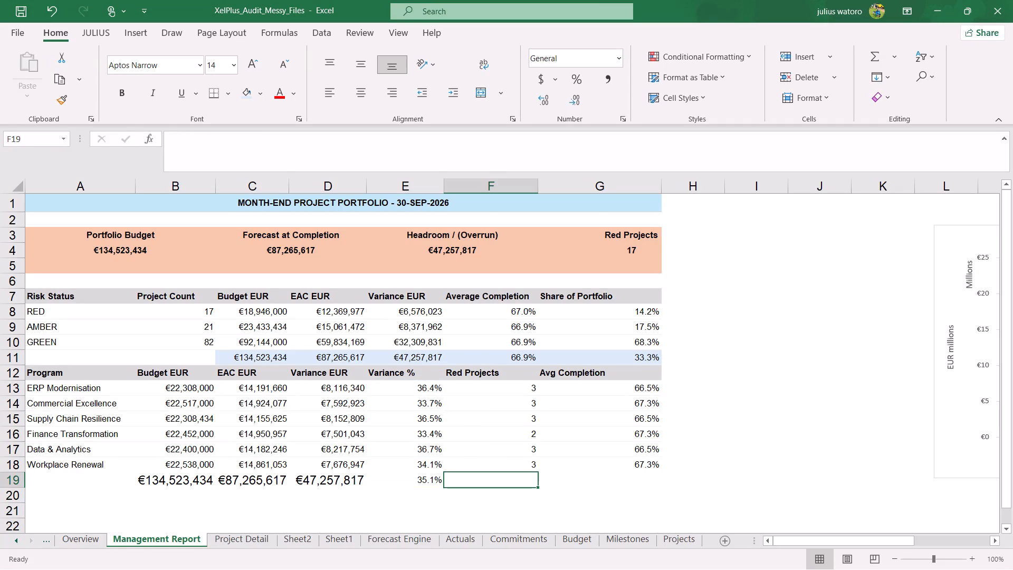
pyautogui.press('=')
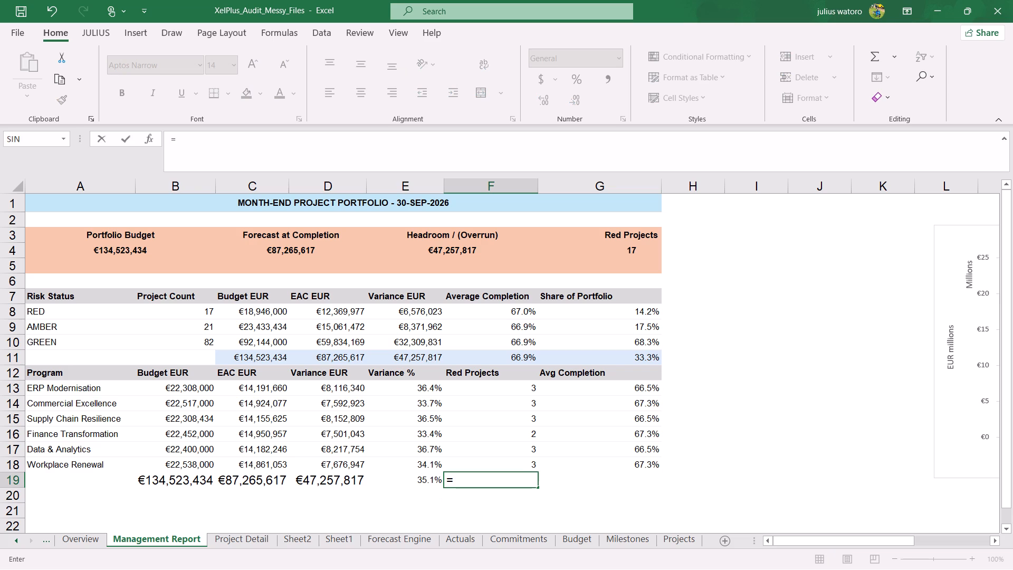
pyautogui.press('s')
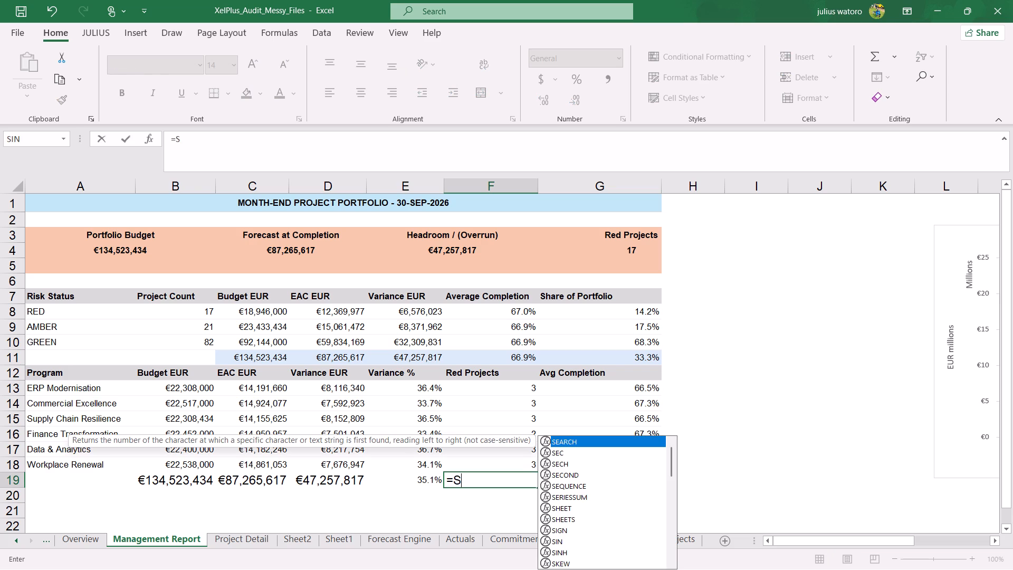
pyautogui.write('UM')
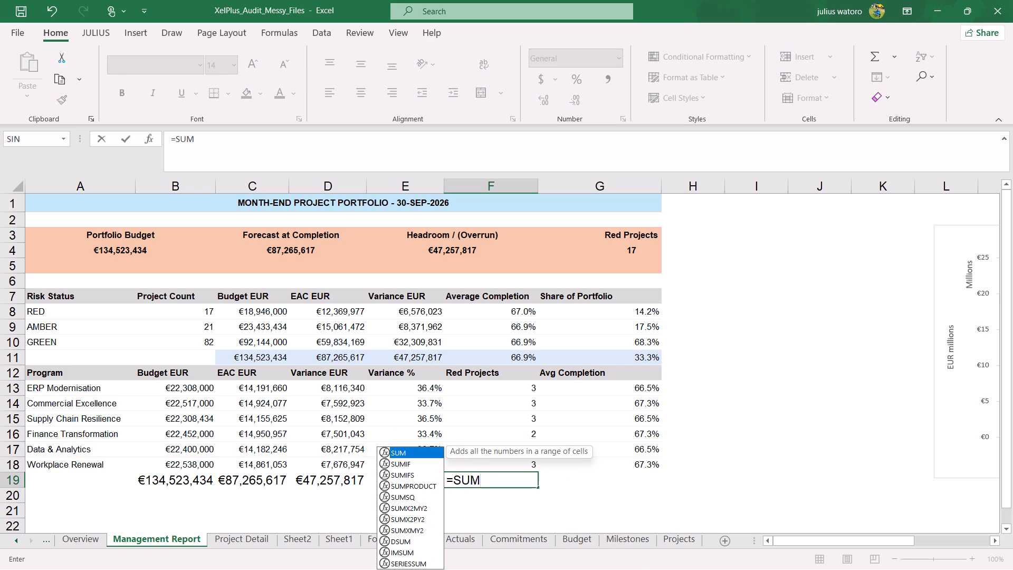
pyautogui.press('Tab')
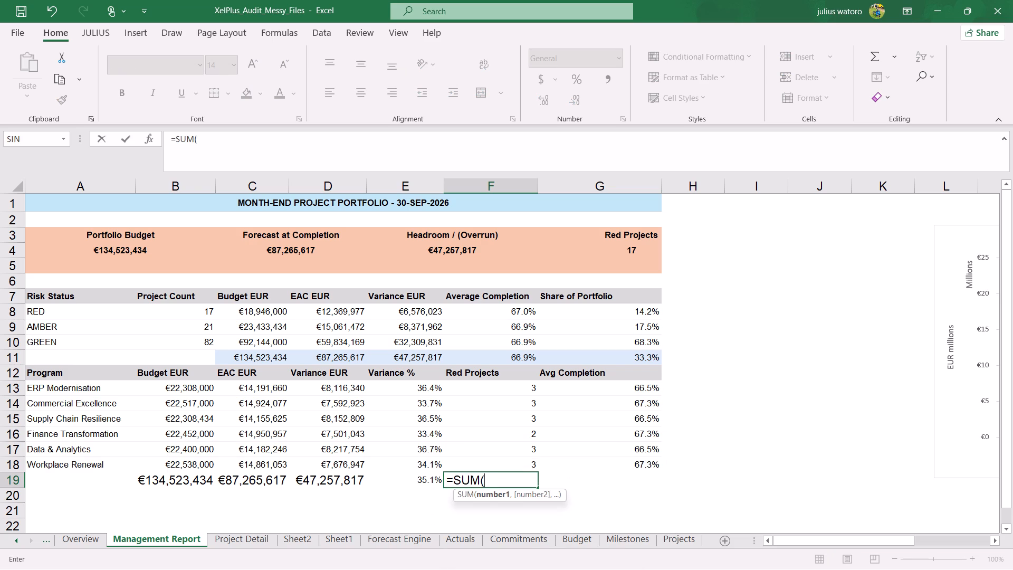
pyautogui.moveTo(528, 384); pyautogui.dragTo(529, 473)
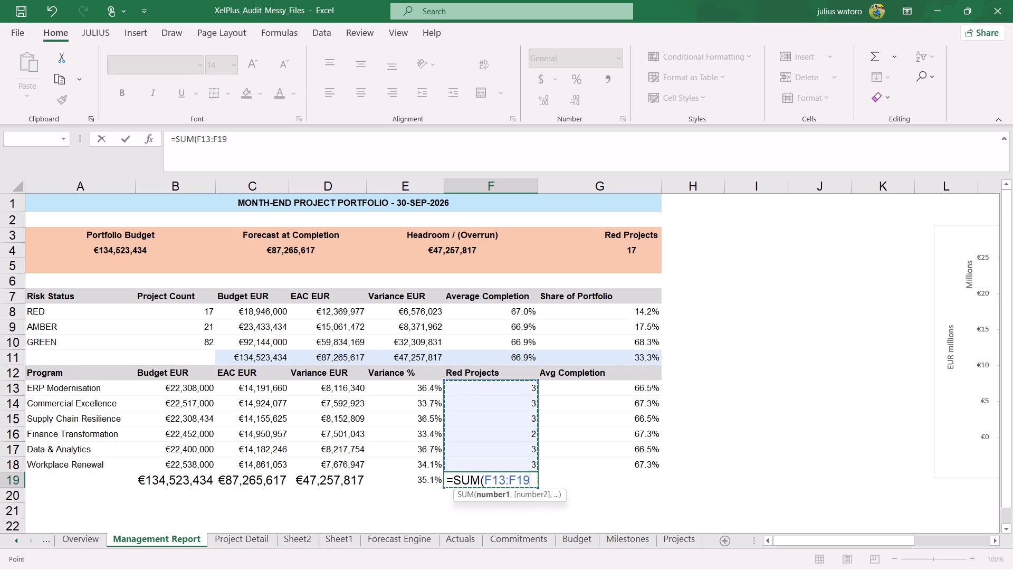
pyautogui.press('Return')
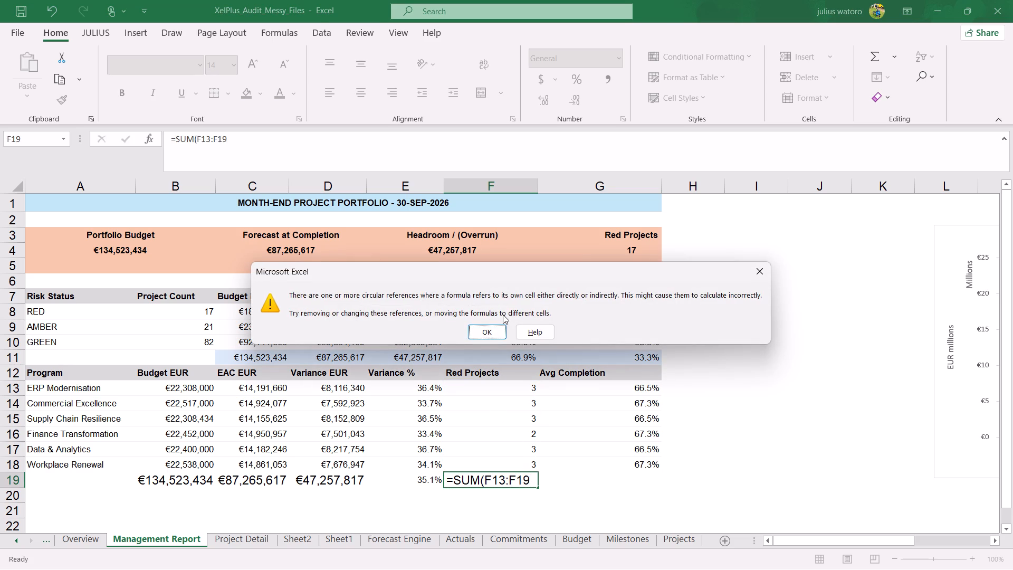
pyautogui.click(488, 325)
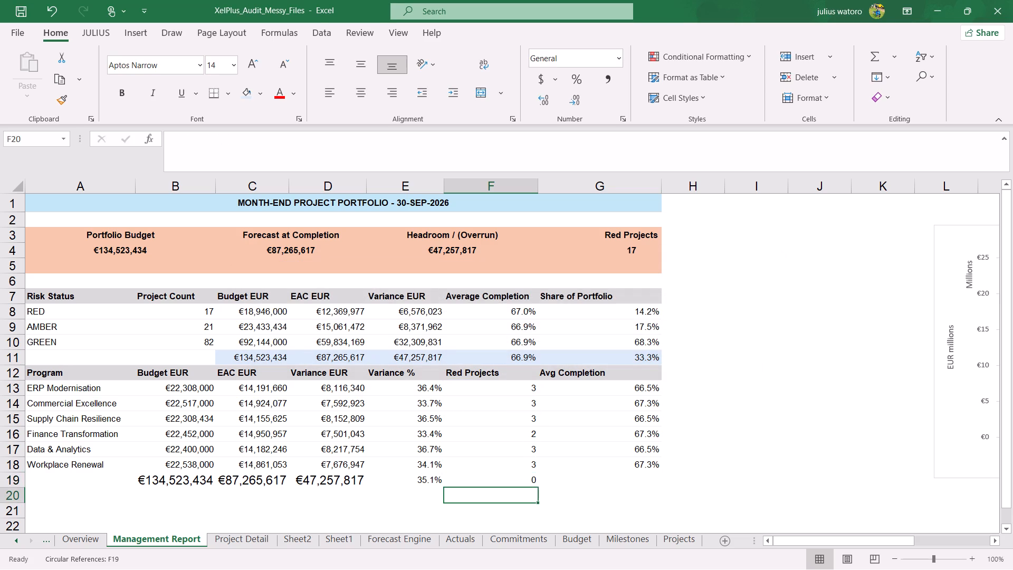
# Correct the Red Projects total in F19 so its SUM covers F13:F18.
pyautogui.click(517, 472)
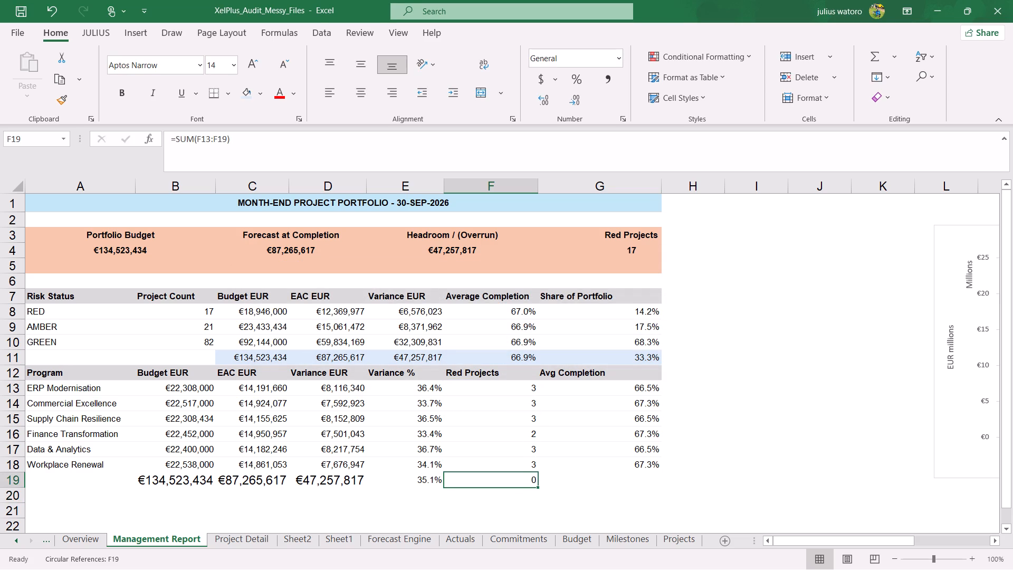
pyautogui.scroll(-3, 495, 470)
pyautogui.scroll(1, 495, 470)
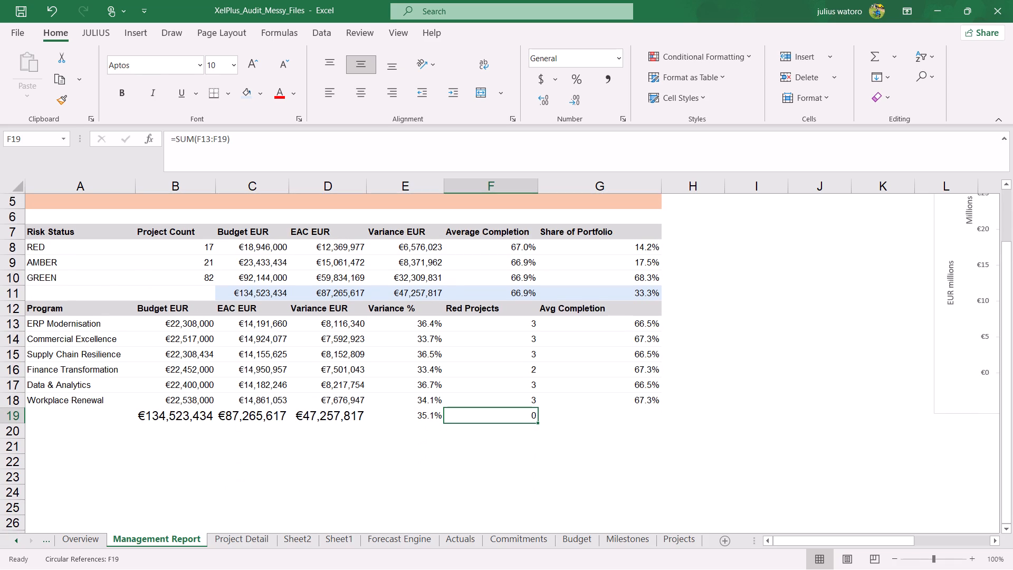
pyautogui.click(222, 141)
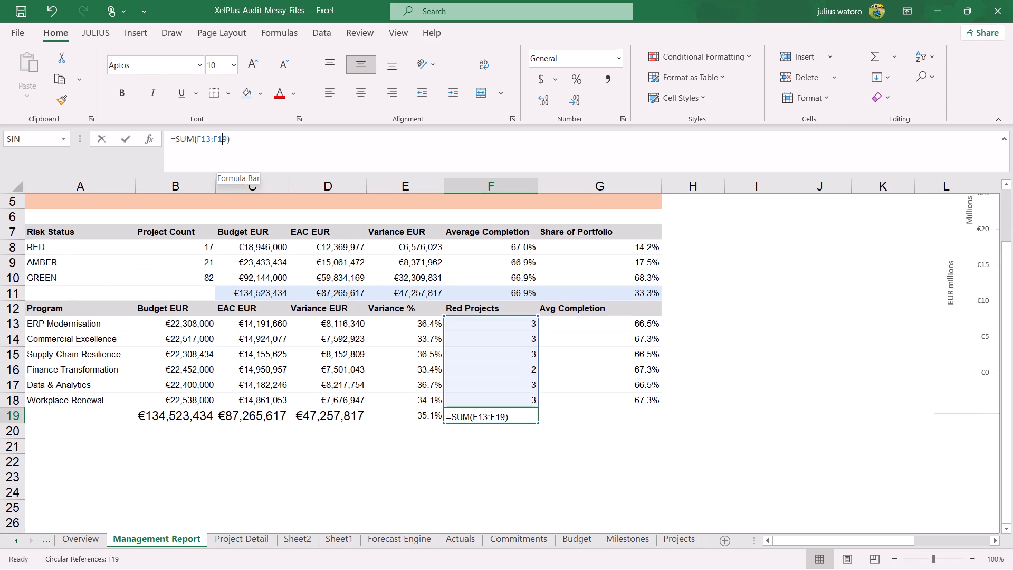
pyautogui.press('Delete')
pyautogui.press('8')
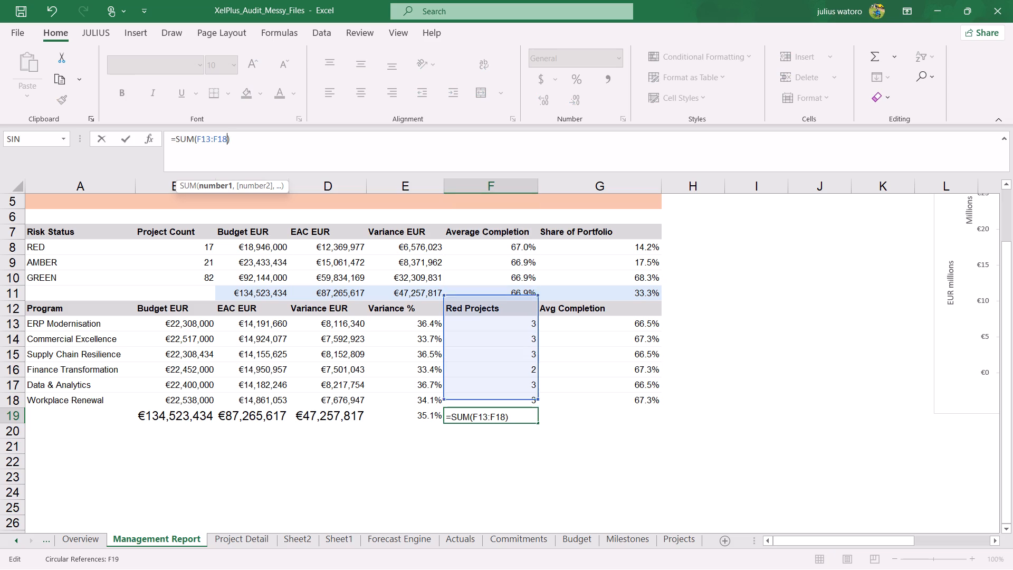
pyautogui.press('Return')
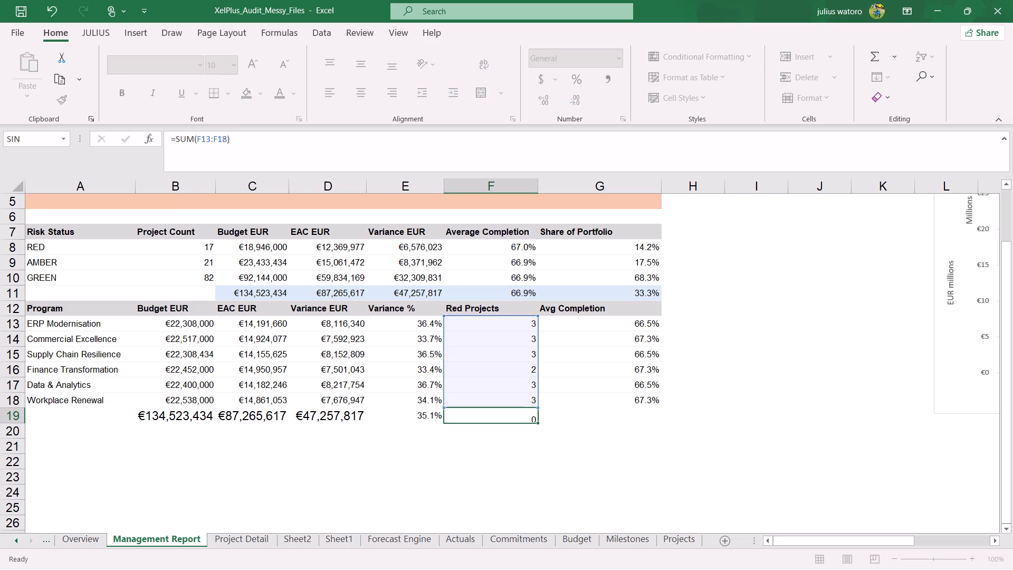
# Enter an AVERAGE of G13:G18 in G19 beneath the Program table's Avg Completion column.
pyautogui.click(644, 415)
pyautogui.write('=AVER')
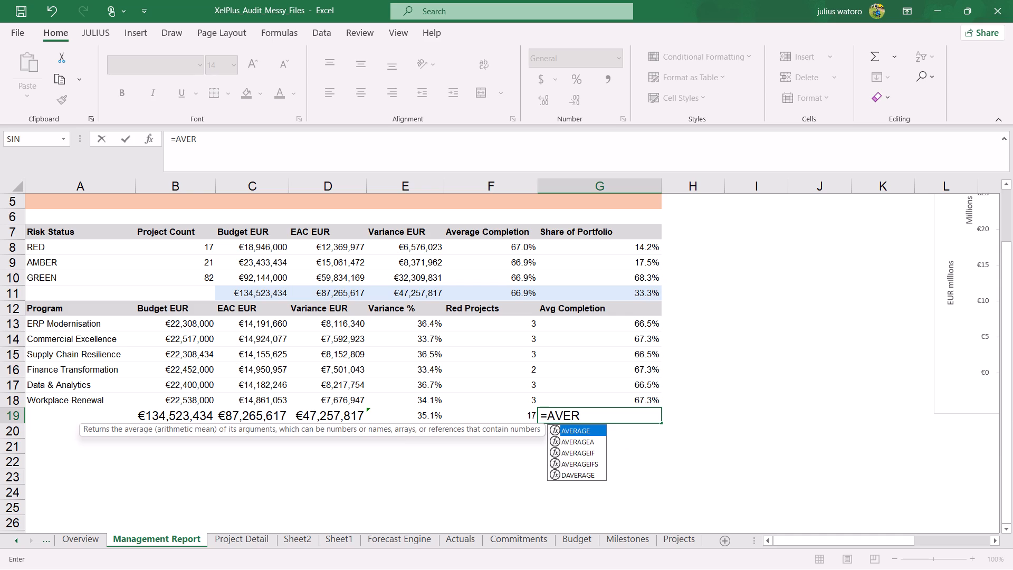
pyautogui.press('Tab')
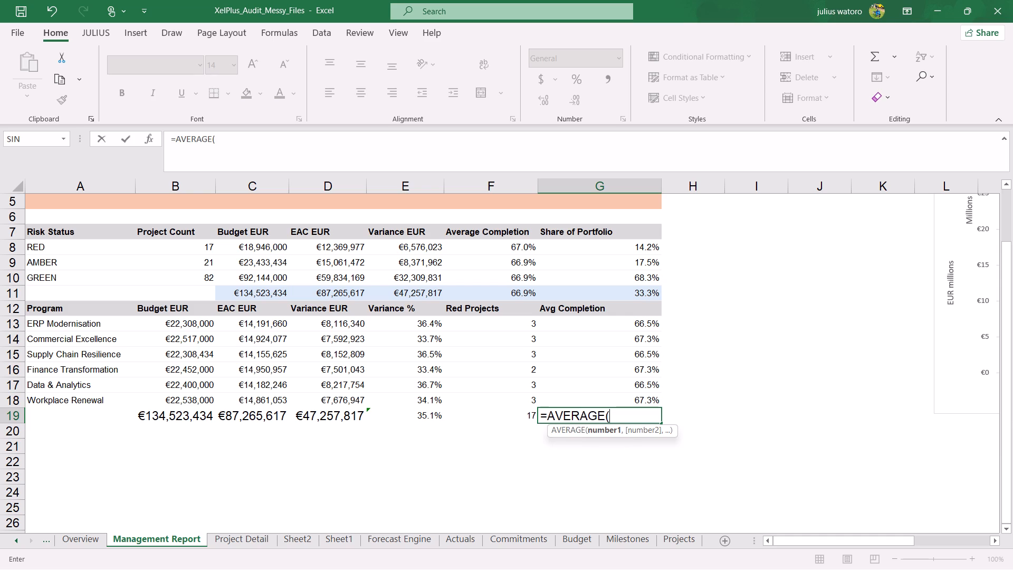
pyautogui.moveTo(647, 327); pyautogui.dragTo(643, 402)
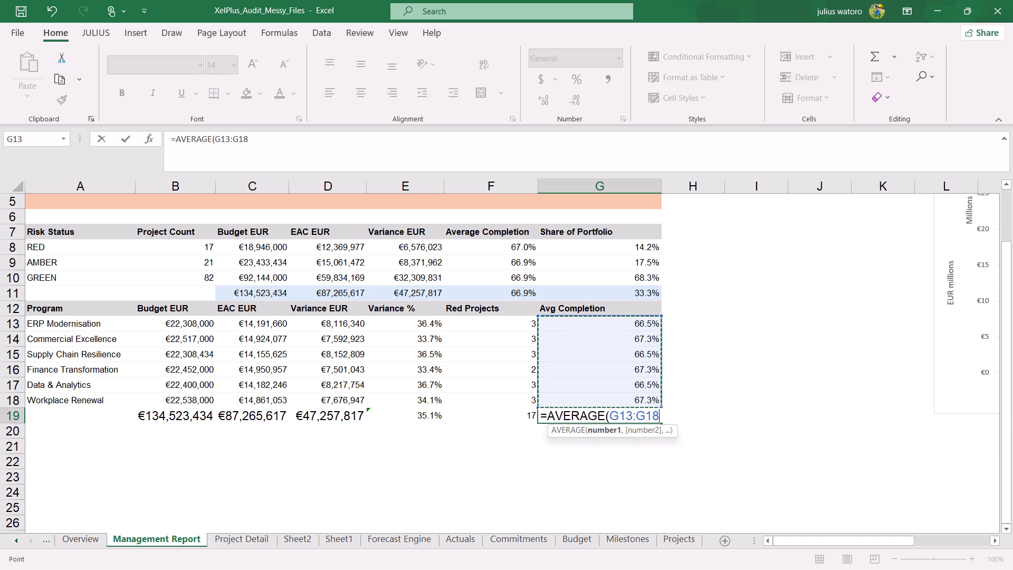
pyautogui.press('Return')
pyautogui.click(607, 412)
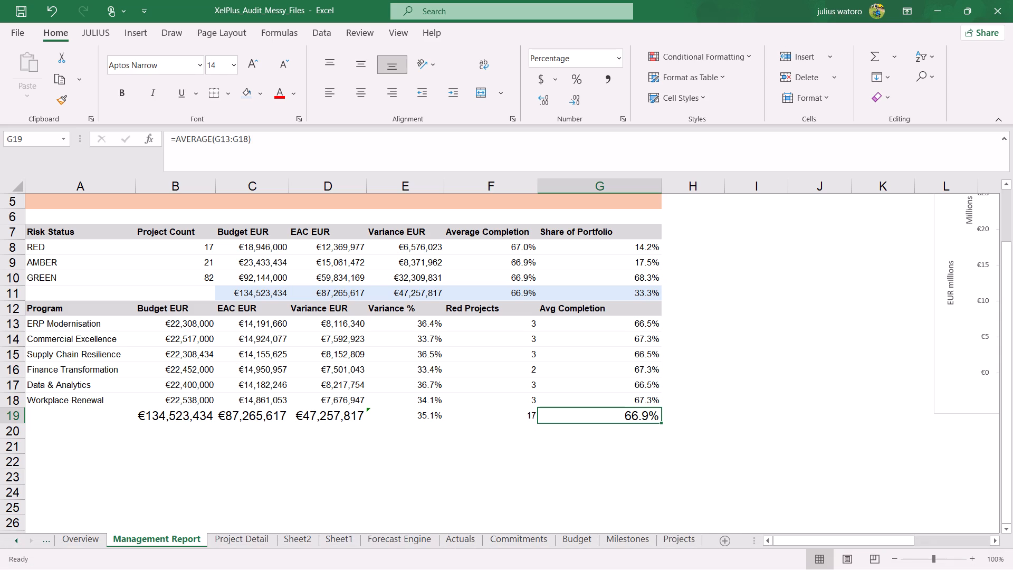
# Fill the Program table's totals in B19:G19 with the same light blue as the totals in row 11.
pyautogui.moveTo(177, 412); pyautogui.dragTo(205, 415)
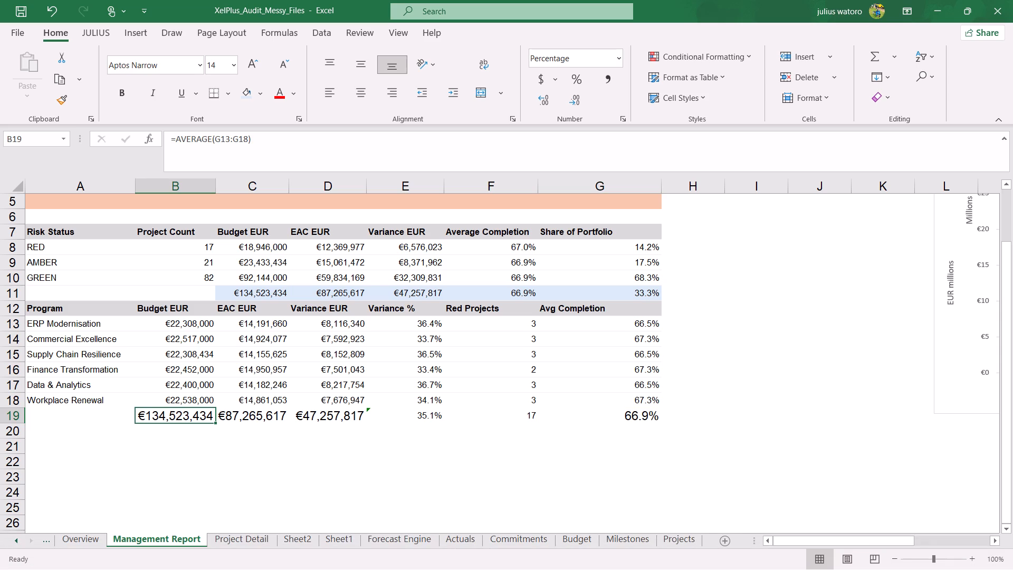
pyautogui.moveTo(205, 415); pyautogui.dragTo(206, 415)
pyautogui.moveTo(206, 415); pyautogui.dragTo(652, 411)
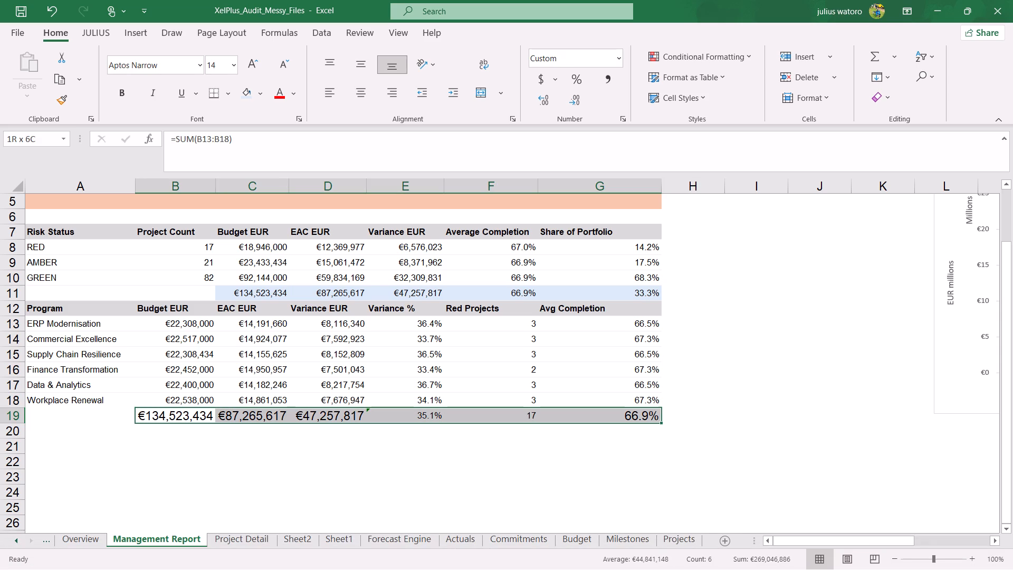
pyautogui.moveTo(652, 411); pyautogui.dragTo(650, 412)
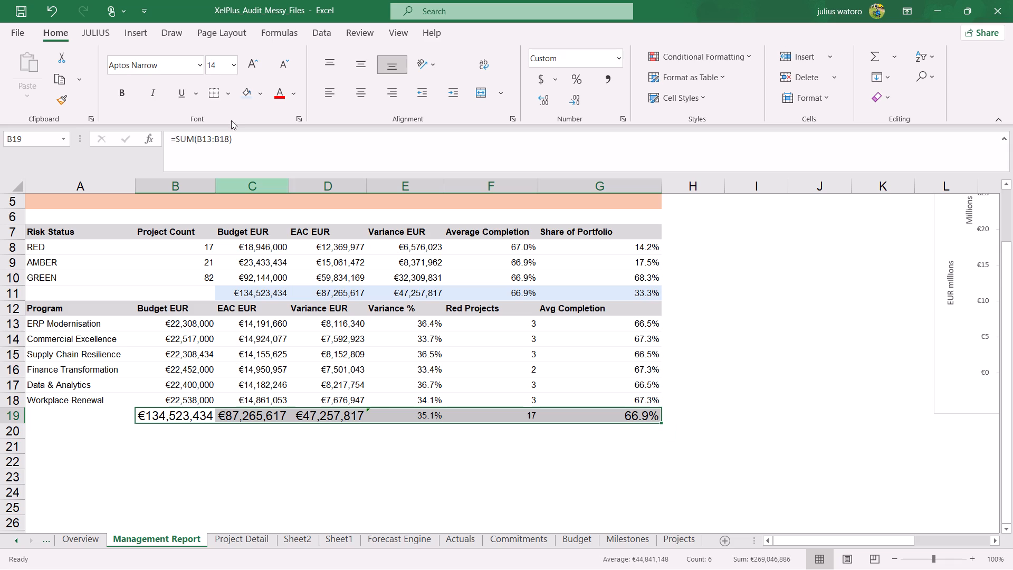
pyautogui.click(241, 96)
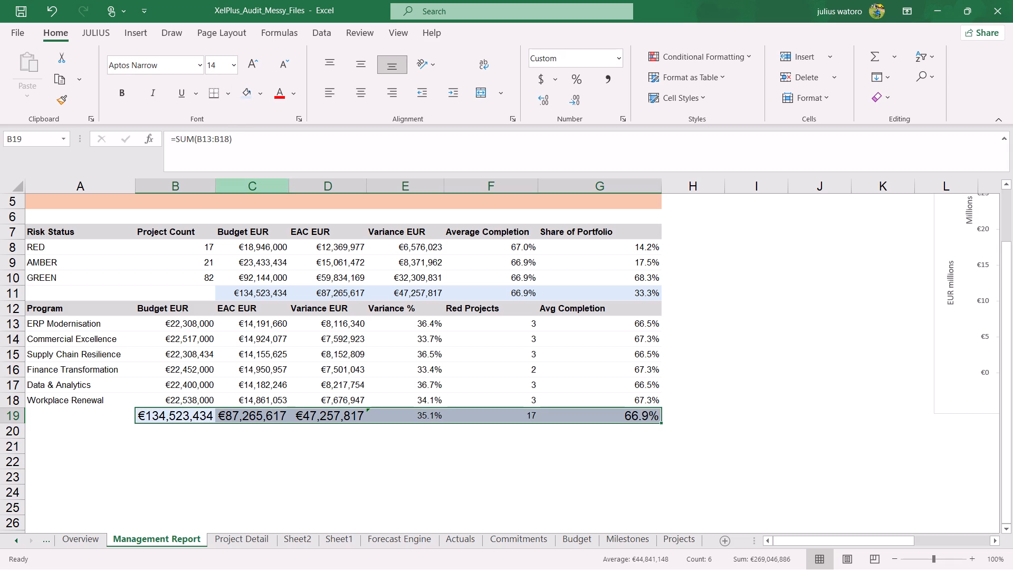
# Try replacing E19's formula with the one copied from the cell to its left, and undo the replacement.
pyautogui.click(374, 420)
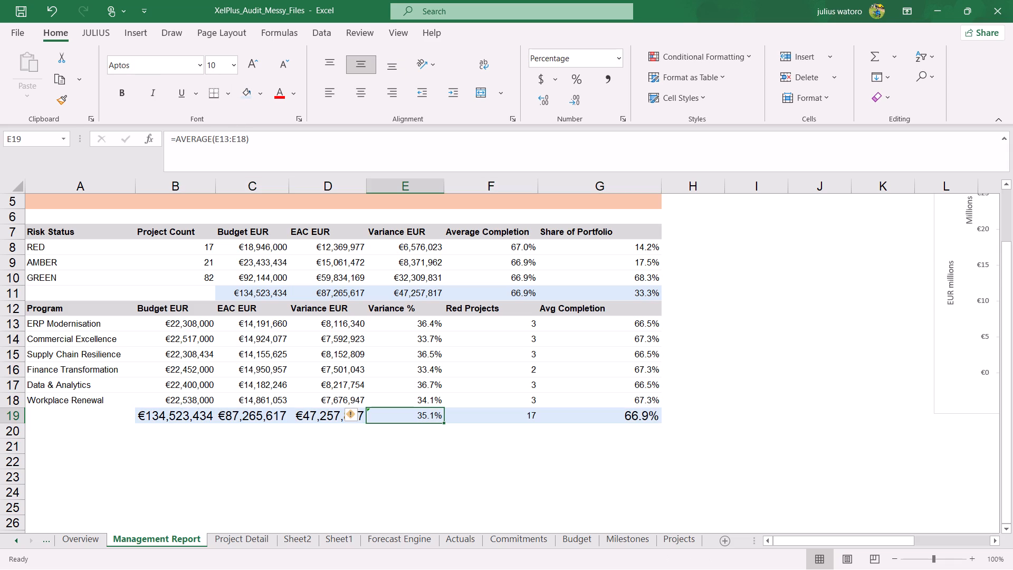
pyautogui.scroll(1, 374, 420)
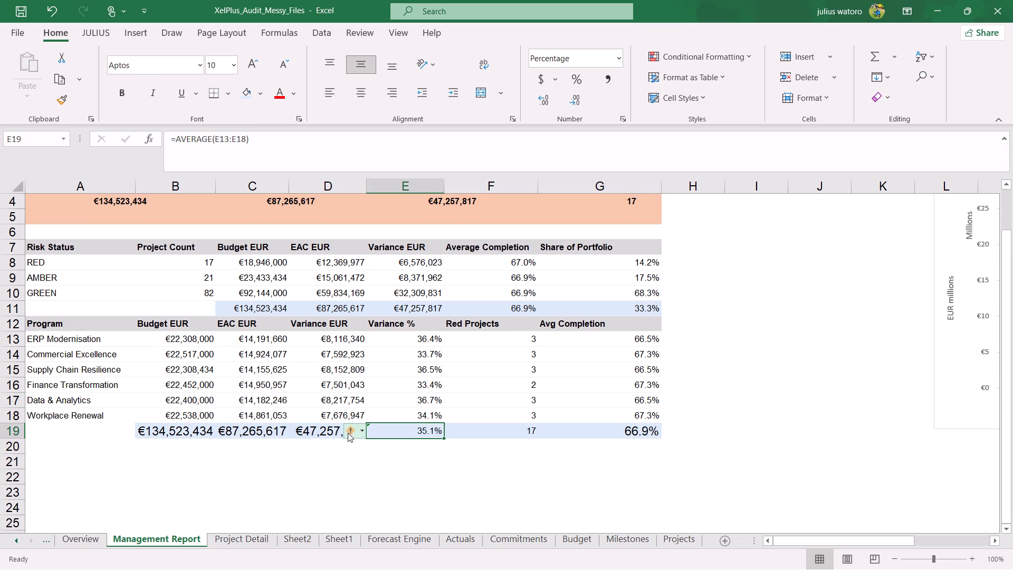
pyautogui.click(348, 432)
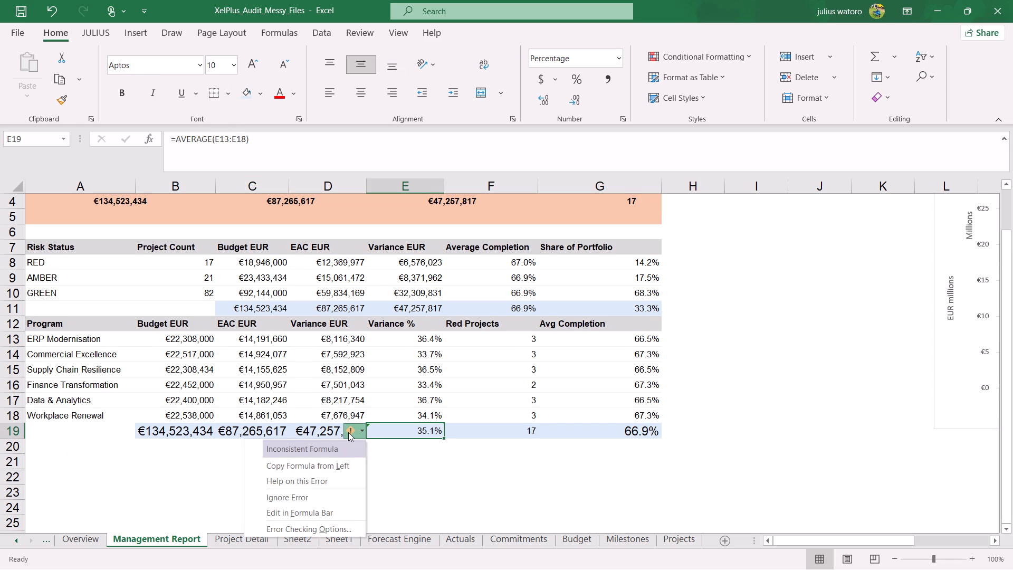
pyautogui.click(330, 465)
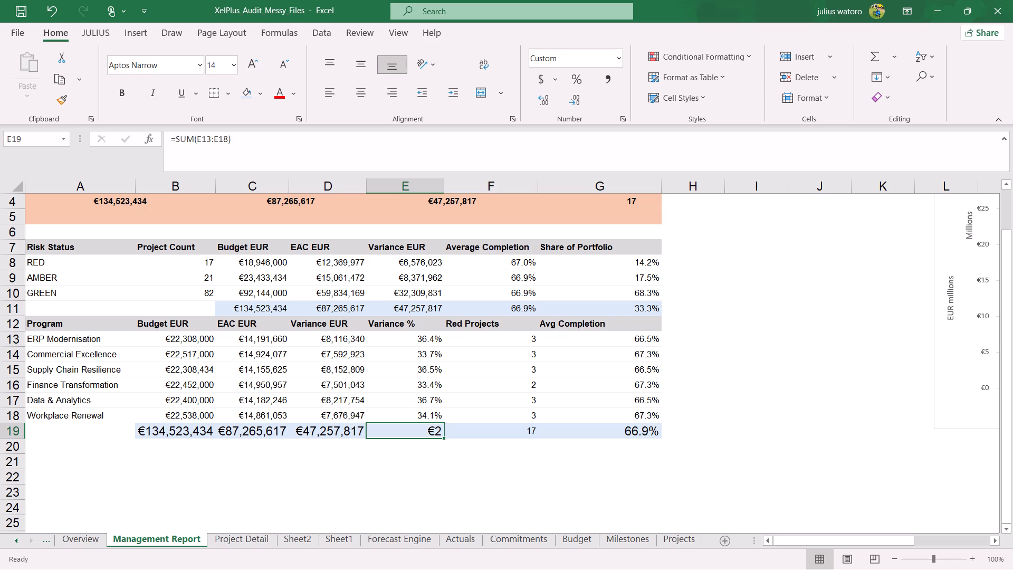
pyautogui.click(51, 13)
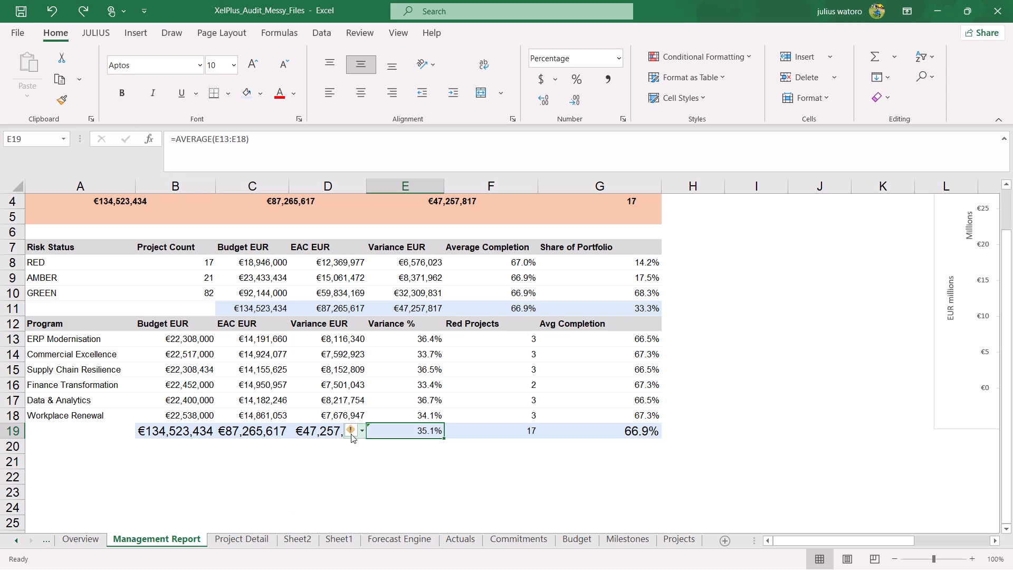
# Ignore the inconsistent formula error flagged on the Variance % average in E19.
pyautogui.click(351, 435)
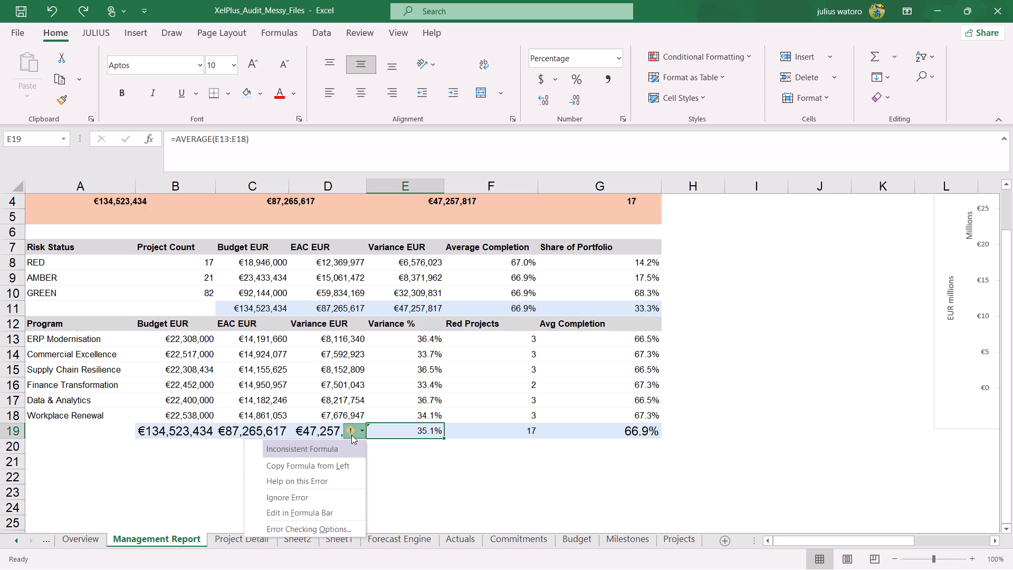
pyautogui.click(307, 498)
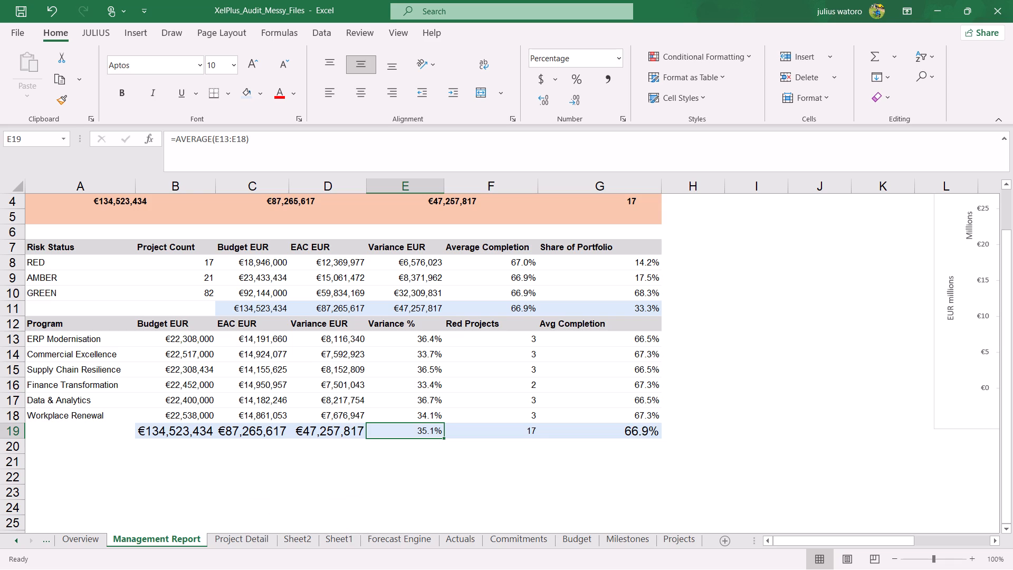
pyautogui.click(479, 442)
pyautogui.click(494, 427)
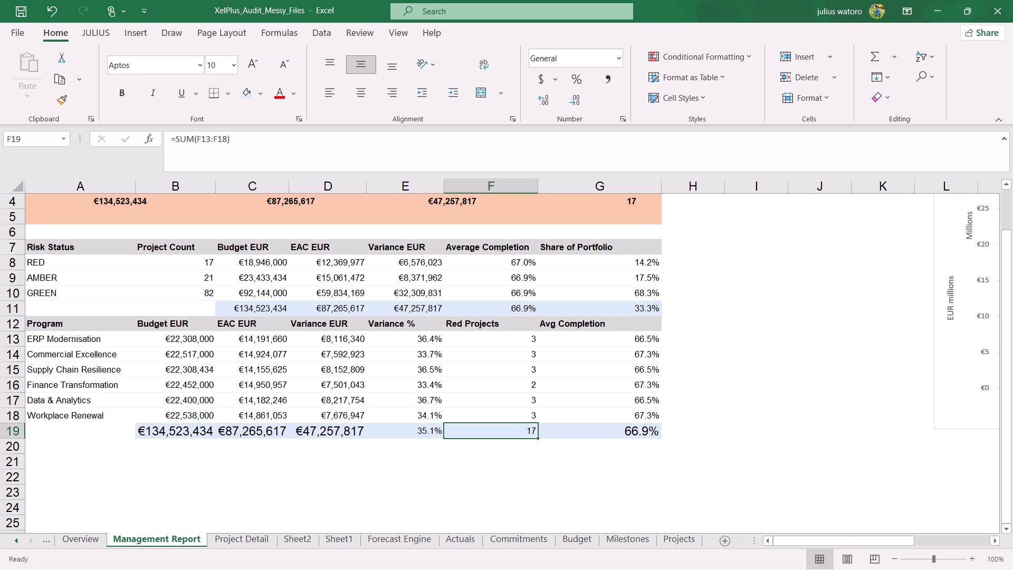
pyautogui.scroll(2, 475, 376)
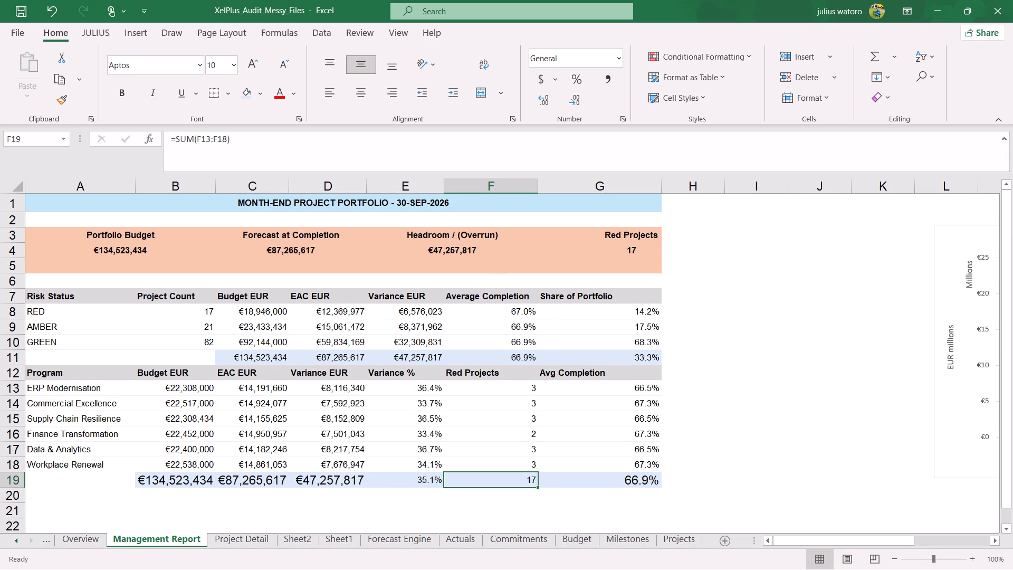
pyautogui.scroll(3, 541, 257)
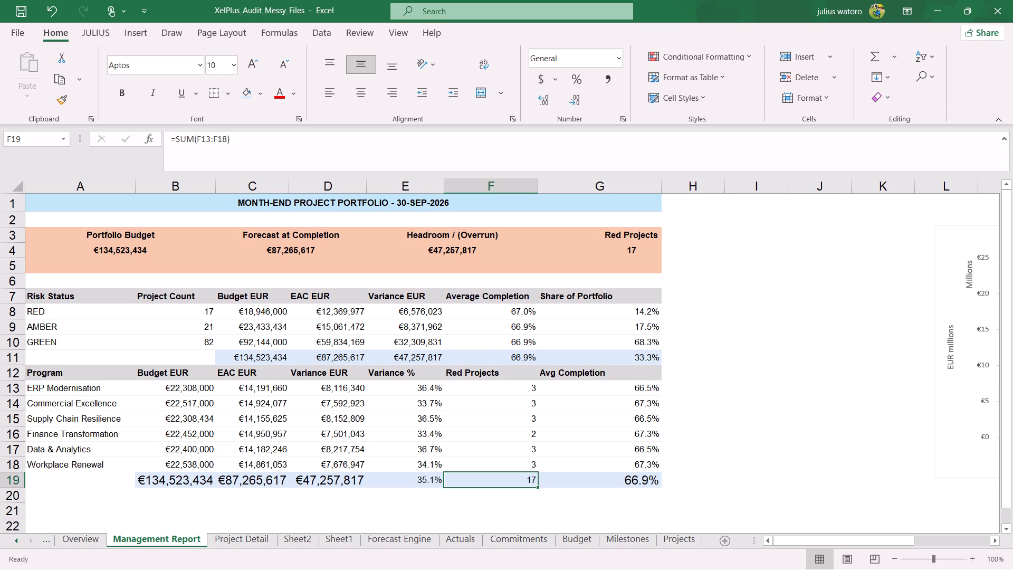
# Fill B11, beneath the Risk Status table's Project Count column, with the totals row's light blue.
pyautogui.click(197, 359)
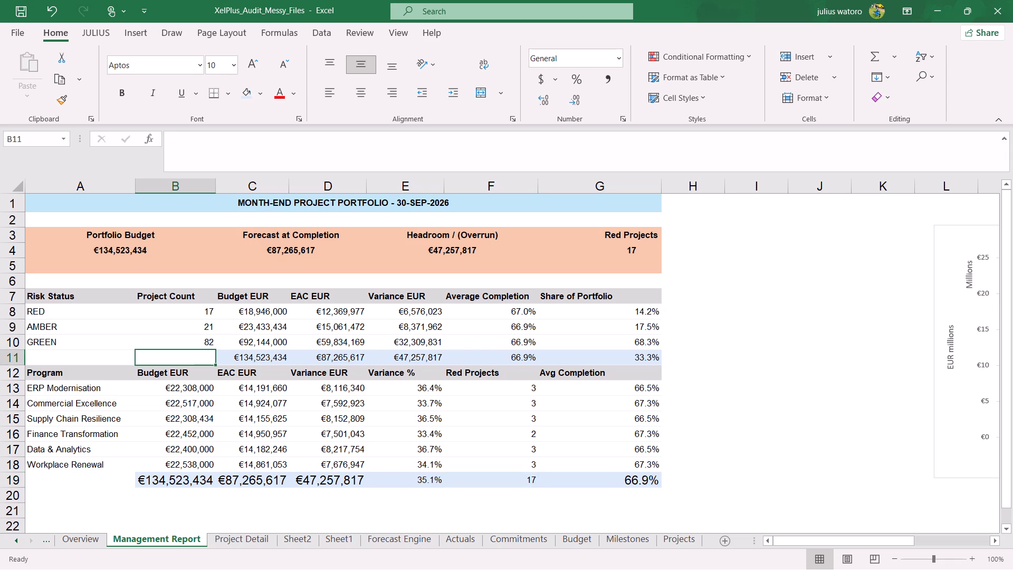
pyautogui.click(251, 96)
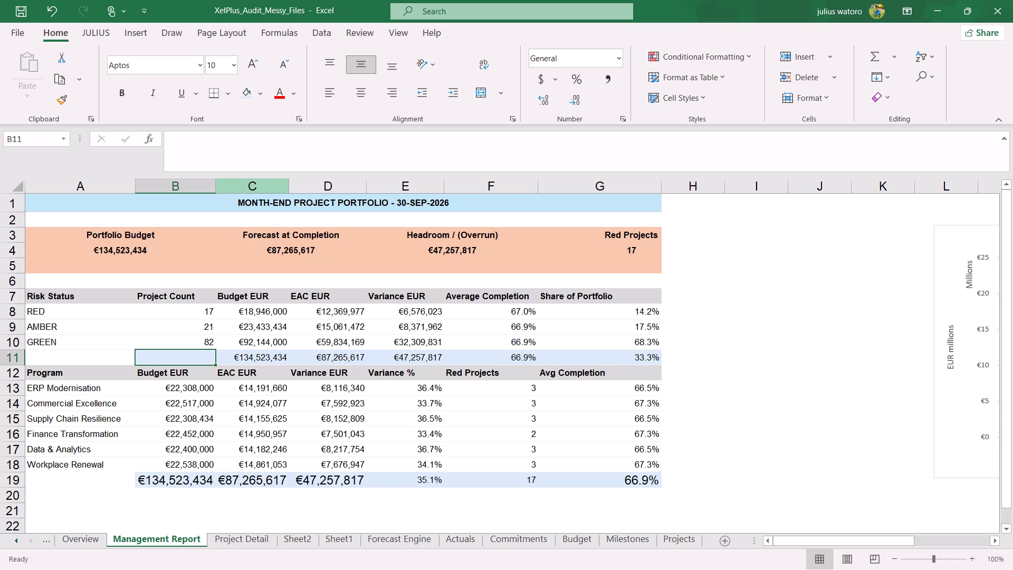
# Total the Risk Status table's Project Count column in B11 with a SUM of B8:B10.
pyautogui.write('==')
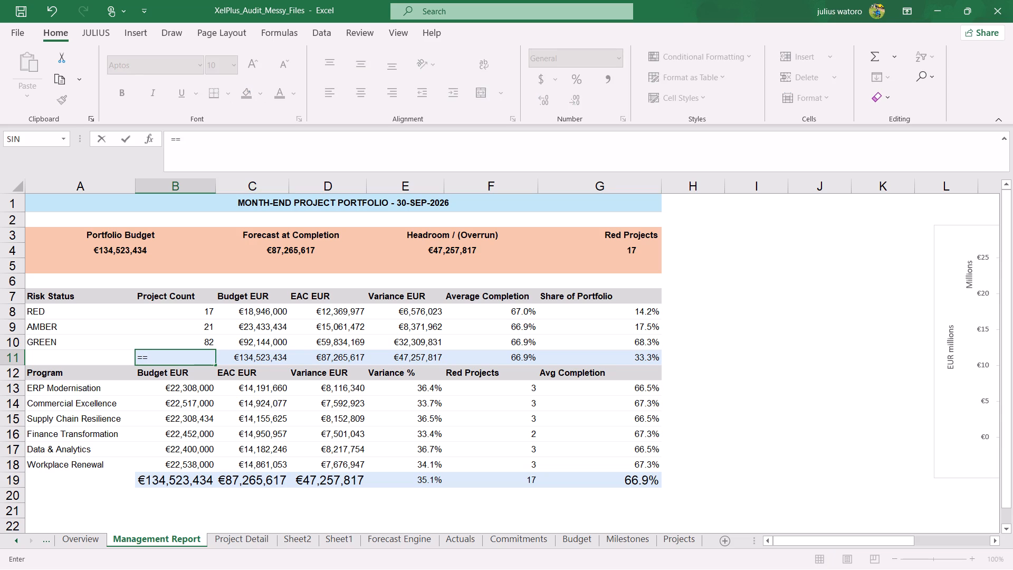
pyautogui.press('BackSpace')
pyautogui.press('s')
pyautogui.press('u')
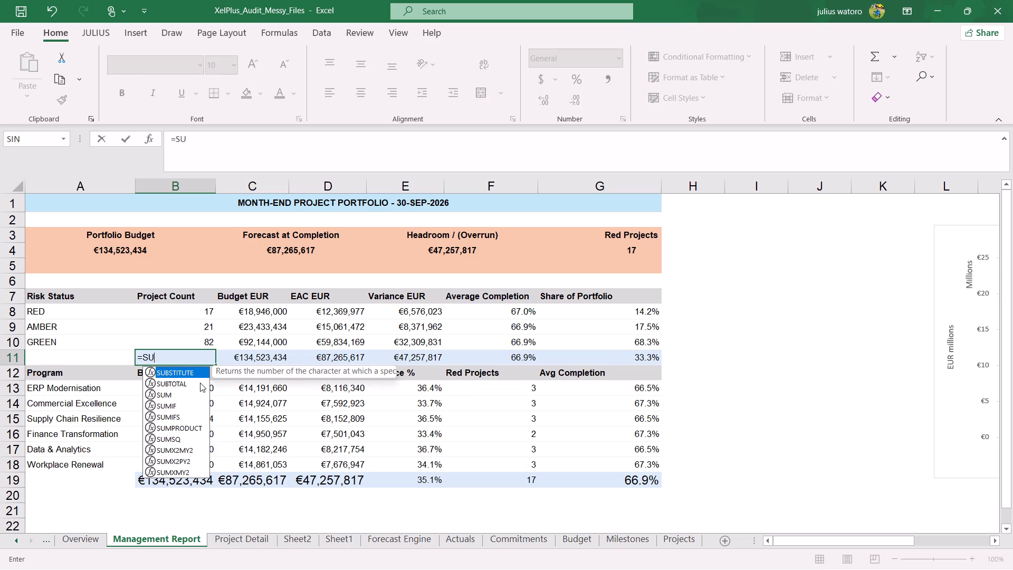
pyautogui.press('m')
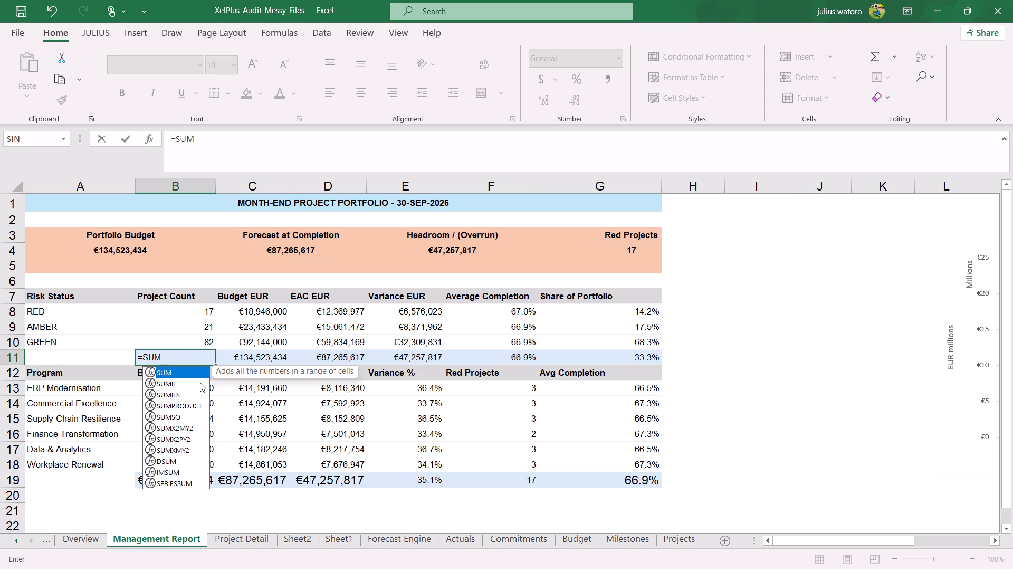
pyautogui.hotkey('shift', '(')
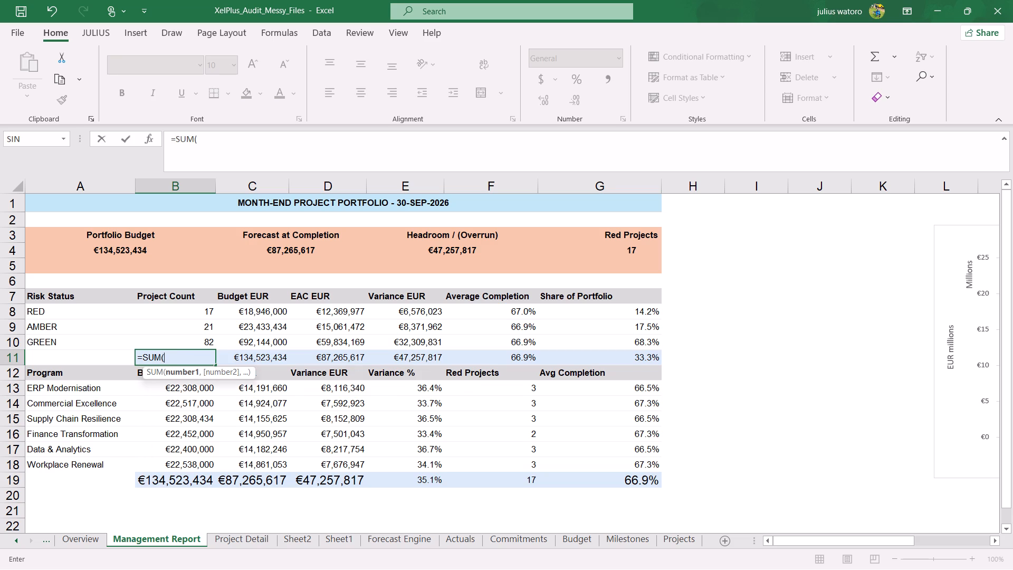
pyautogui.moveTo(196, 309); pyautogui.dragTo(207, 344)
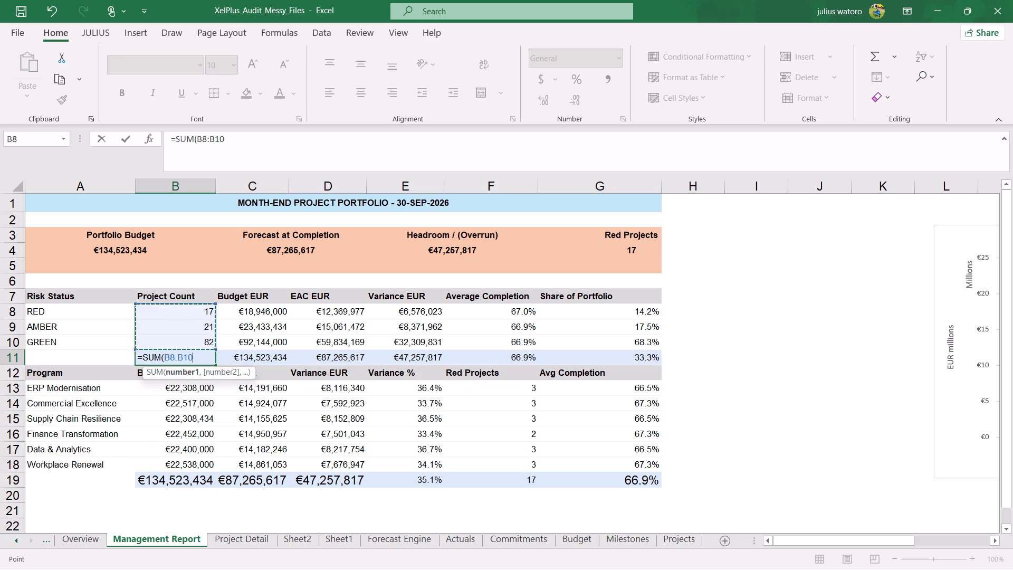
pyautogui.hotkey('shift', ')')
pyautogui.press('Return')
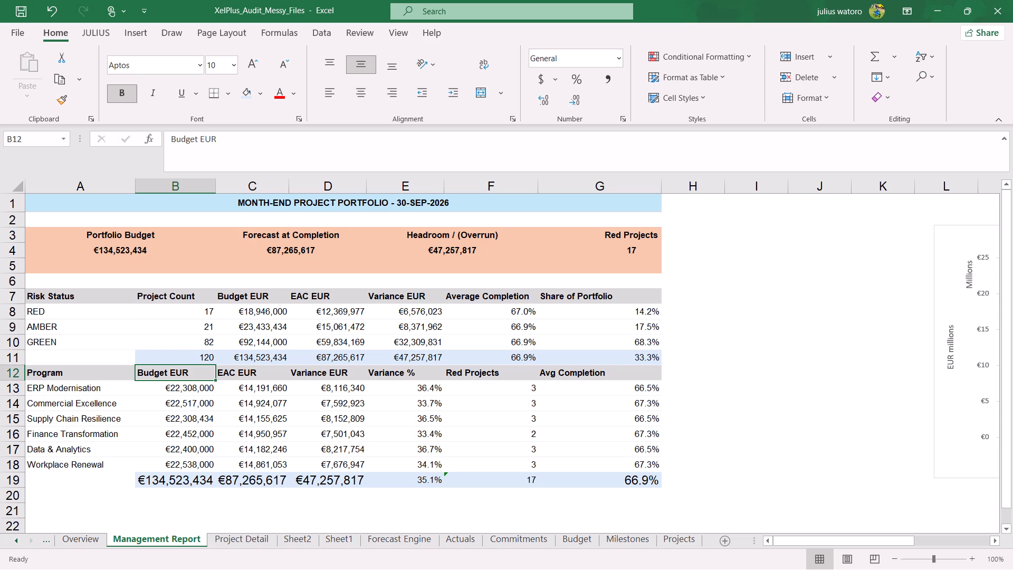
# Apply all borders to the Risk Status and Program tables, A7:G19.
pyautogui.click(500, 440)
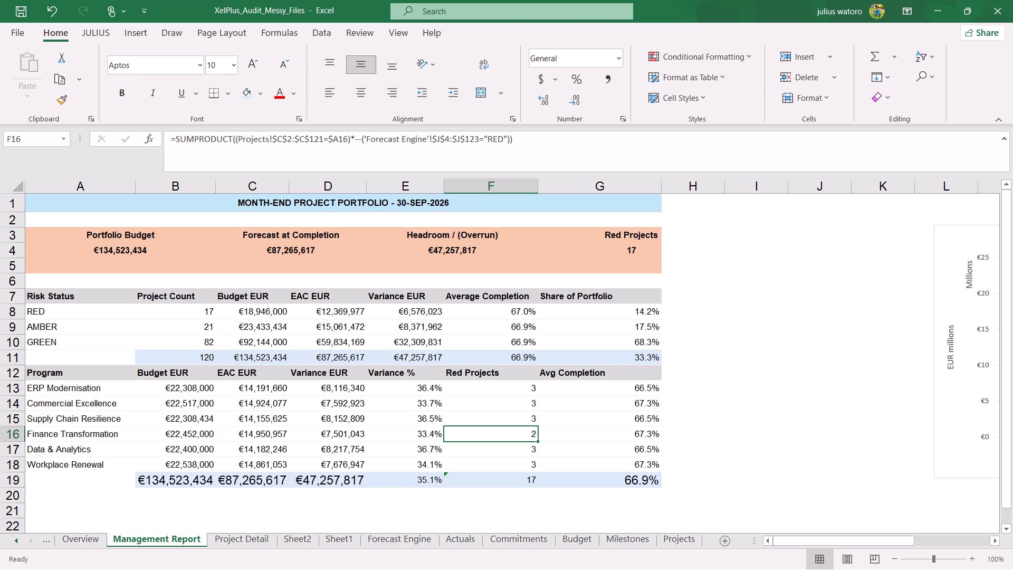
pyautogui.click(460, 395)
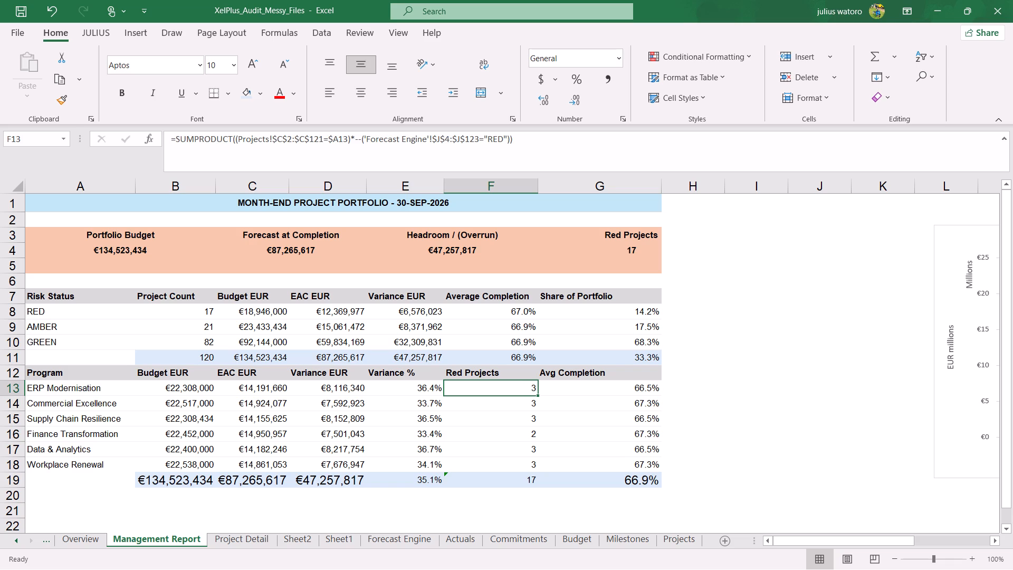
pyautogui.hotkey('ctrl', 'a')
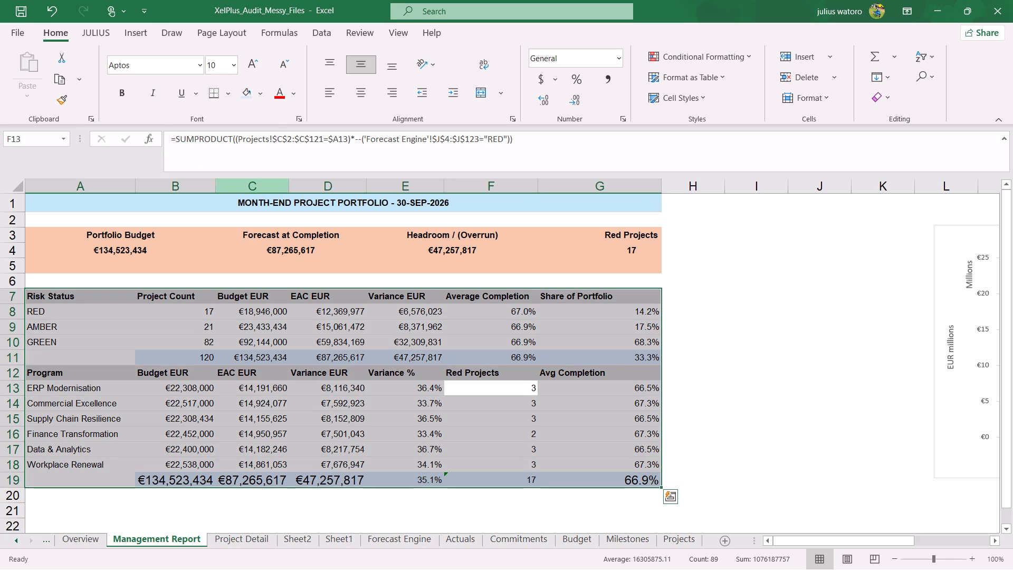
pyautogui.scroll(1, 265, 230)
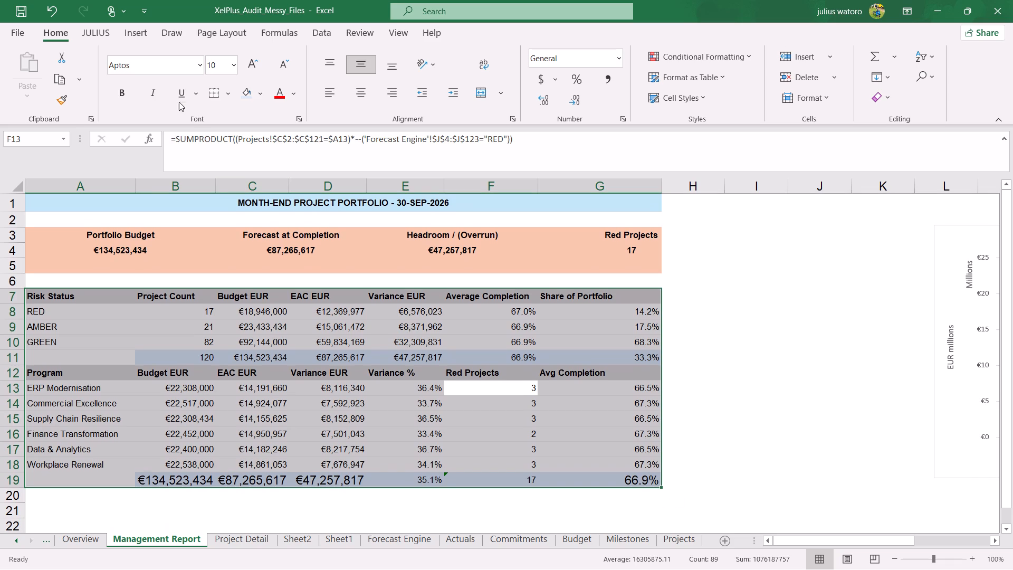
pyautogui.click(227, 98)
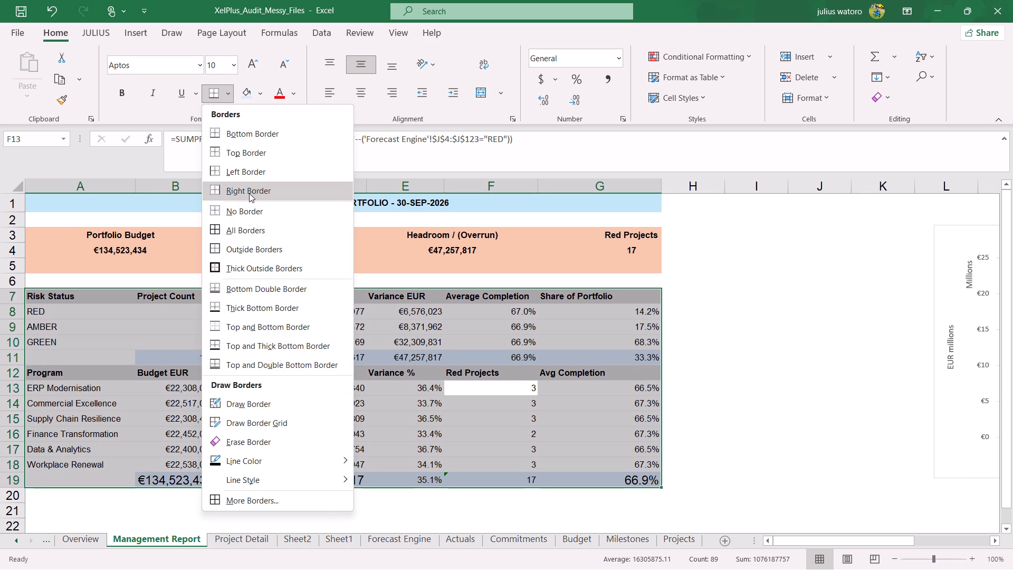
pyautogui.click(257, 231)
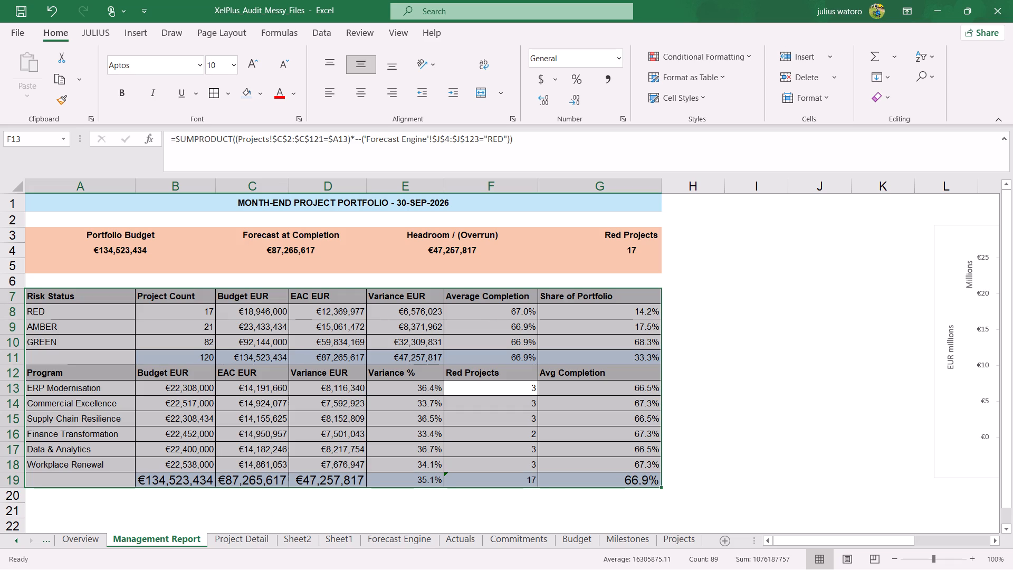
pyautogui.scroll(3, 475, 306)
# Apply all borders to the report title, summary block and Risk Status header row, A1:G7.
pyautogui.click(373, 254)
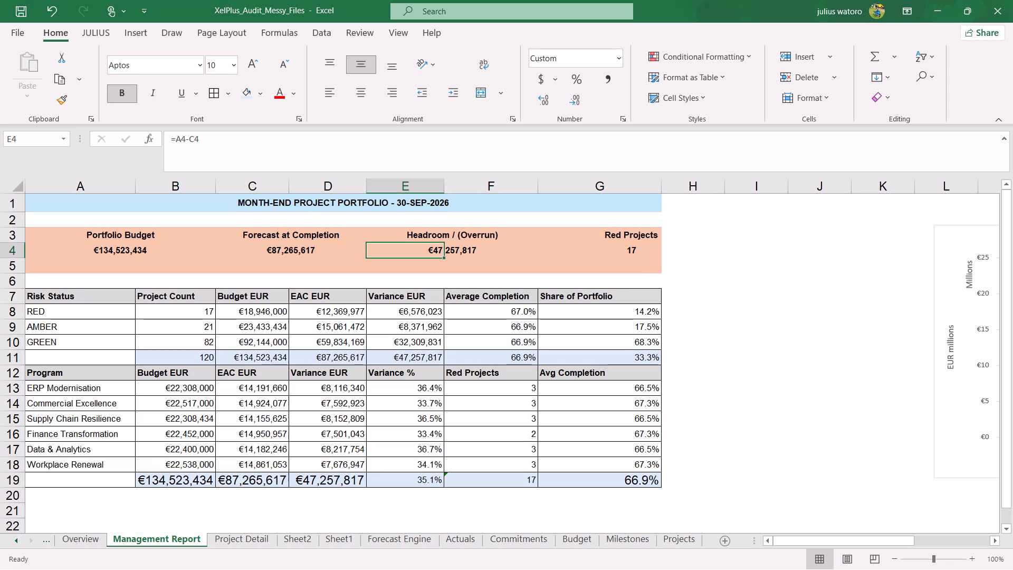
pyautogui.hotkey('ctrl', 'a')
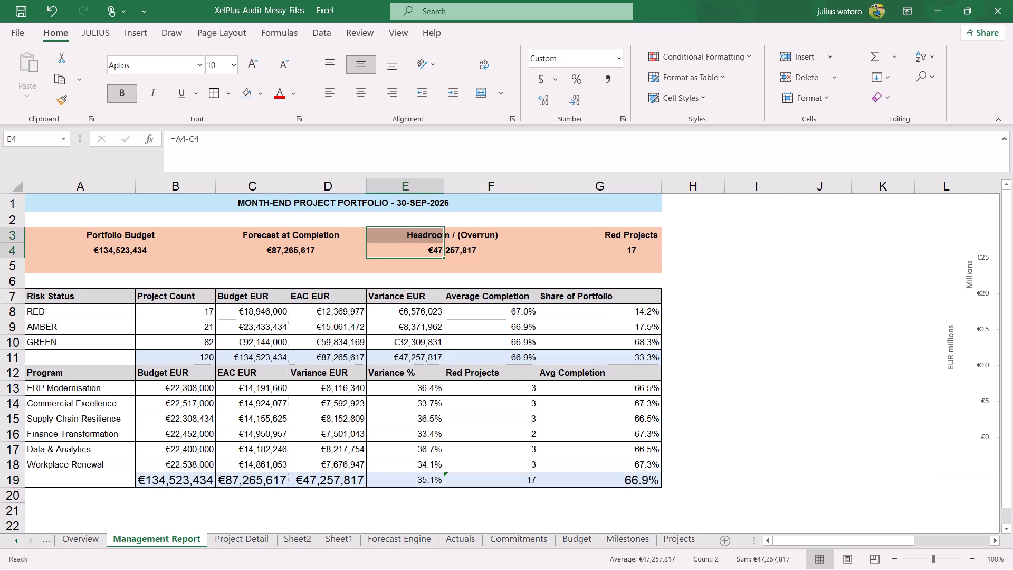
pyautogui.click(269, 255)
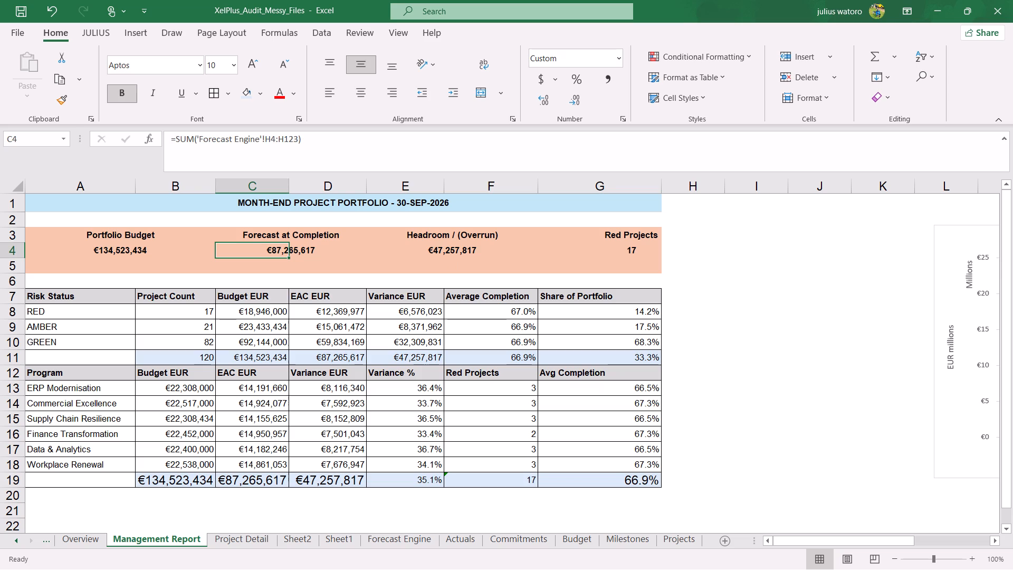
pyautogui.click(237, 262)
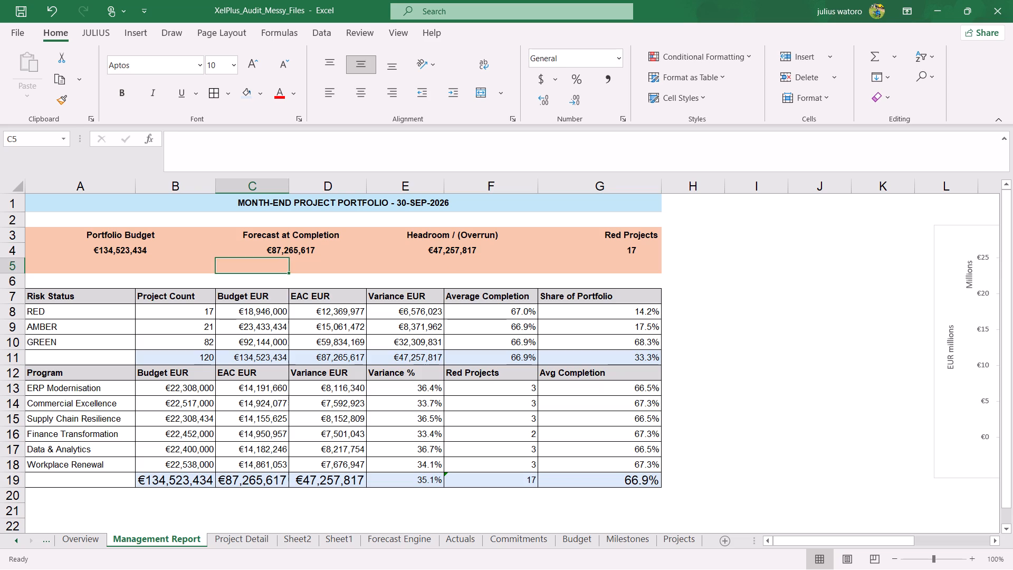
pyautogui.hotkey('ctrl', 'a')
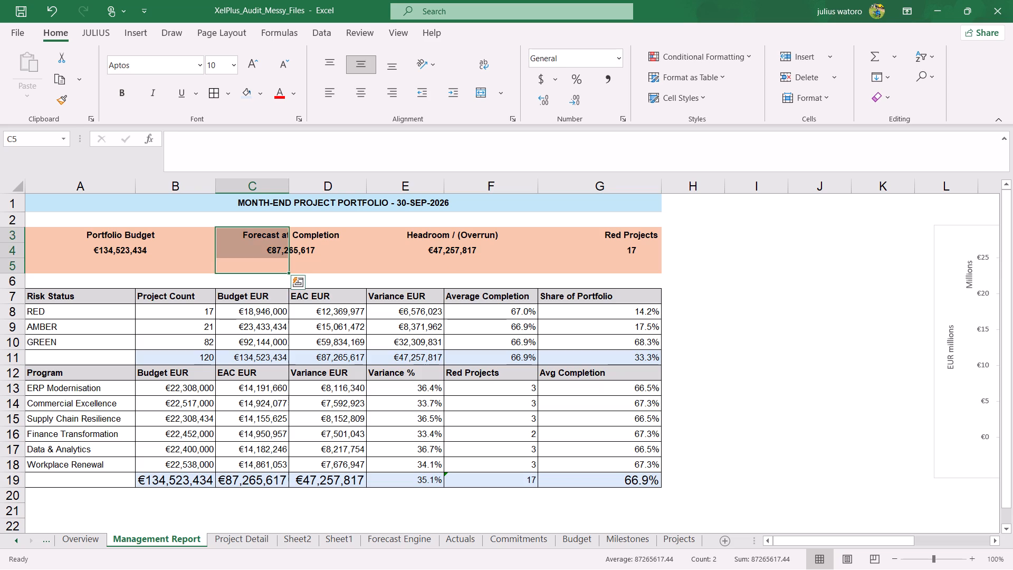
pyautogui.click(162, 247)
pyautogui.moveTo(81, 203); pyautogui.dragTo(87, 203)
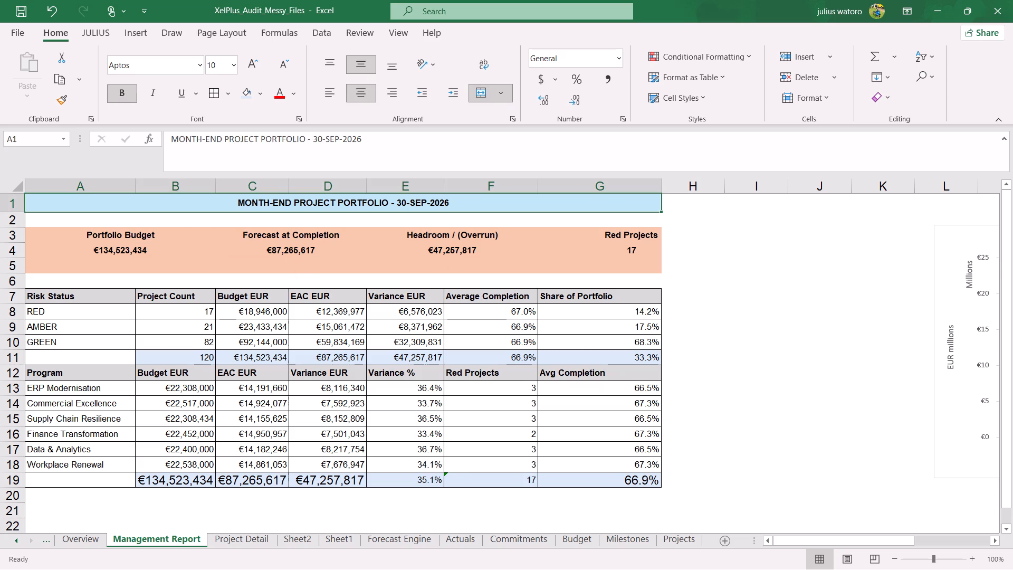
pyautogui.moveTo(140, 203); pyautogui.dragTo(169, 294)
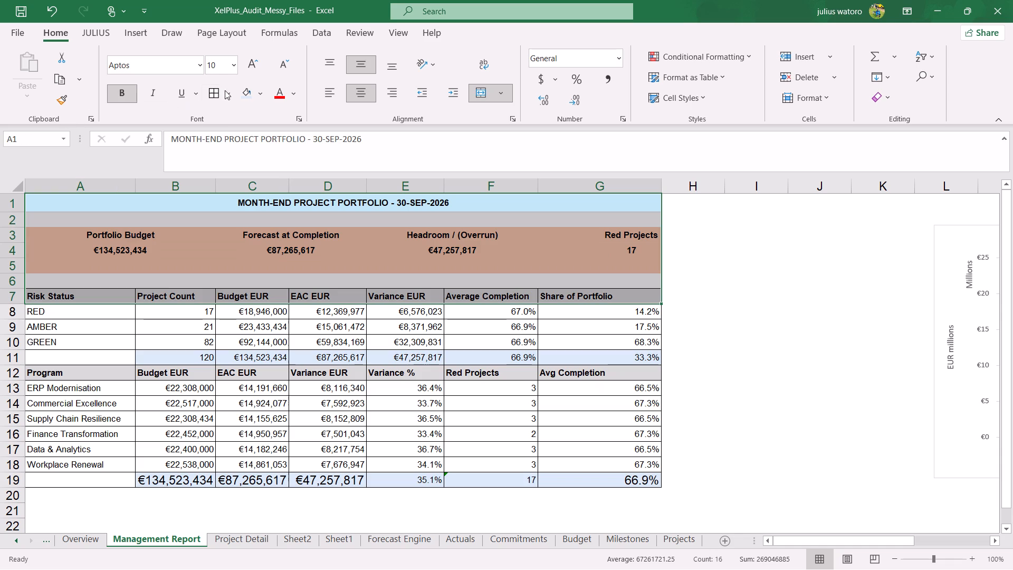
pyautogui.click(225, 92)
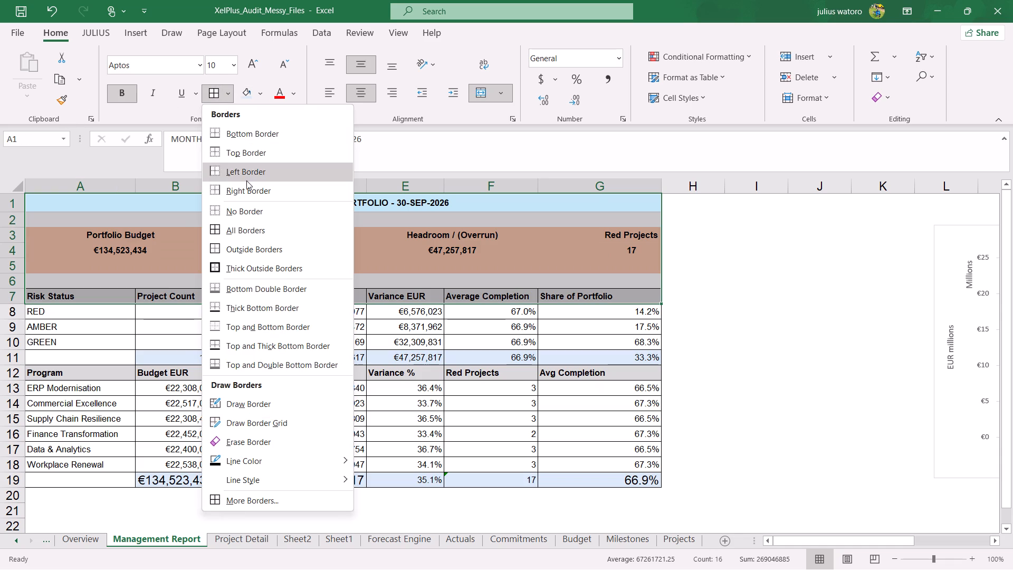
pyautogui.click(247, 230)
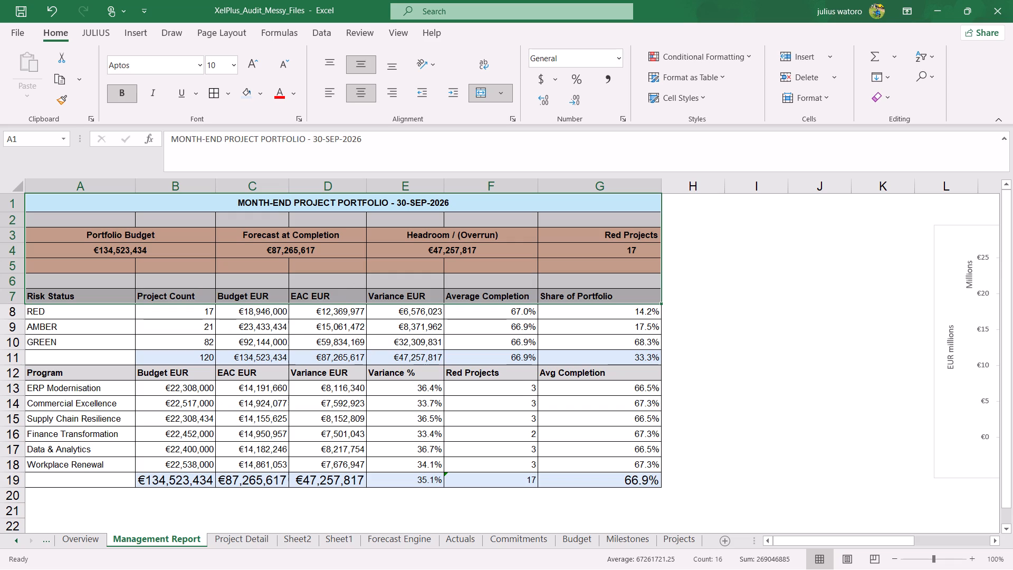
pyautogui.click(388, 271)
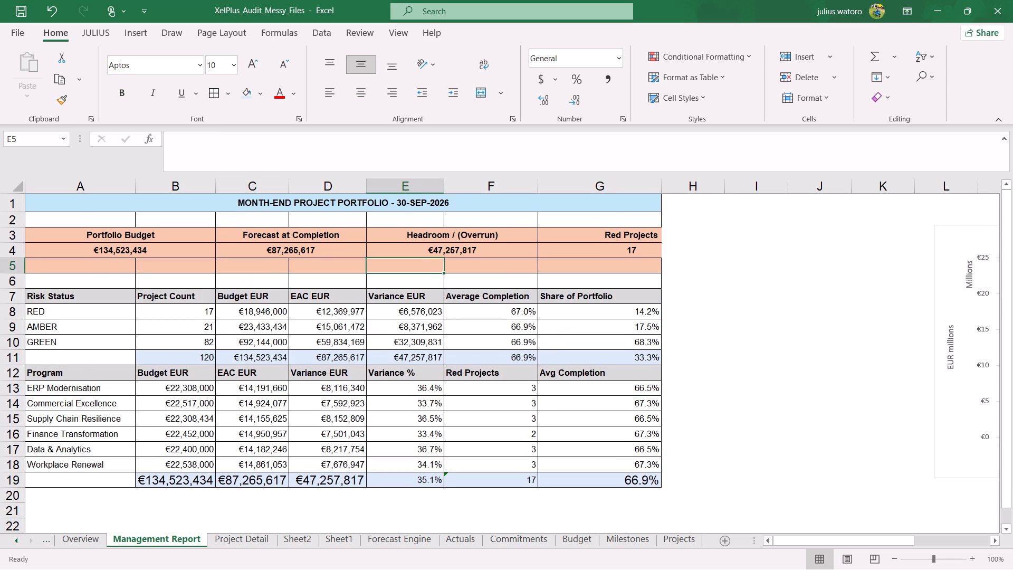
# Merge rows 2 and 3 across columns A to G, accepting that only the upper-left values are kept.
pyautogui.click(102, 219)
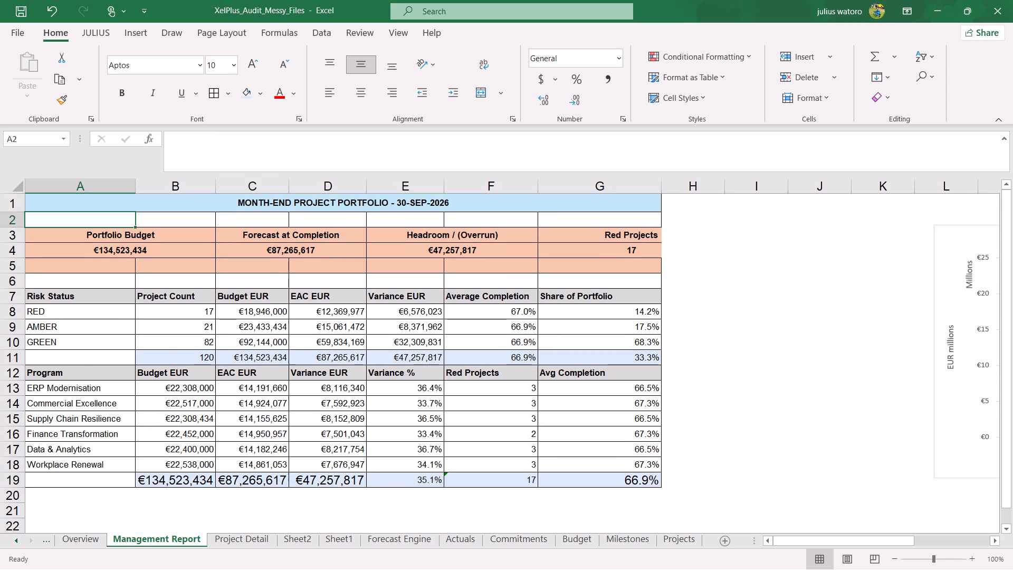
pyautogui.moveTo(122, 221); pyautogui.dragTo(317, 244)
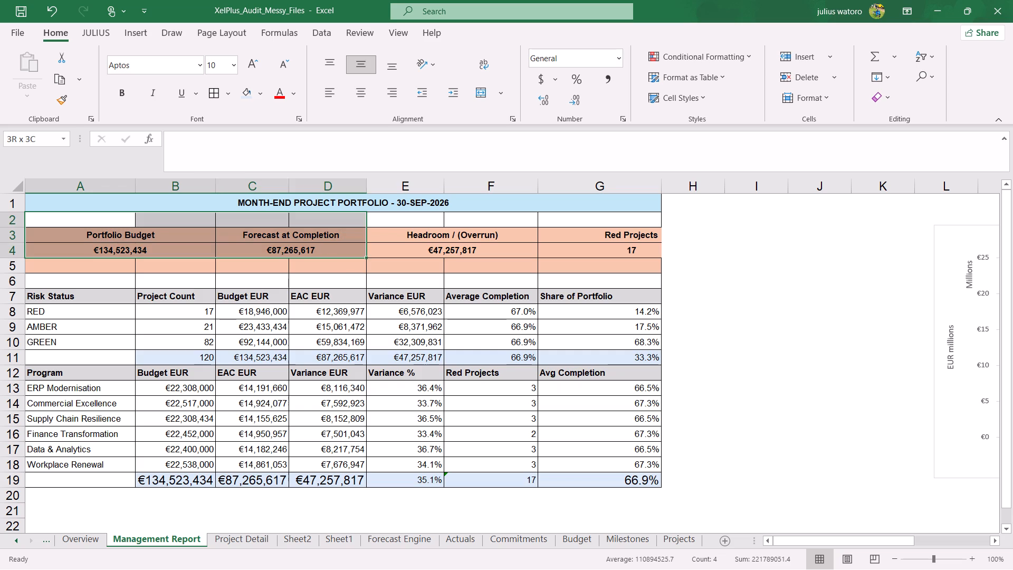
pyautogui.moveTo(317, 244); pyautogui.dragTo(512, 237)
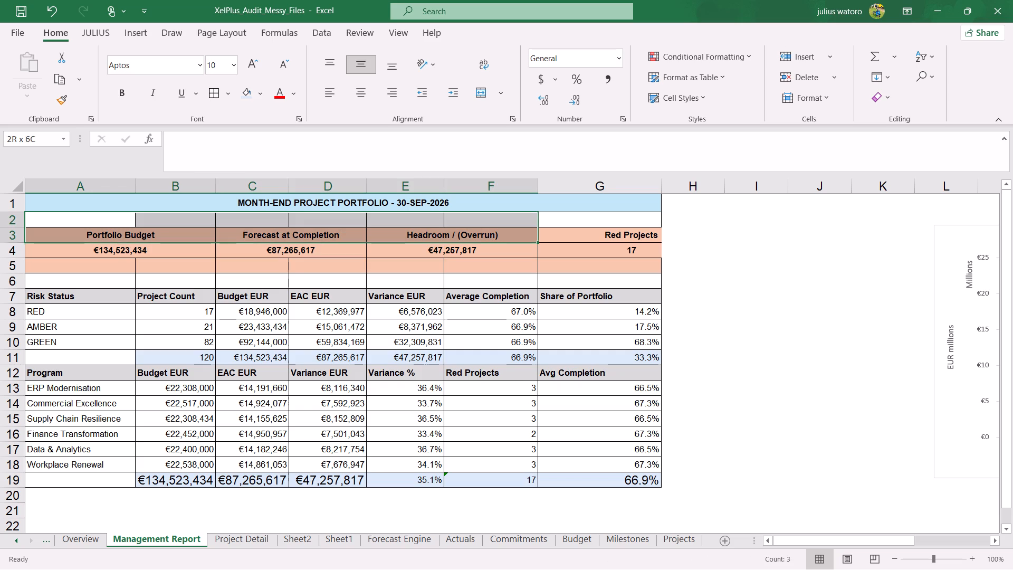
pyautogui.moveTo(512, 237); pyautogui.dragTo(614, 240)
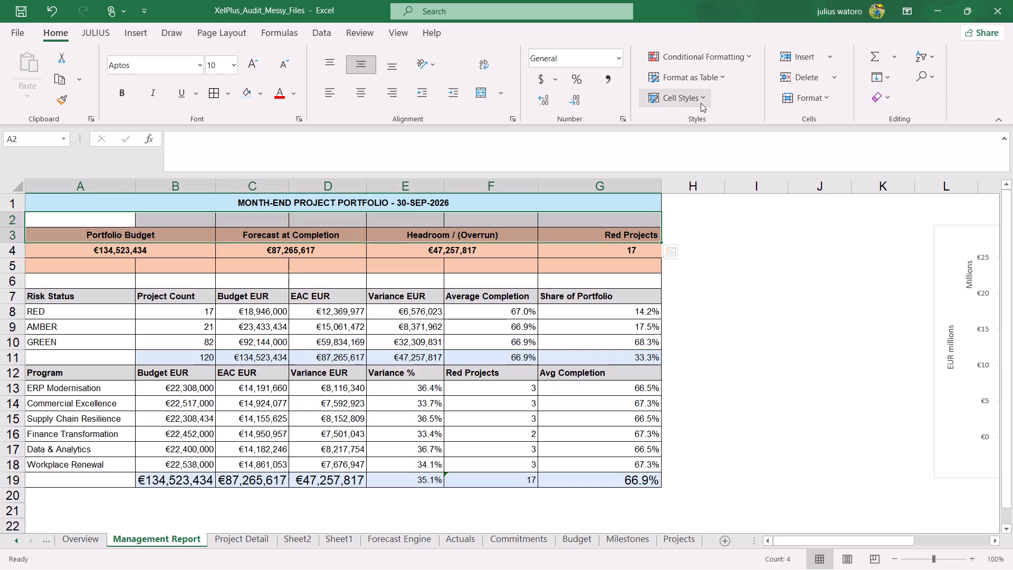
pyautogui.click(701, 103)
pyautogui.click(701, 103)
pyautogui.click(496, 94)
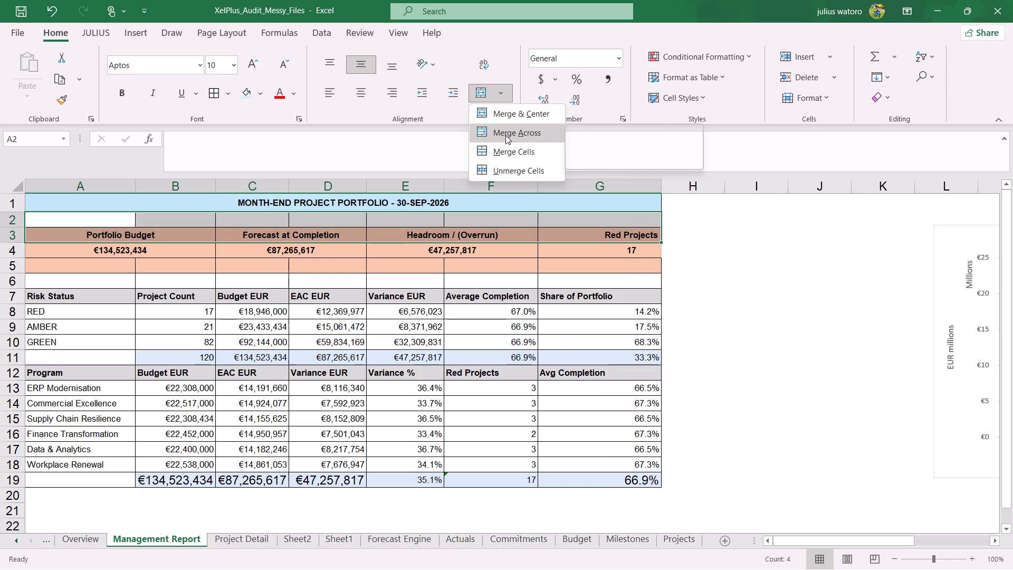
pyautogui.click(505, 135)
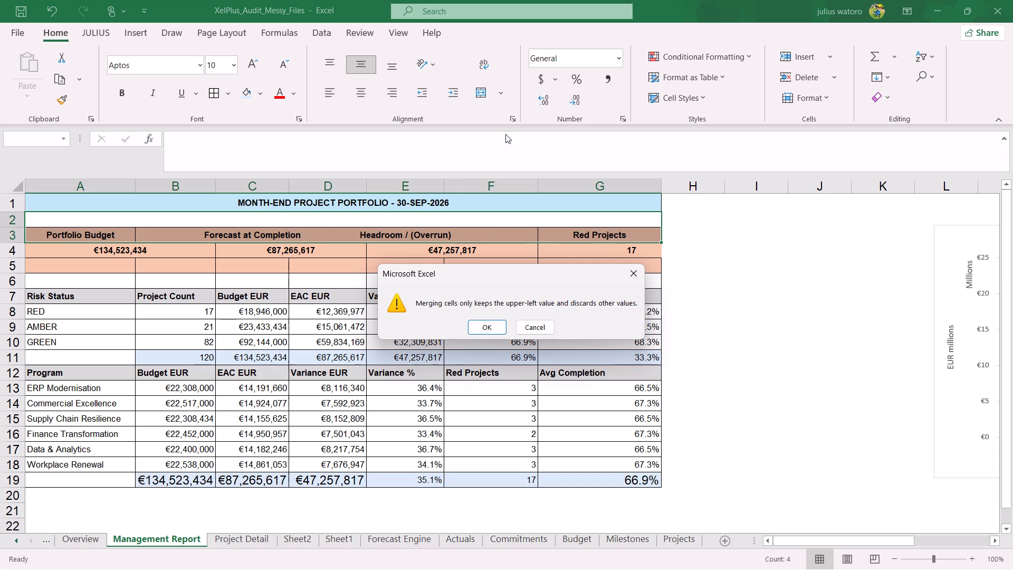
pyautogui.click(494, 324)
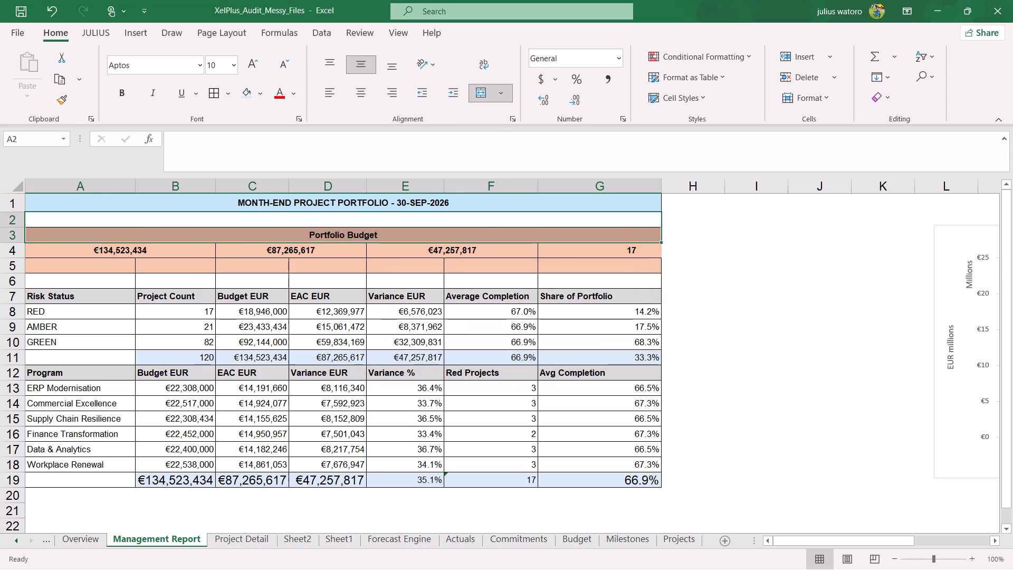
pyautogui.click(376, 217)
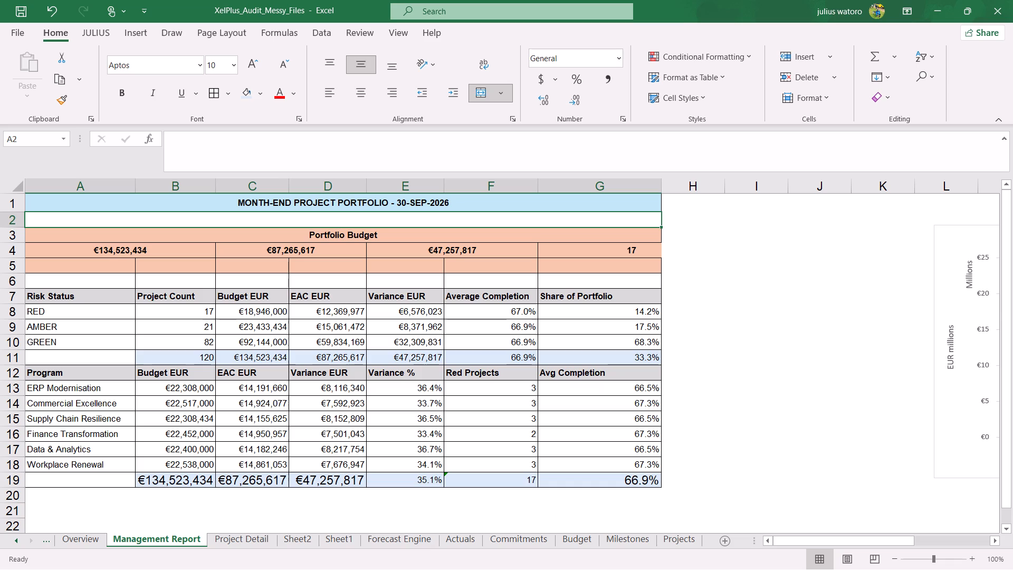
# Merge rows 4 to 6 across columns A to G, accepting that only the upper-left values are kept.
pyautogui.click(87, 263)
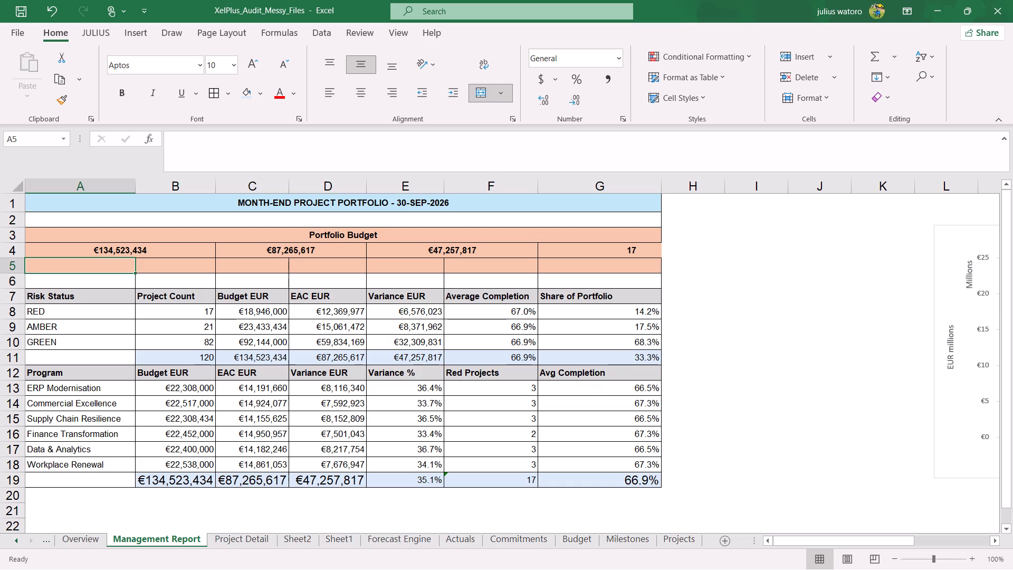
pyautogui.moveTo(71, 240); pyautogui.dragTo(72, 248)
pyautogui.click(72, 248)
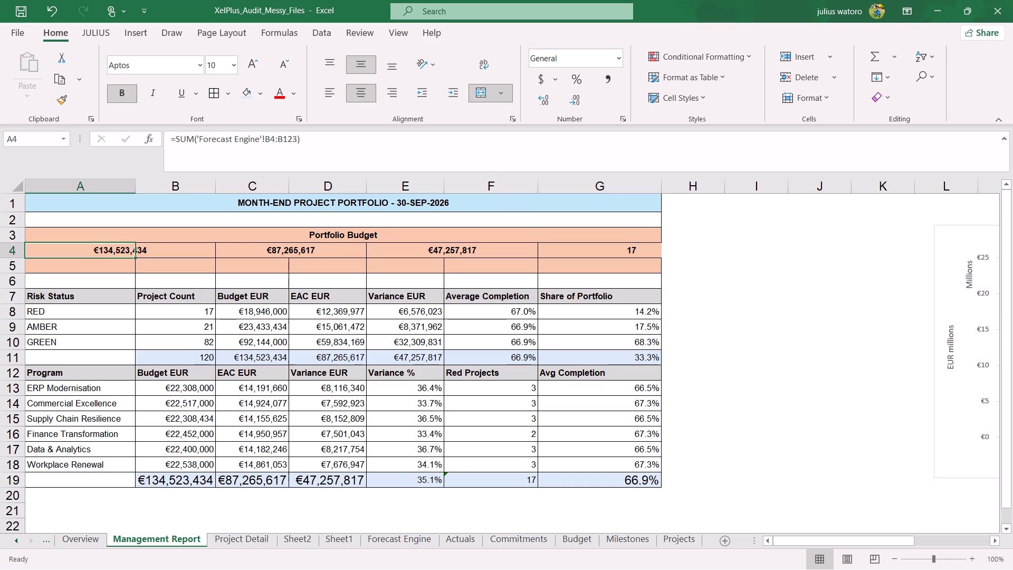
pyautogui.click(72, 248)
pyautogui.moveTo(72, 248); pyautogui.dragTo(410, 291)
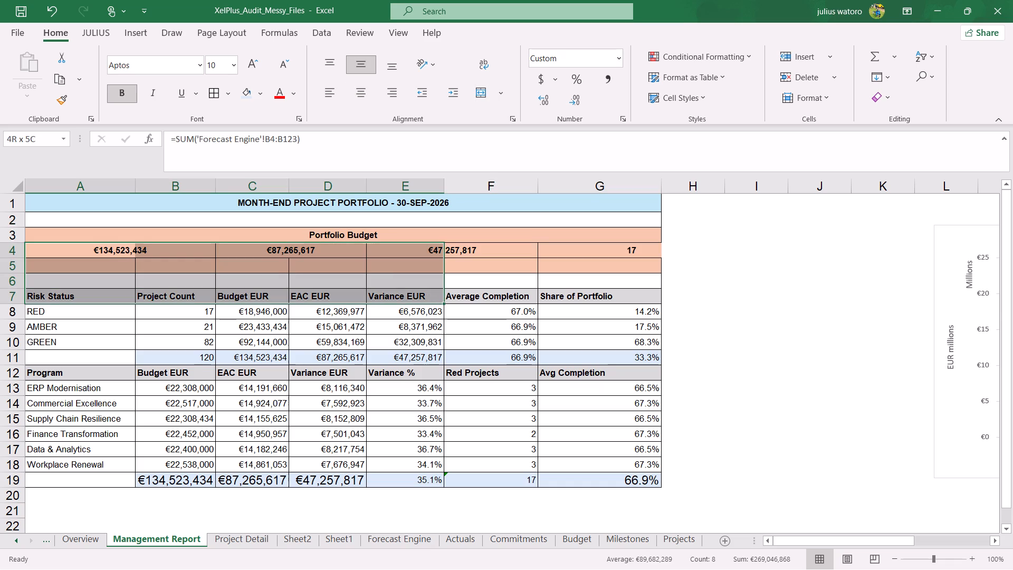
pyautogui.moveTo(410, 291); pyautogui.dragTo(612, 279)
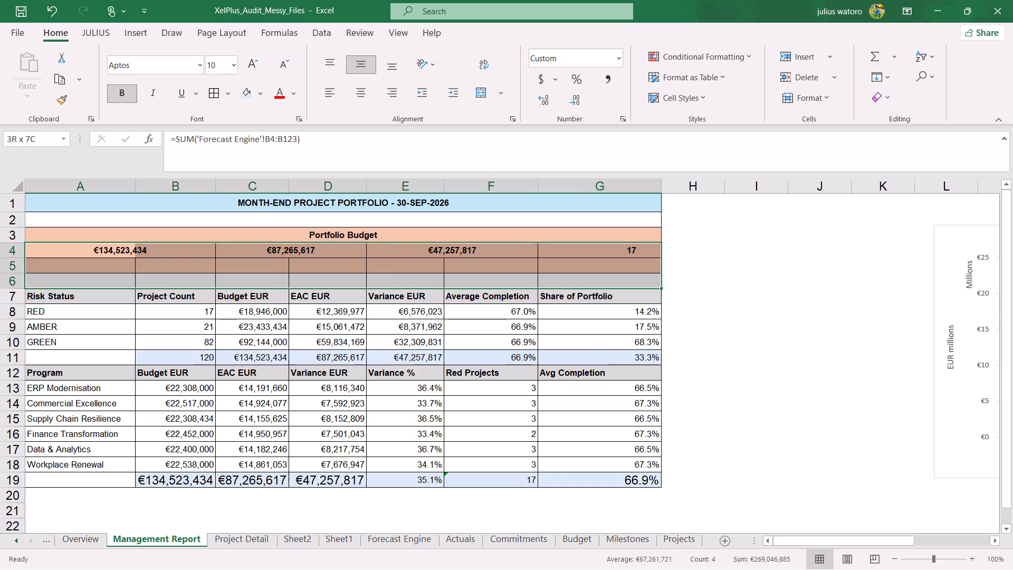
pyautogui.moveTo(612, 279); pyautogui.dragTo(623, 278)
pyautogui.click(506, 93)
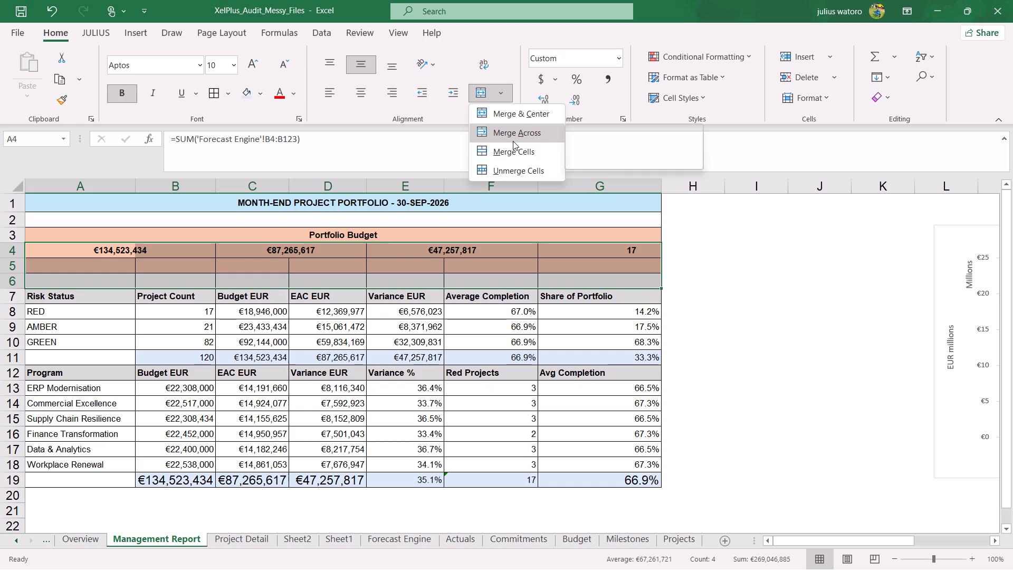
pyautogui.click(513, 141)
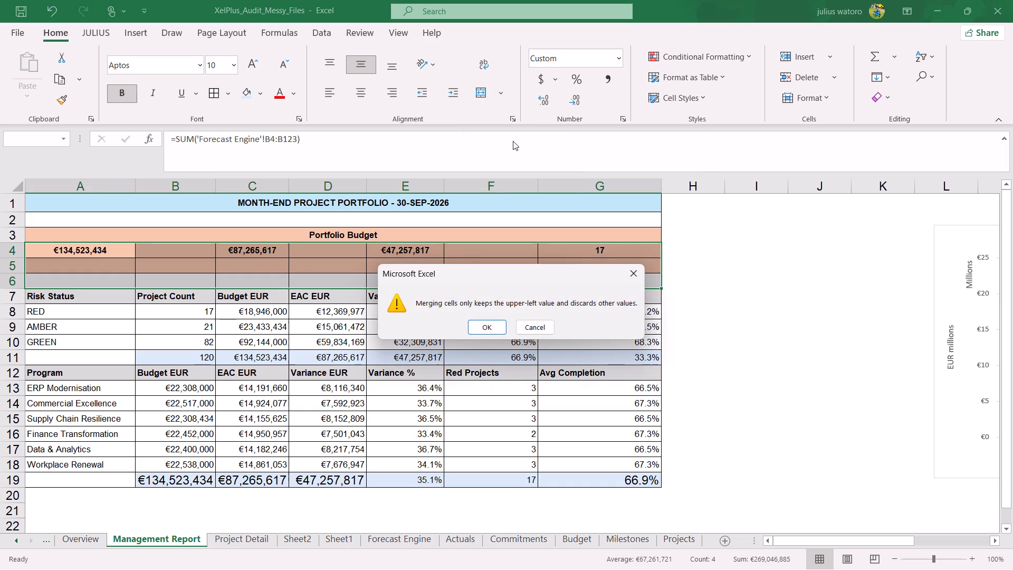
pyautogui.click(494, 327)
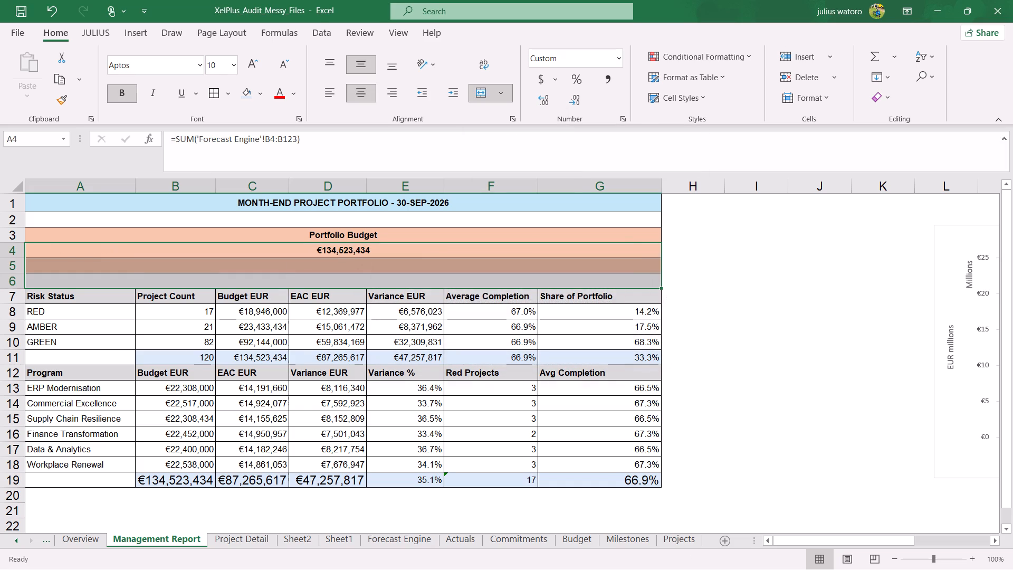
pyautogui.click(436, 267)
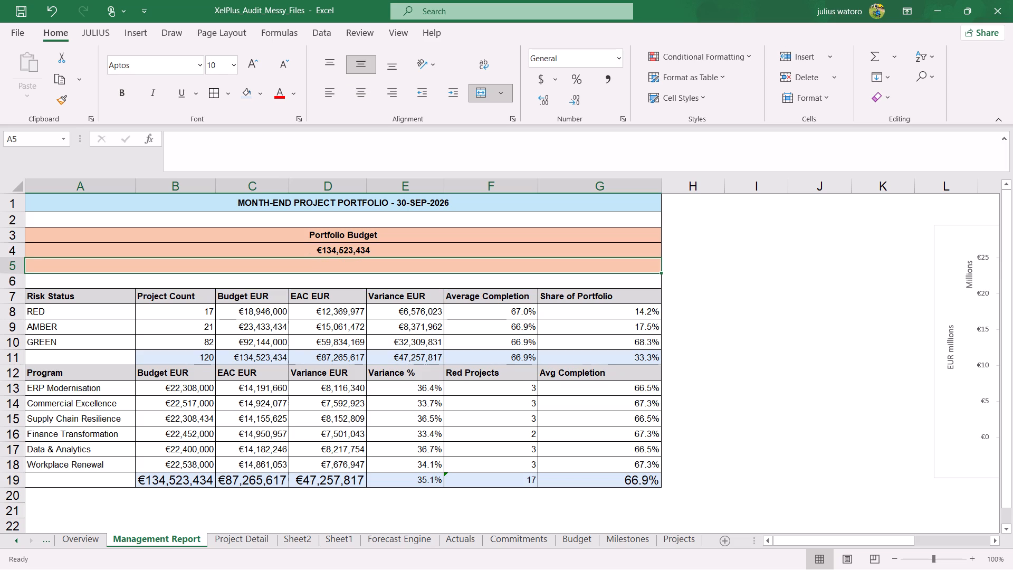
# Undo the last merge of rows 4 to 6 across columns A to G.
pyautogui.click(314, 254)
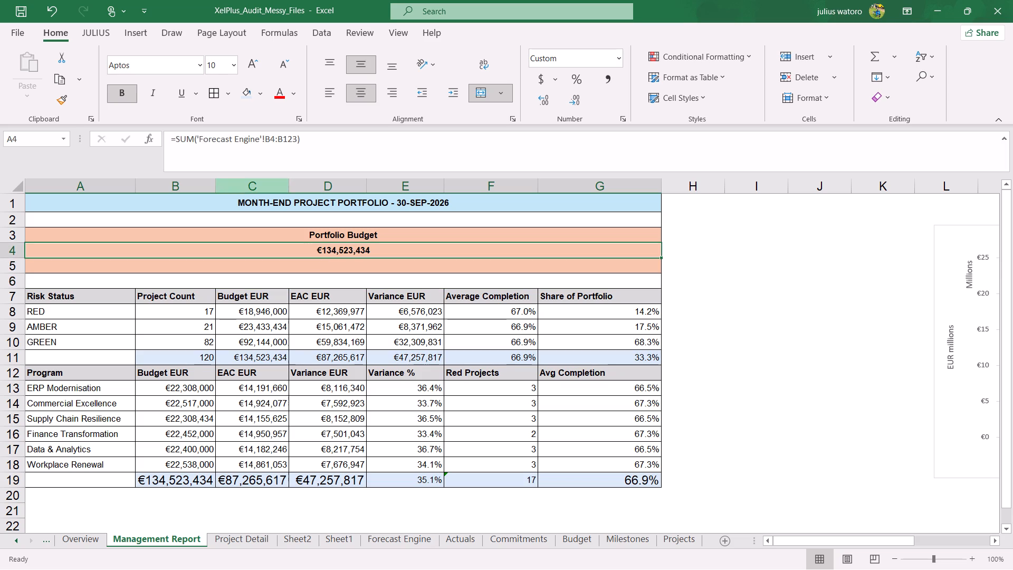
pyautogui.click(56, 14)
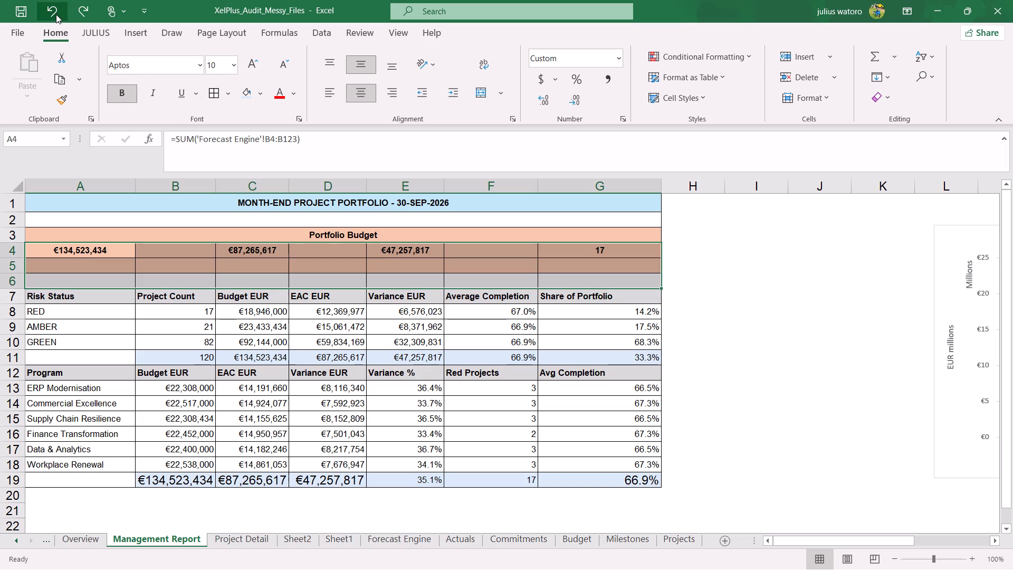
pyautogui.click(234, 251)
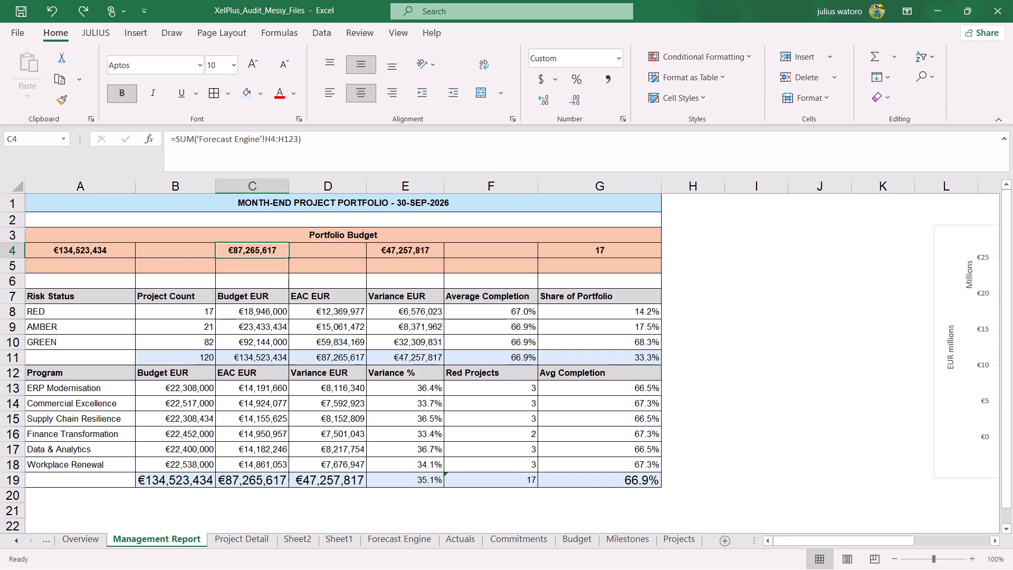
# Merge the empty range A5:G6 below the portfolio figures into a single cell with Merge Cells.
pyautogui.moveTo(173, 261); pyautogui.dragTo(142, 254)
pyautogui.click(137, 274)
pyautogui.click(112, 265)
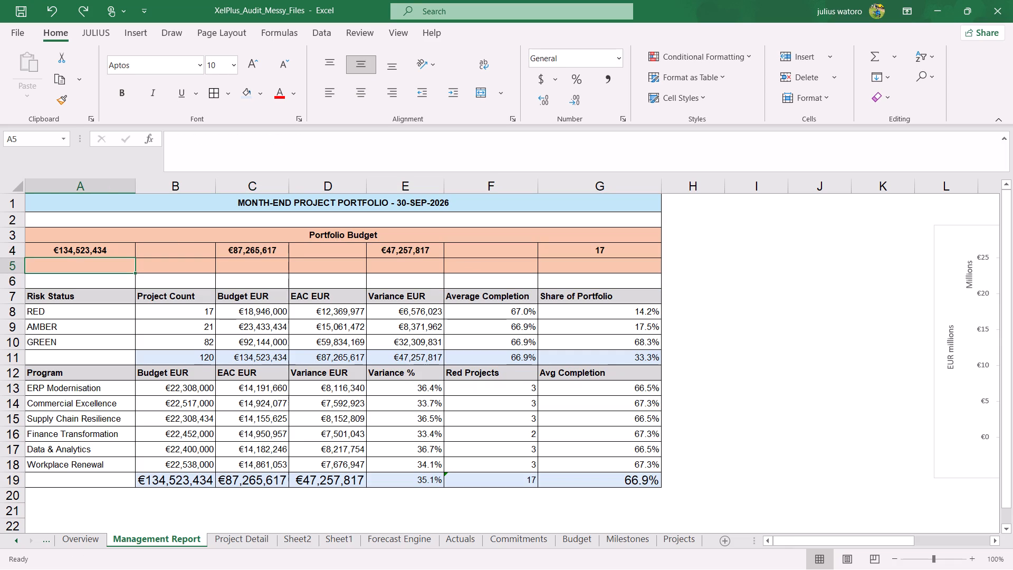
pyautogui.moveTo(113, 266); pyautogui.dragTo(346, 293)
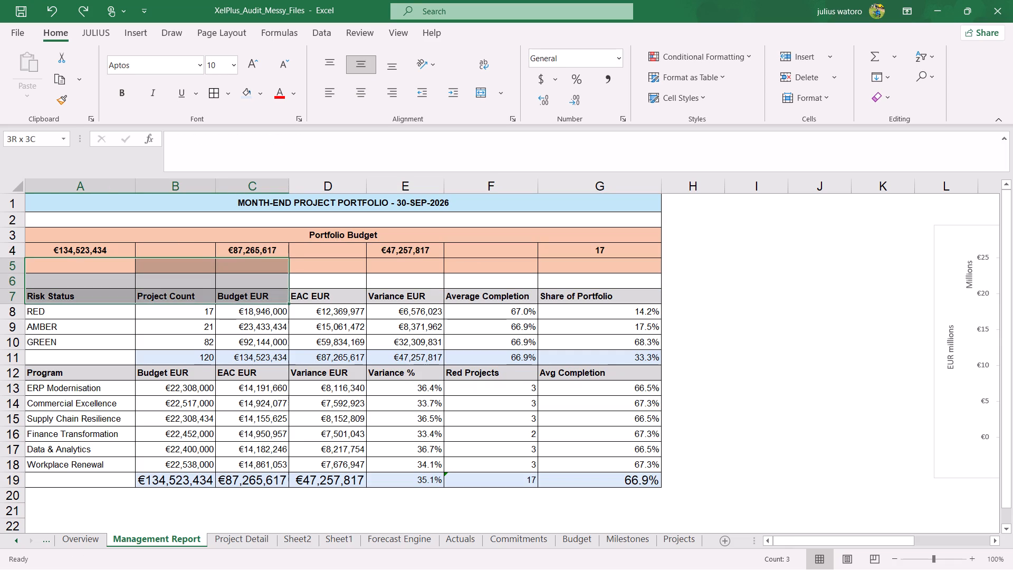
pyautogui.moveTo(346, 293); pyautogui.dragTo(486, 279)
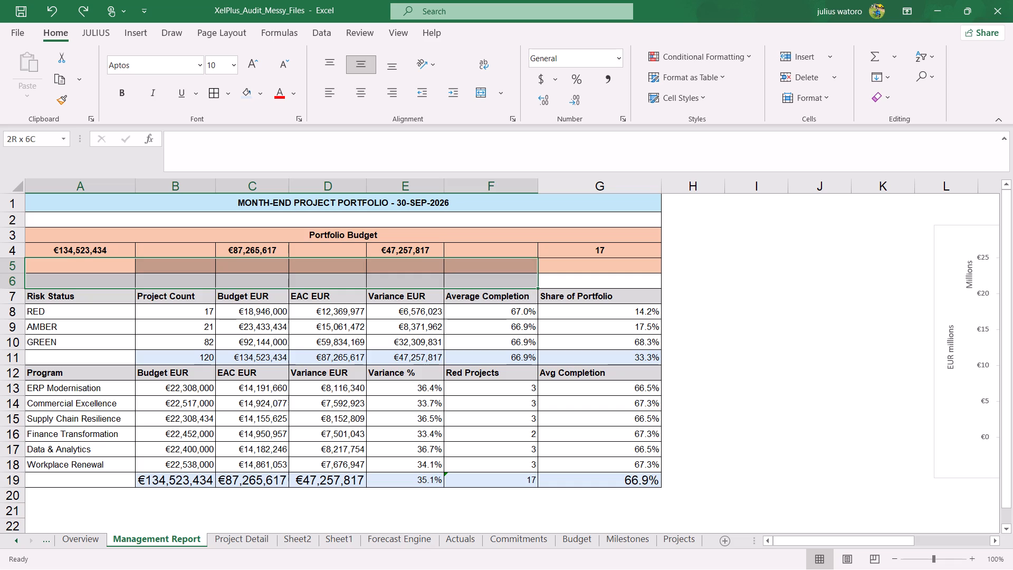
pyautogui.moveTo(486, 279); pyautogui.dragTo(625, 282)
pyautogui.click(500, 90)
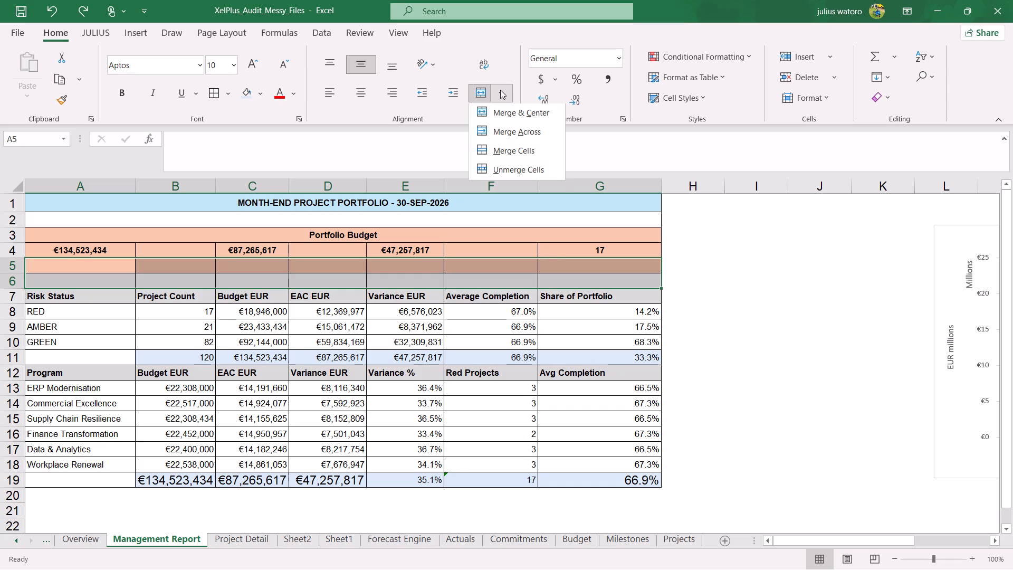
pyautogui.click(509, 149)
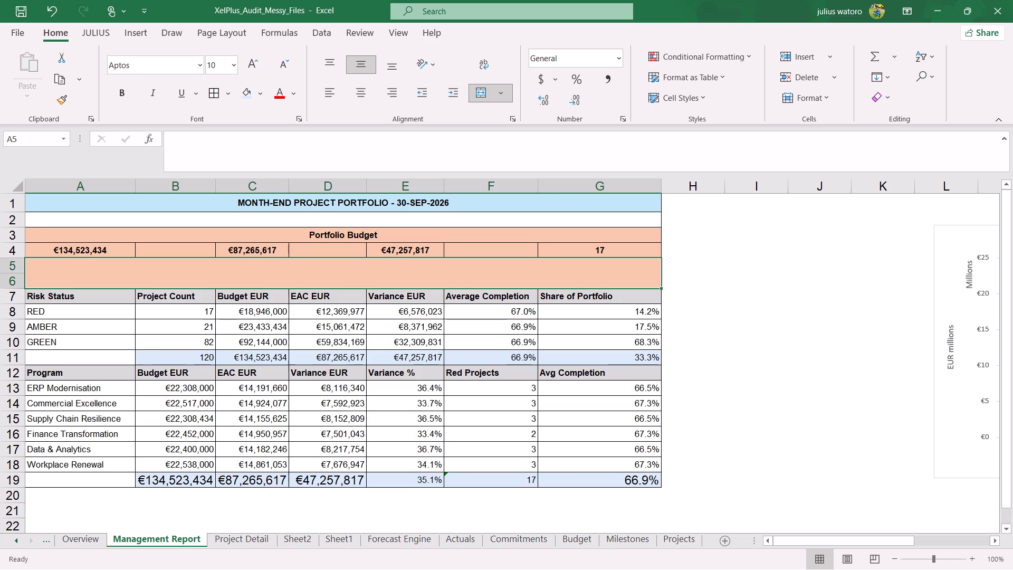
# Merge the portfolio budget figure in A4 with the empty B4 using Merge Across.
pyautogui.click(159, 251)
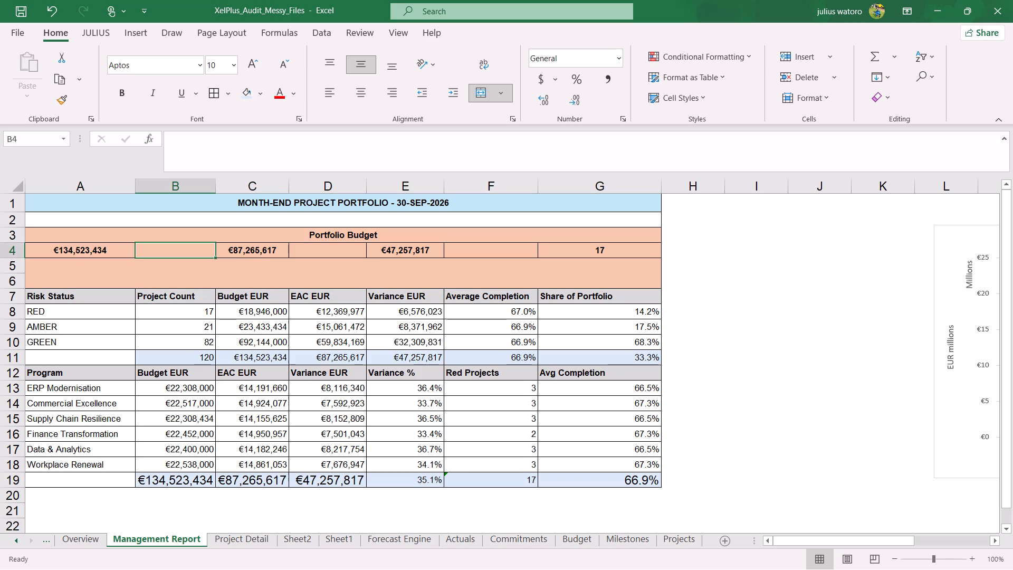
pyautogui.click(97, 250)
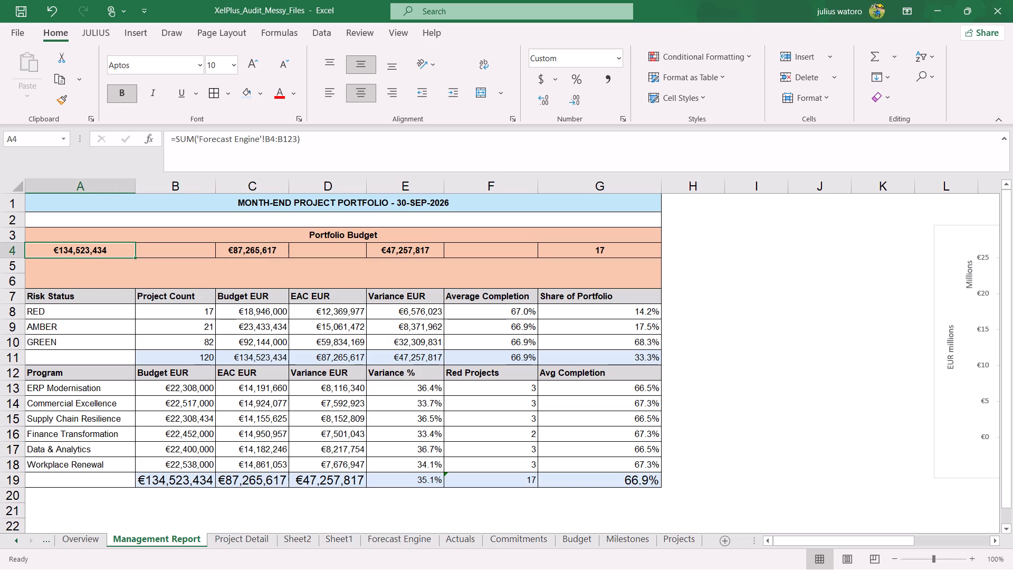
pyautogui.moveTo(104, 250); pyautogui.dragTo(196, 251)
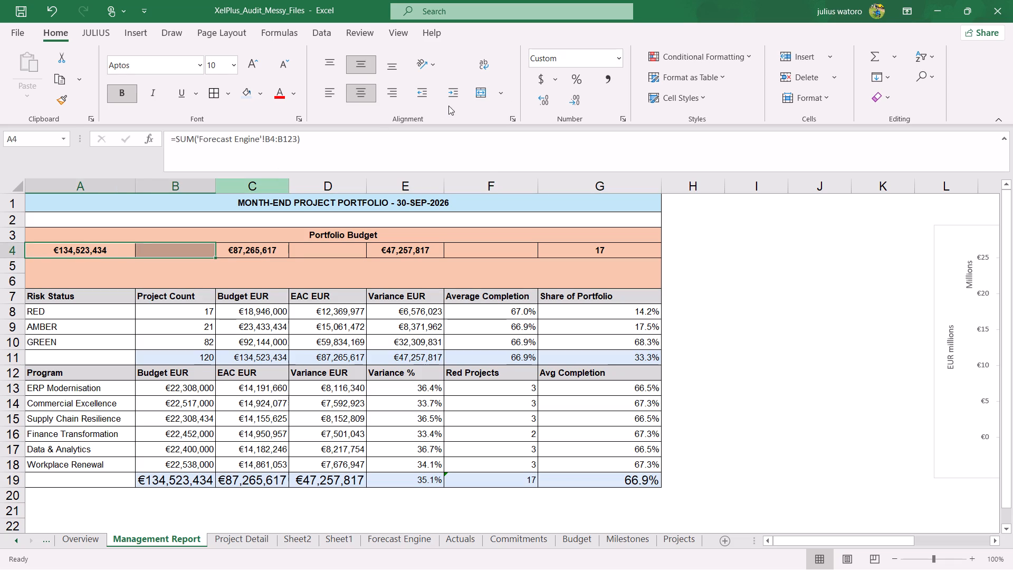
pyautogui.click(494, 96)
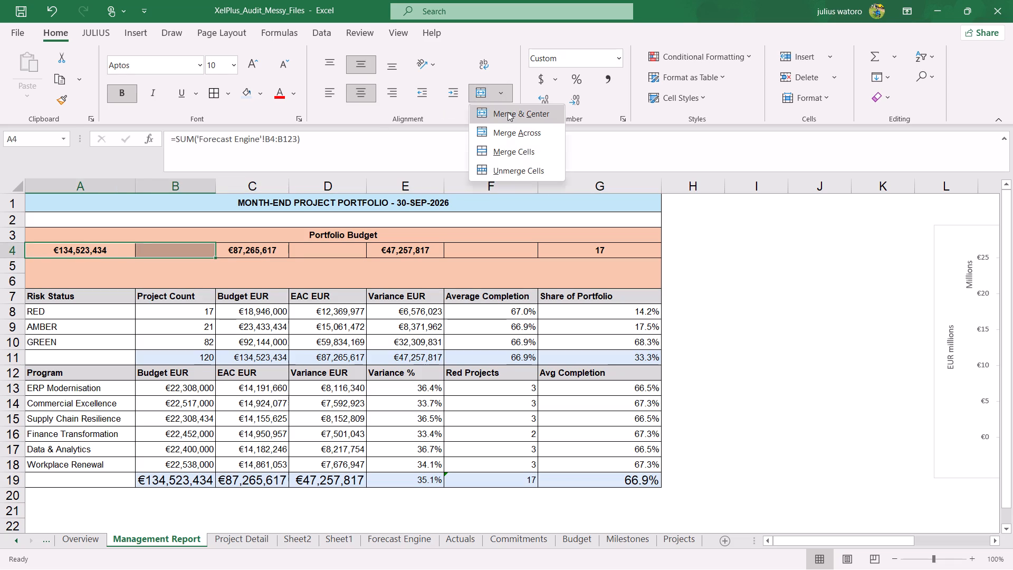
pyautogui.click(518, 132)
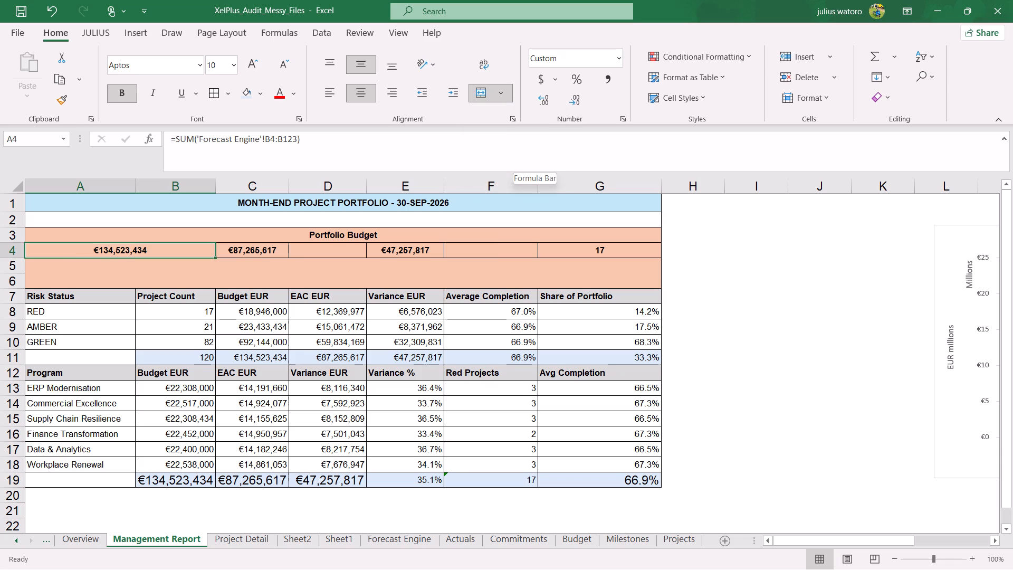
pyautogui.click(425, 96)
pyautogui.click(425, 96)
pyautogui.click(425, 96)
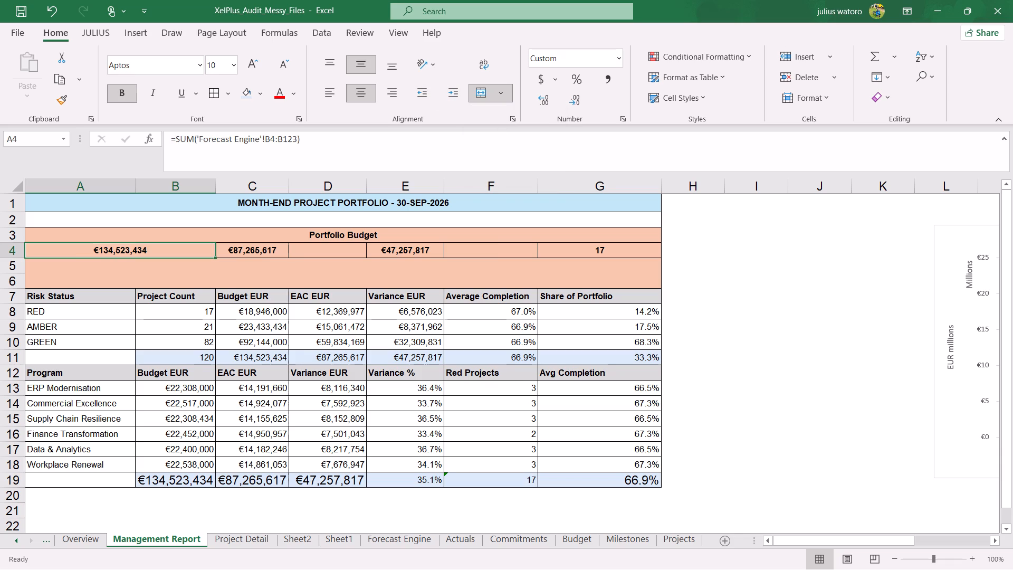
# Merge the figure in C4 with the empty D4 using Merge Cells.
pyautogui.moveTo(304, 245); pyautogui.dragTo(265, 245)
pyautogui.click(265, 245)
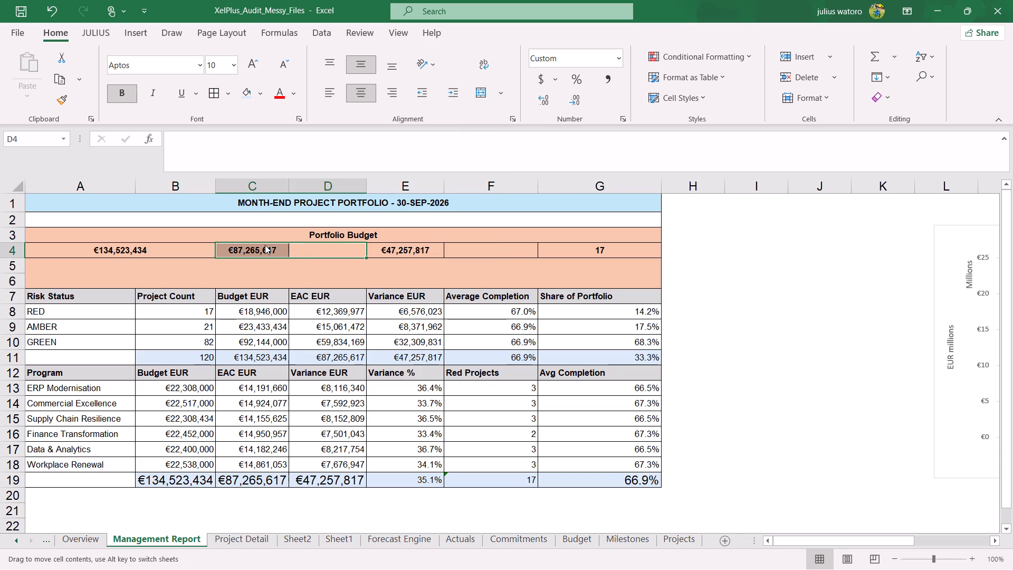
pyautogui.click(295, 261)
pyautogui.click(270, 249)
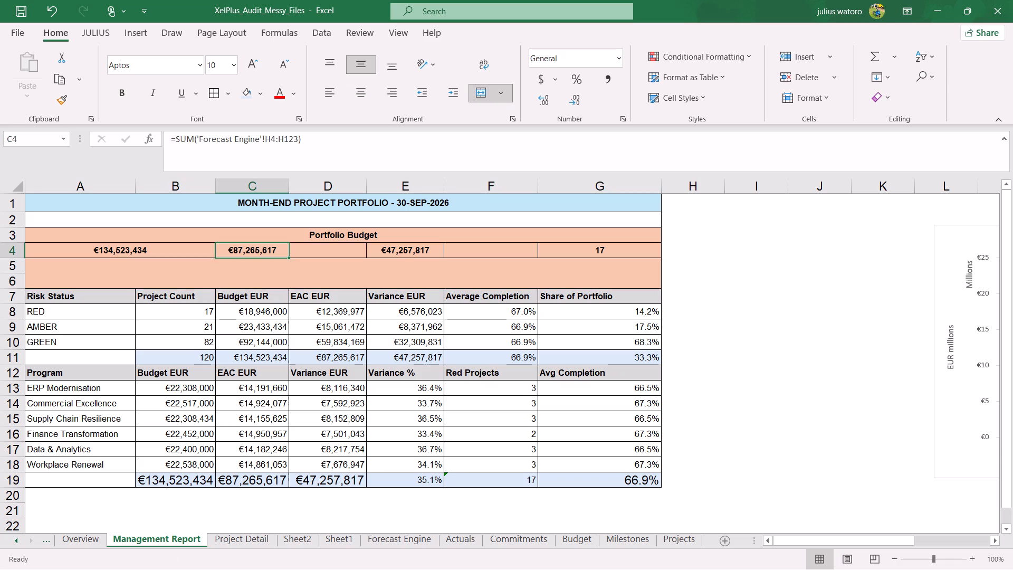
pyautogui.moveTo(274, 250); pyautogui.dragTo(347, 251)
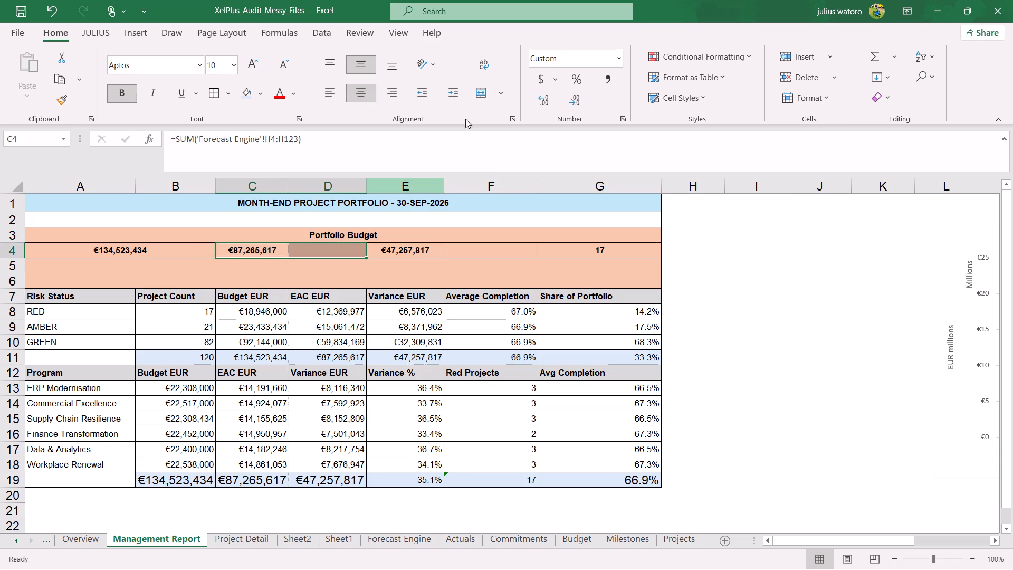
pyautogui.click(502, 91)
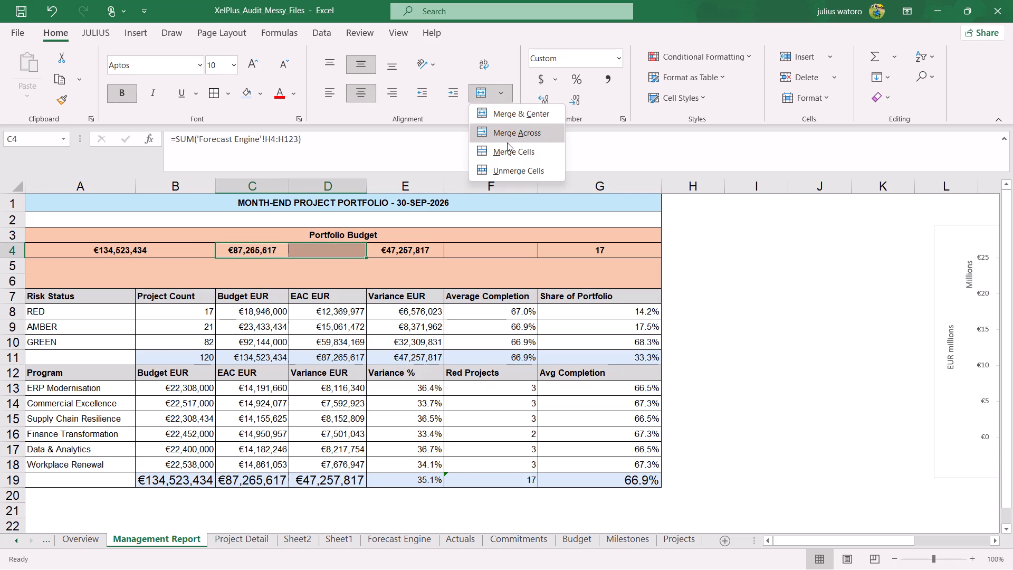
pyautogui.click(507, 147)
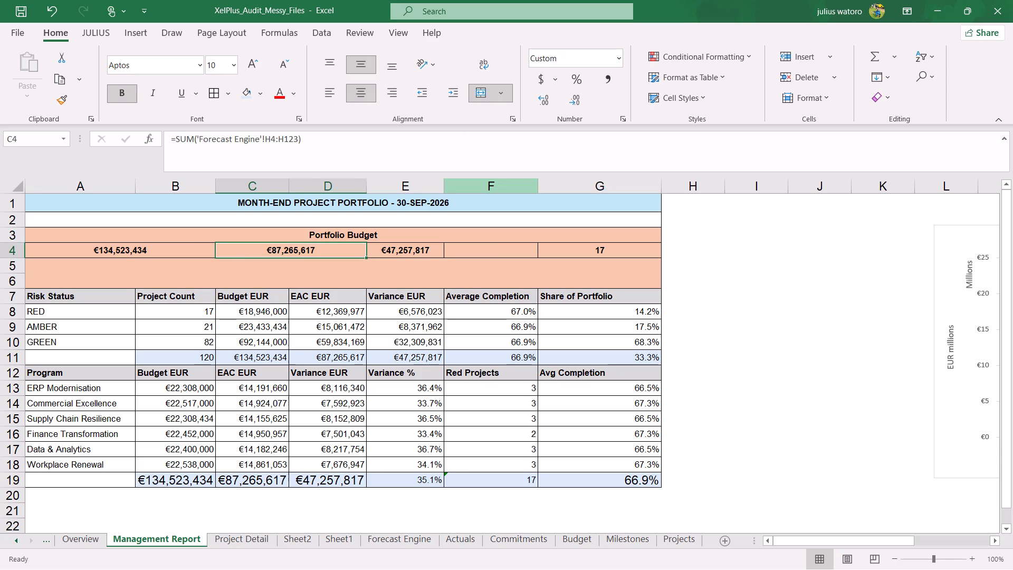
# Merge the variance figure in E4 with the empty F4 using Merge Cells.
pyautogui.click(409, 249)
pyautogui.moveTo(406, 249); pyautogui.dragTo(499, 254)
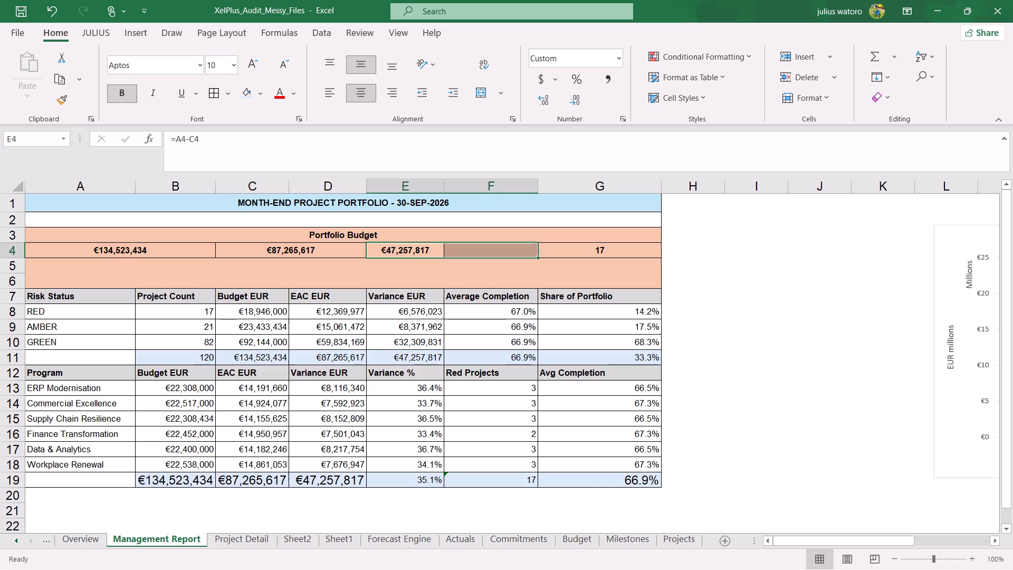
pyautogui.click(501, 92)
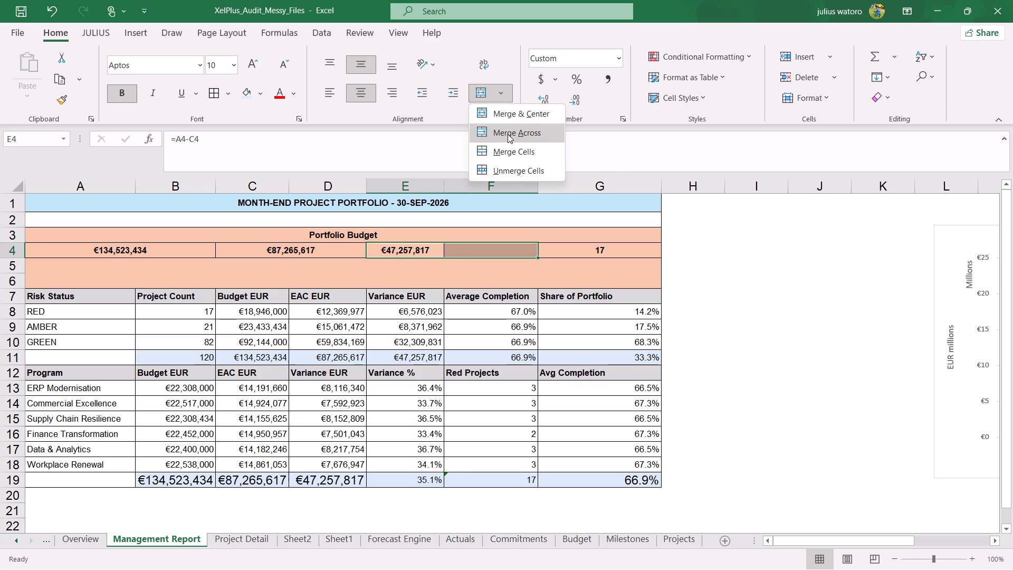
pyautogui.click(503, 150)
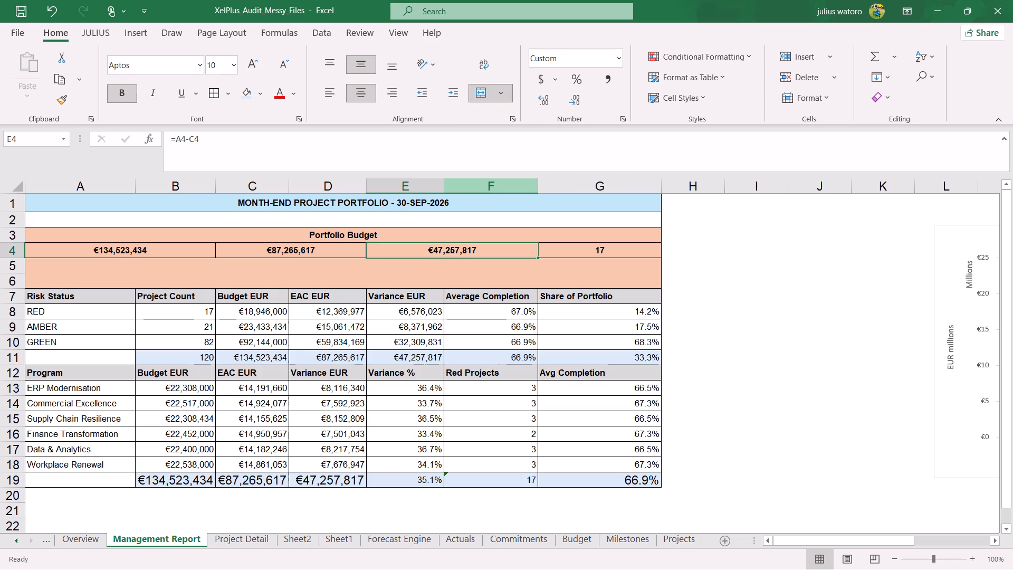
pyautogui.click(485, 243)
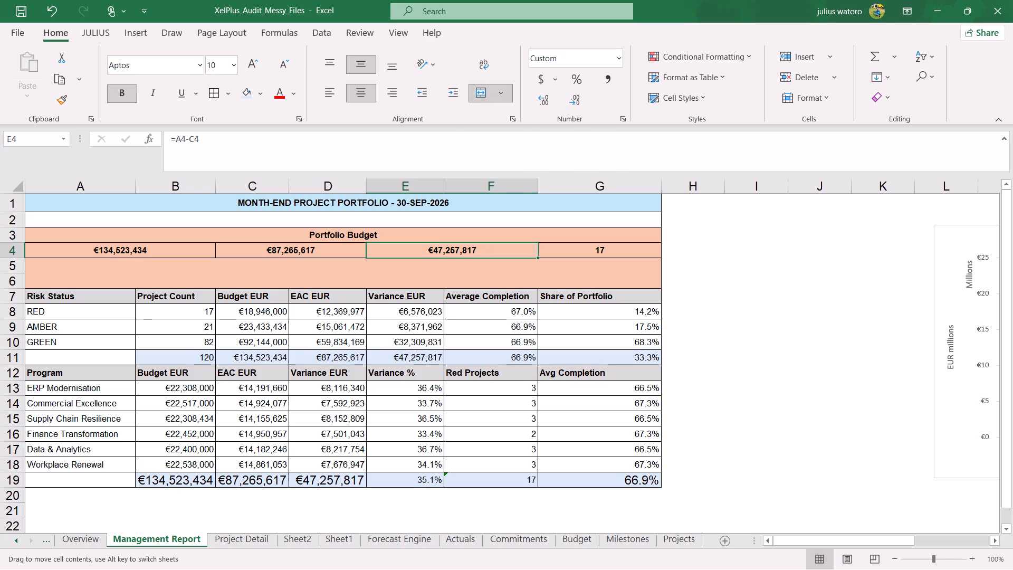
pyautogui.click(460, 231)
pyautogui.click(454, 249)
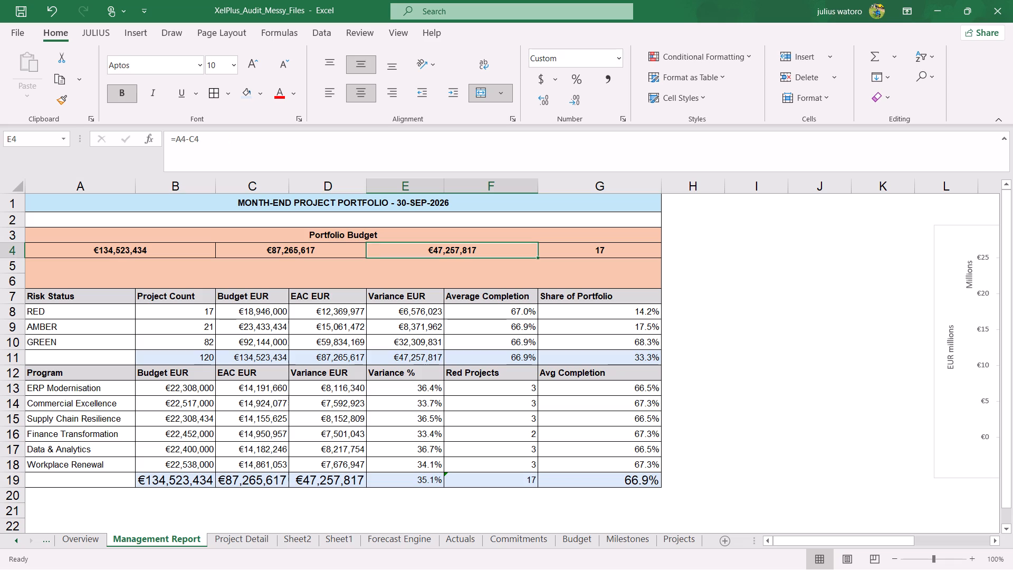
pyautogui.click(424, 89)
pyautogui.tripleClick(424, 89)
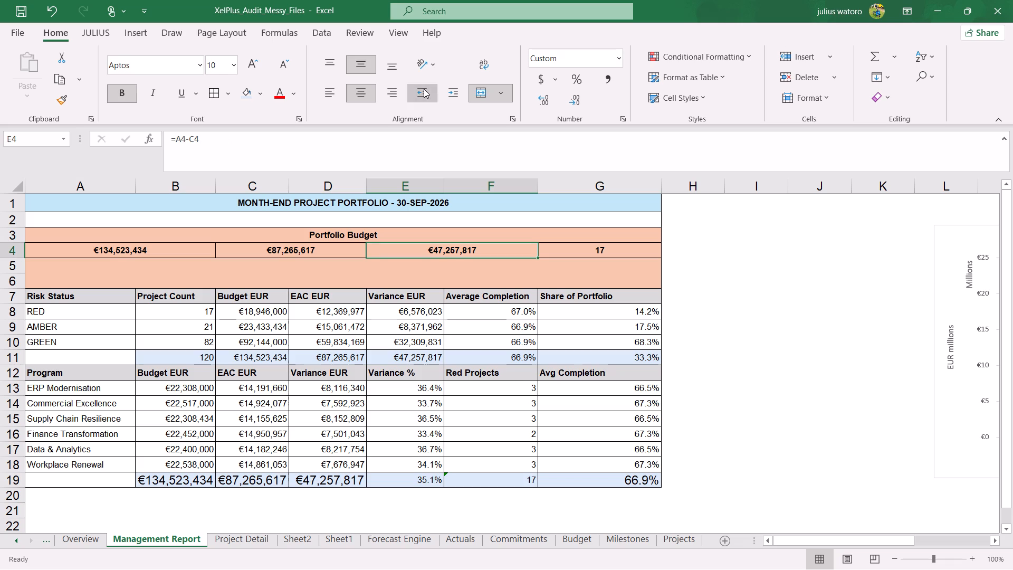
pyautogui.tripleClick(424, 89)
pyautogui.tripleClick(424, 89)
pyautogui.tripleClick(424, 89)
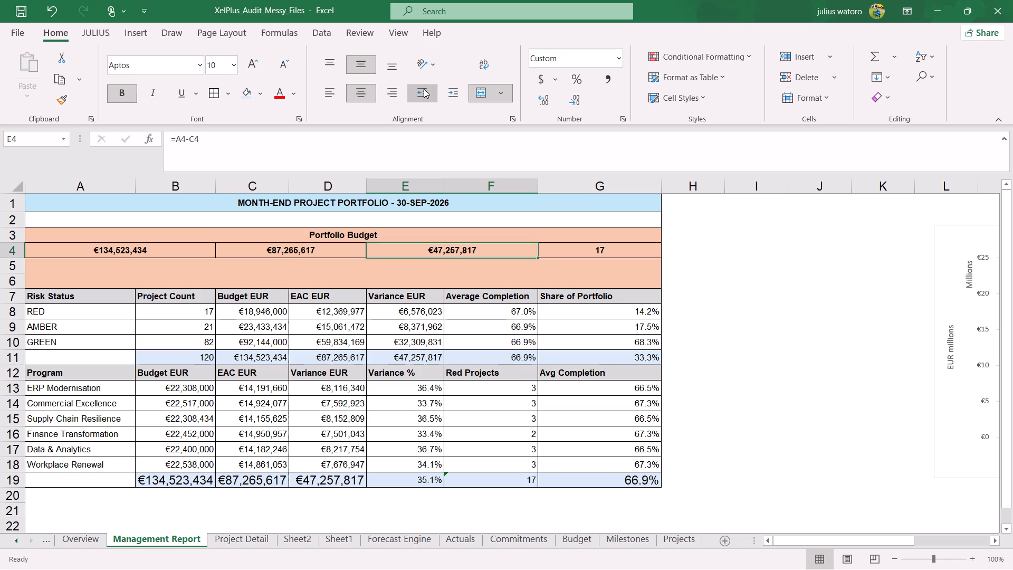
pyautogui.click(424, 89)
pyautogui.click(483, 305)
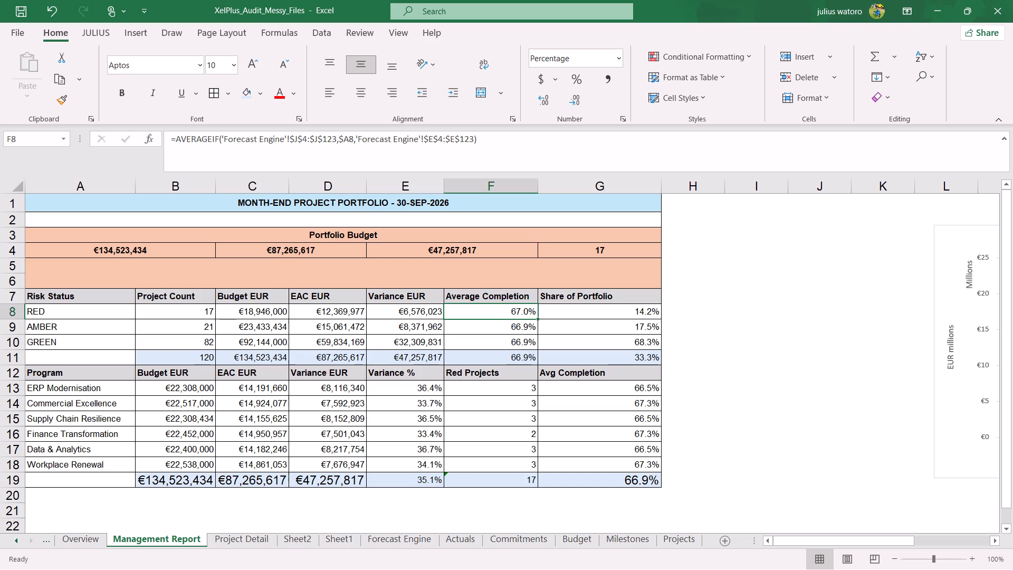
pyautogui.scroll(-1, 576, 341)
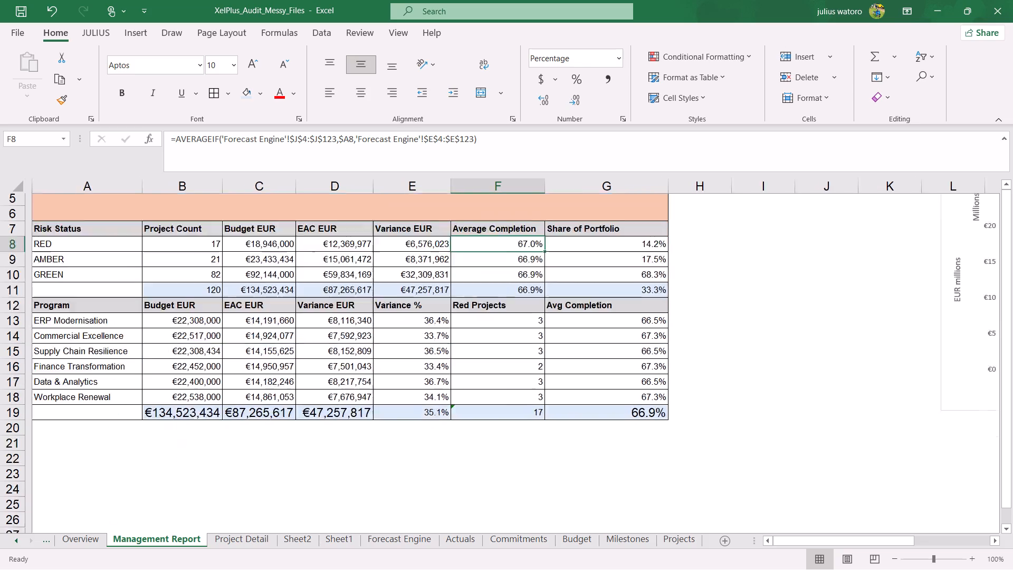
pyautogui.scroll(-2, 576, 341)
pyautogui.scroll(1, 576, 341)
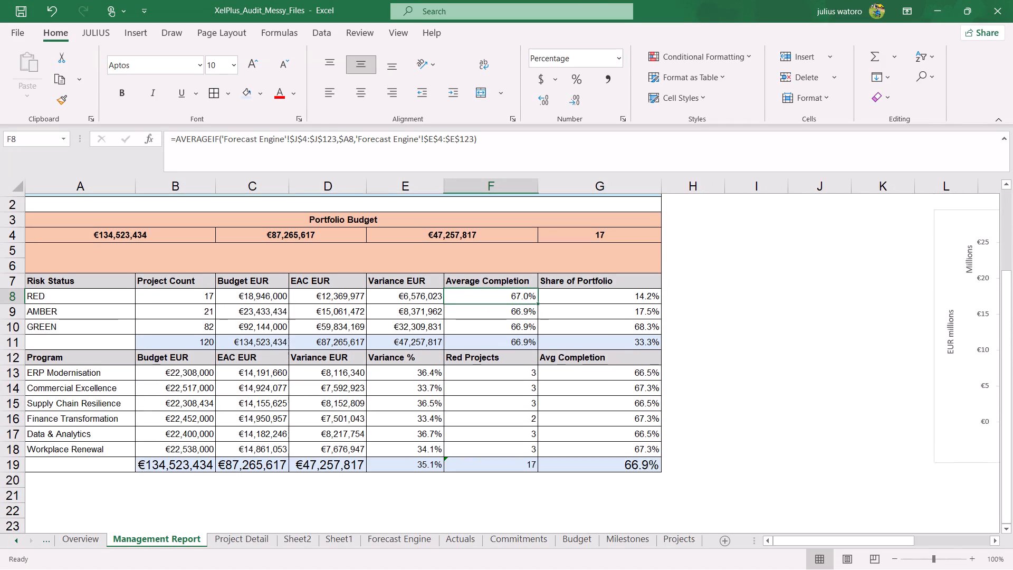
# Set the font colour of the Risk Status header row, A7:G7, to Dark Green, Accent 3, Darker 25%.
pyautogui.moveTo(82, 296); pyautogui.dragTo(431, 295)
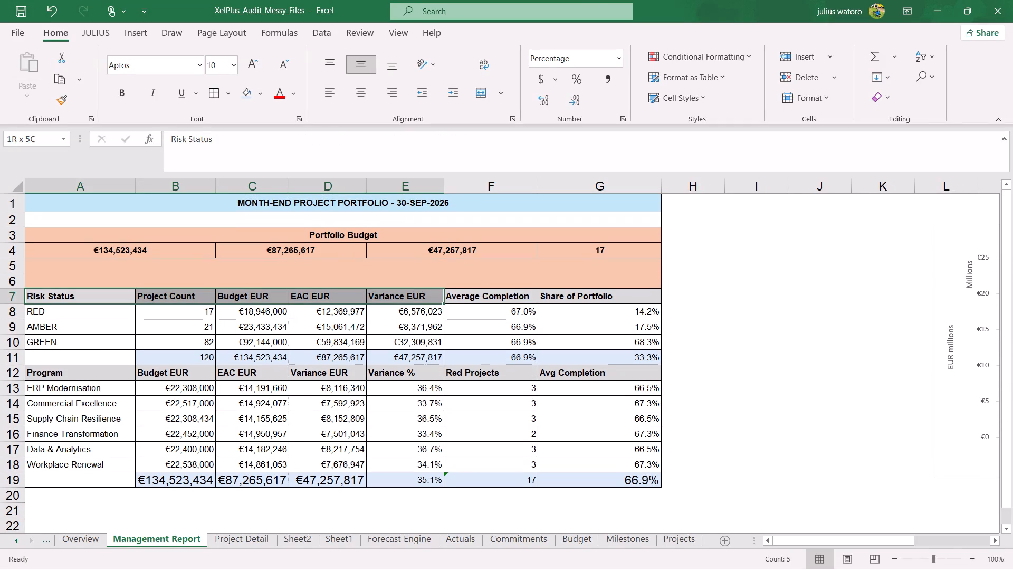
pyautogui.moveTo(431, 295); pyautogui.dragTo(558, 300)
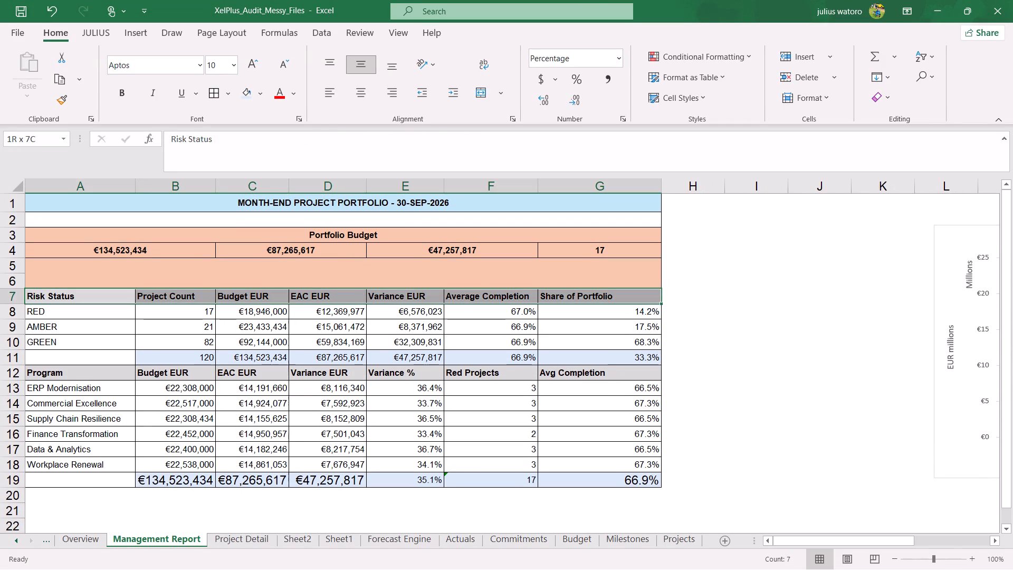
pyautogui.moveTo(558, 300); pyautogui.dragTo(642, 300)
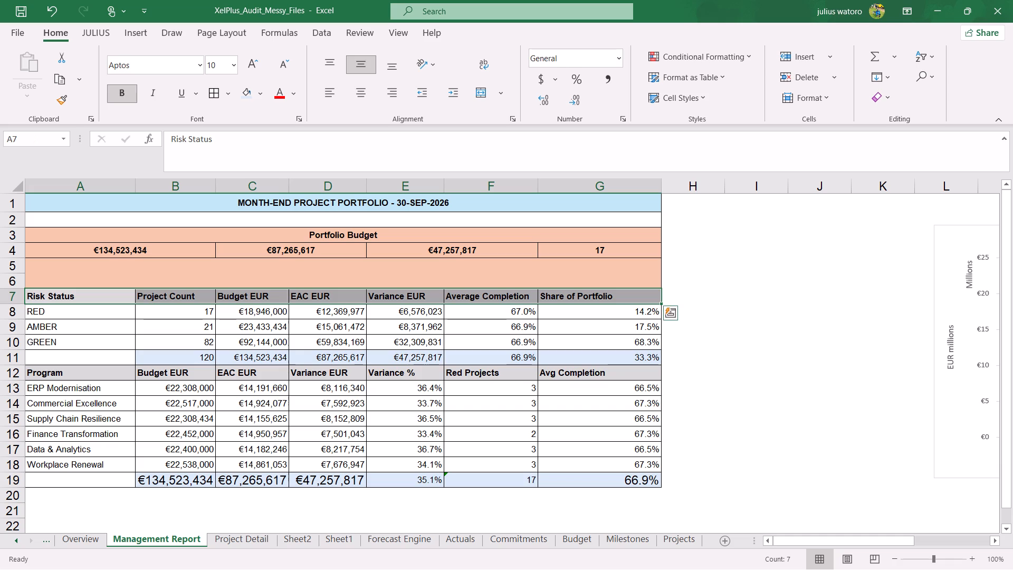
pyautogui.click(295, 92)
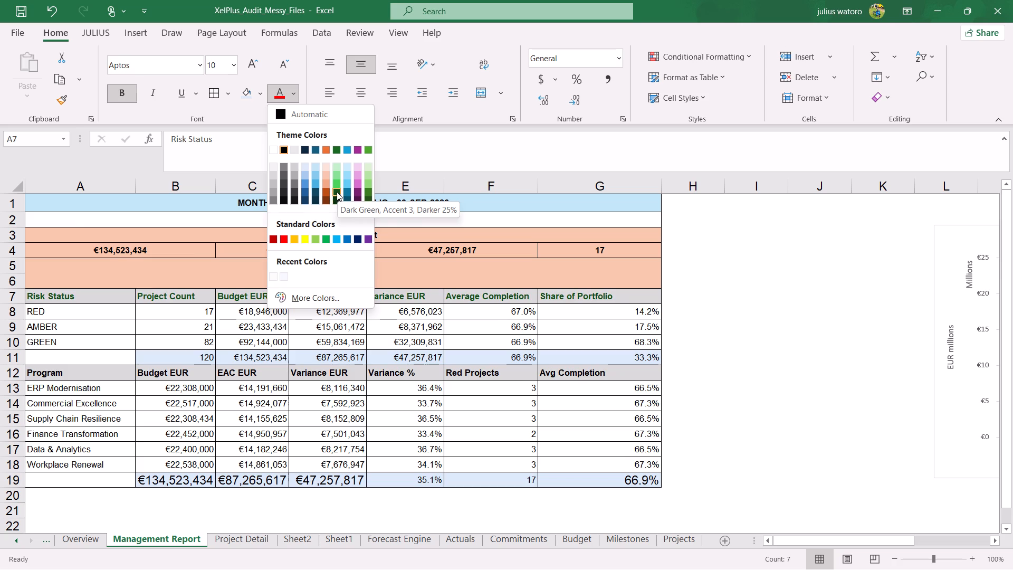
pyautogui.click(337, 193)
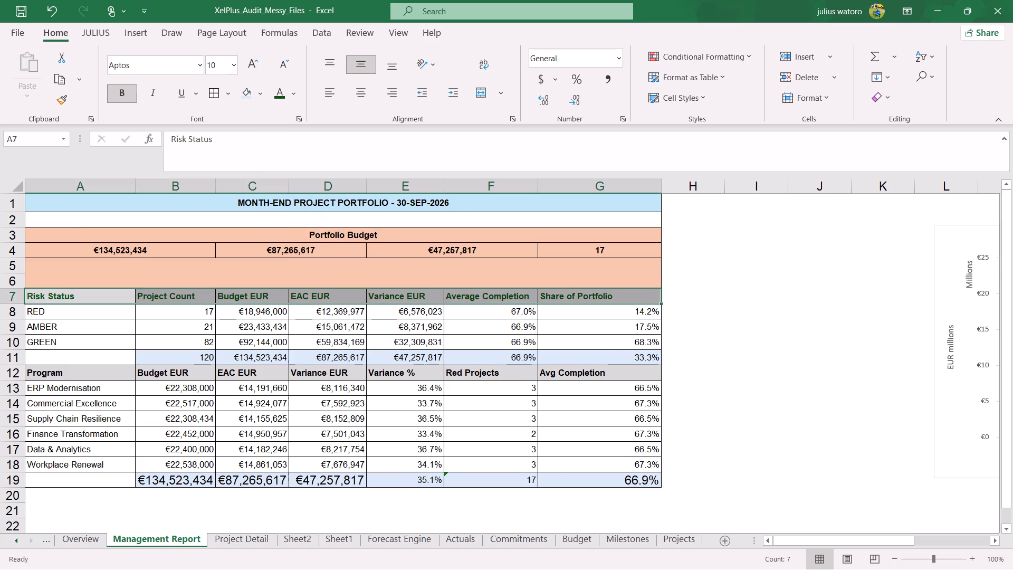
# Apply the same dark green font colour to the Program header row, A12:G12.
pyautogui.click(93, 377)
pyautogui.moveTo(100, 376); pyautogui.dragTo(291, 399)
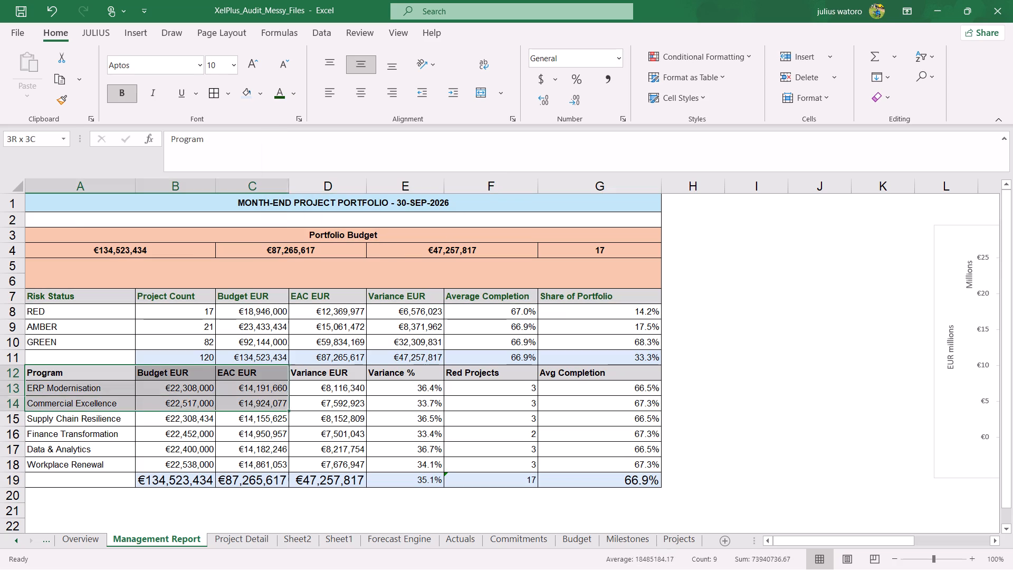
pyautogui.moveTo(291, 399); pyautogui.dragTo(512, 376)
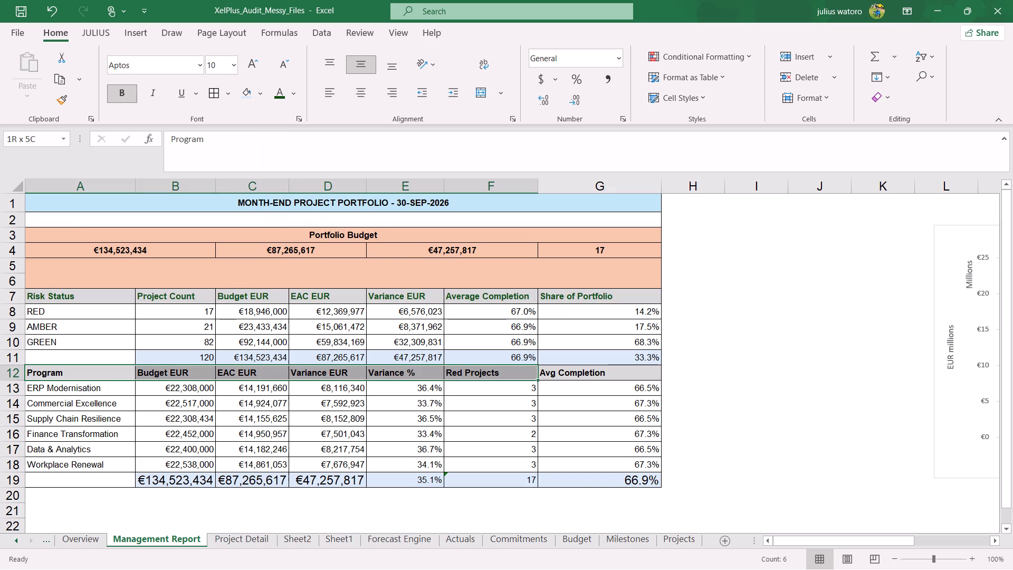
pyautogui.moveTo(512, 376); pyautogui.dragTo(616, 379)
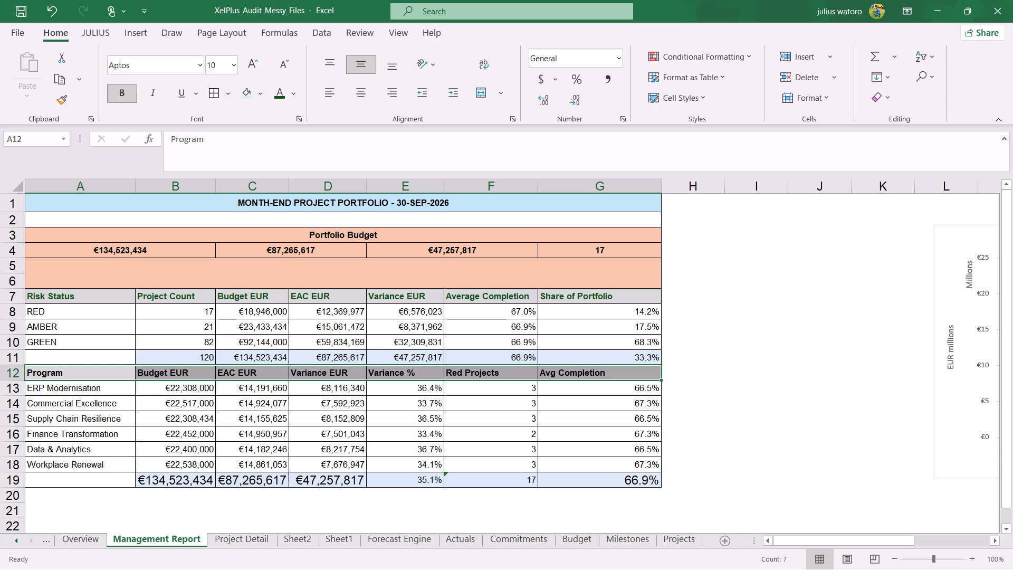
pyautogui.click(278, 100)
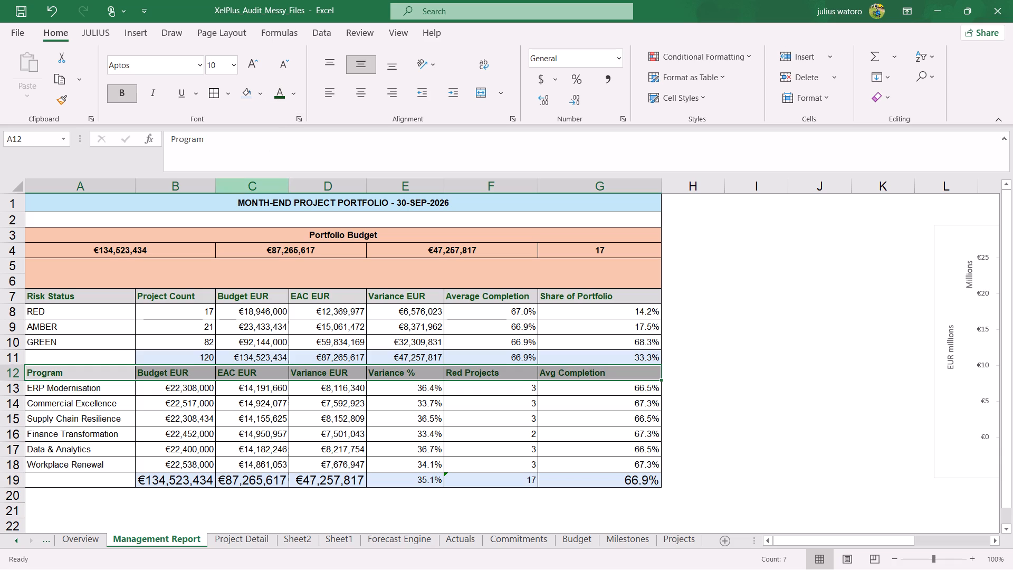
# Select the Budget EUR total in B19 of the Program table.
pyautogui.click(197, 485)
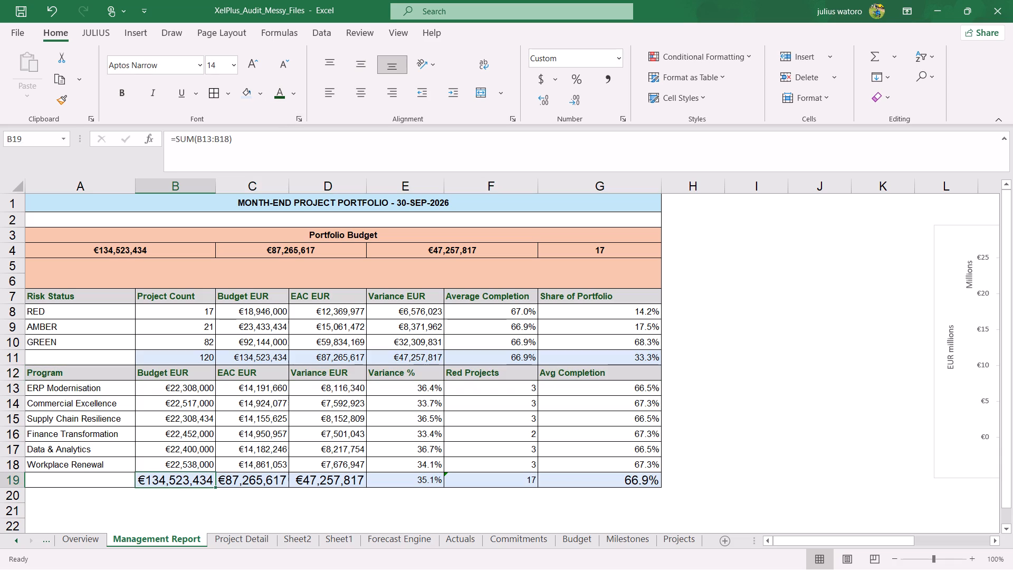
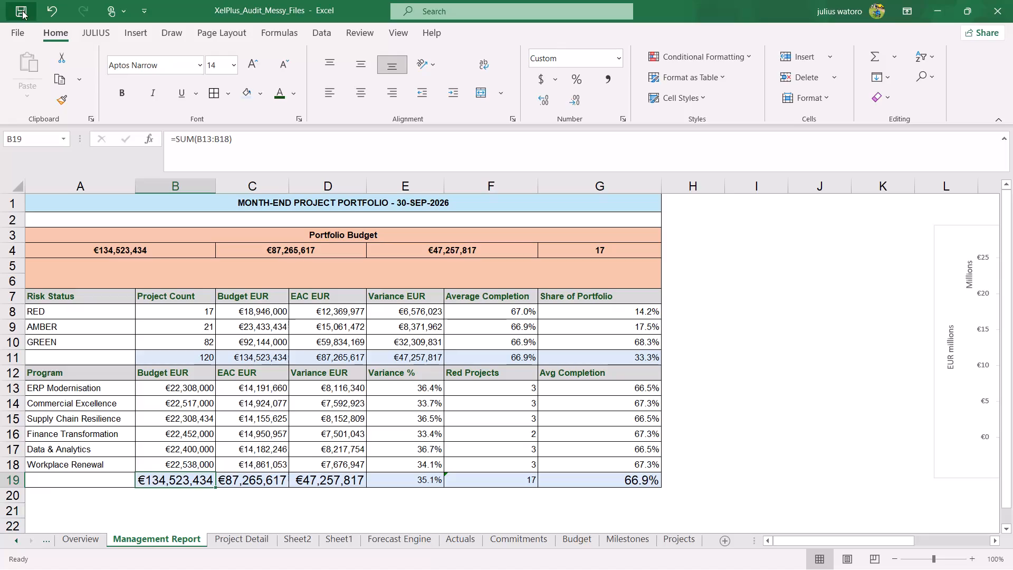
# Save the XelPlus_Audit_Messy_Files workbook and minimise its window.
pyautogui.click(22, 11)
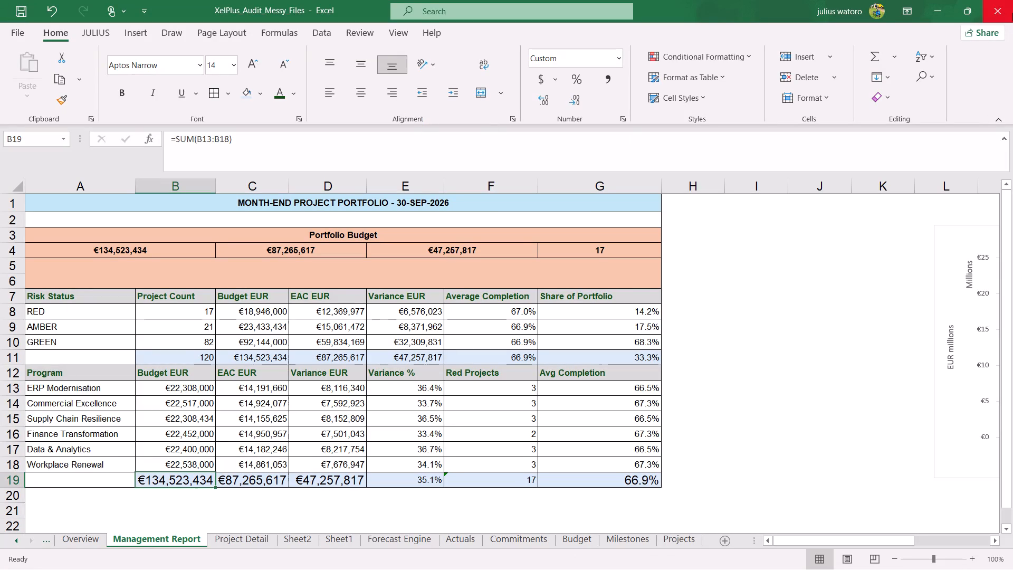
pyautogui.click(934, 2)
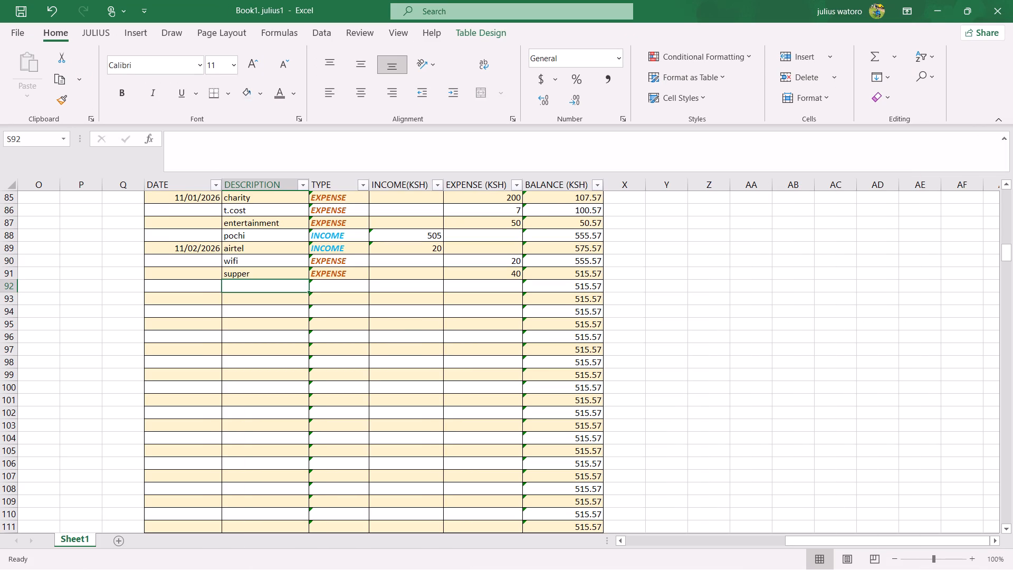
# Save the Book1 income and expense workbook and minimise it to reach the desktop.
pyautogui.click(30, 18)
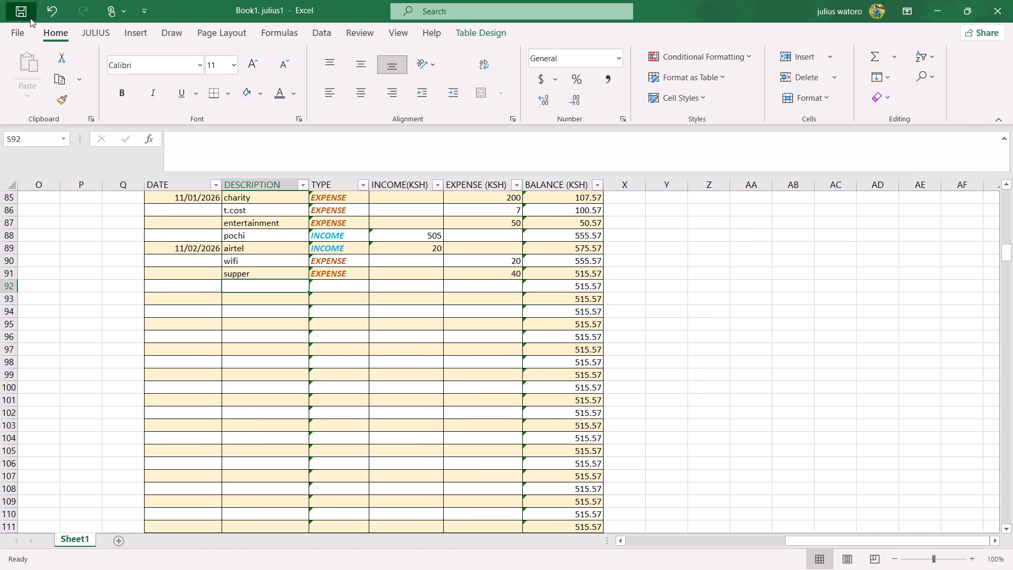
pyautogui.click(949, 16)
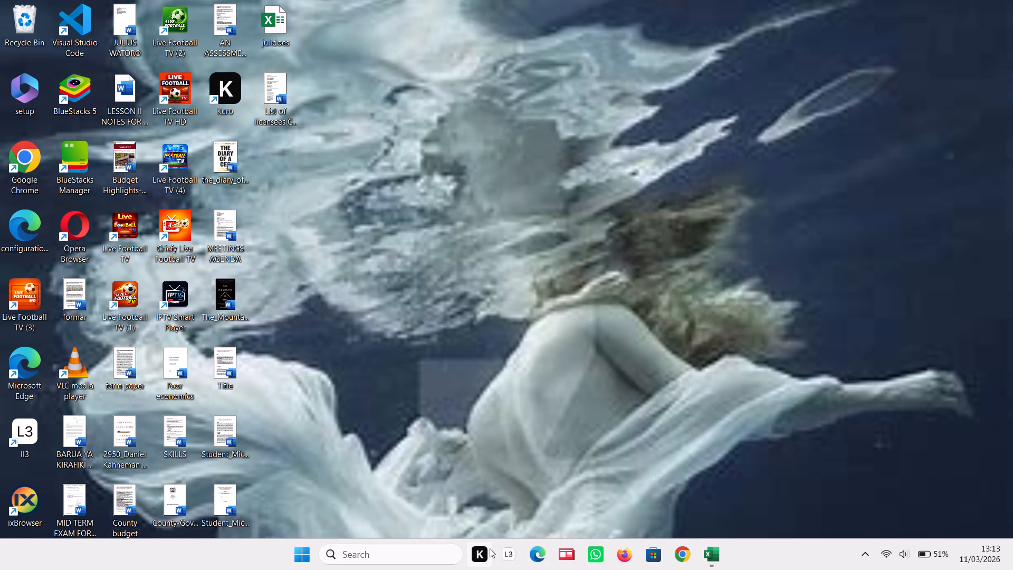
# Open the L3 application from the desktop.
pyautogui.doubleClick(511, 550)
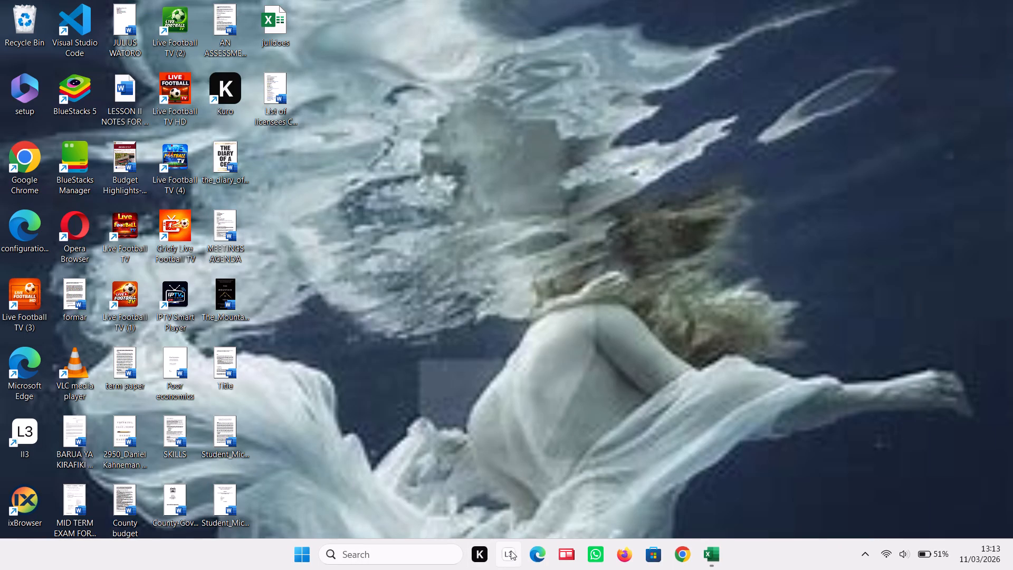